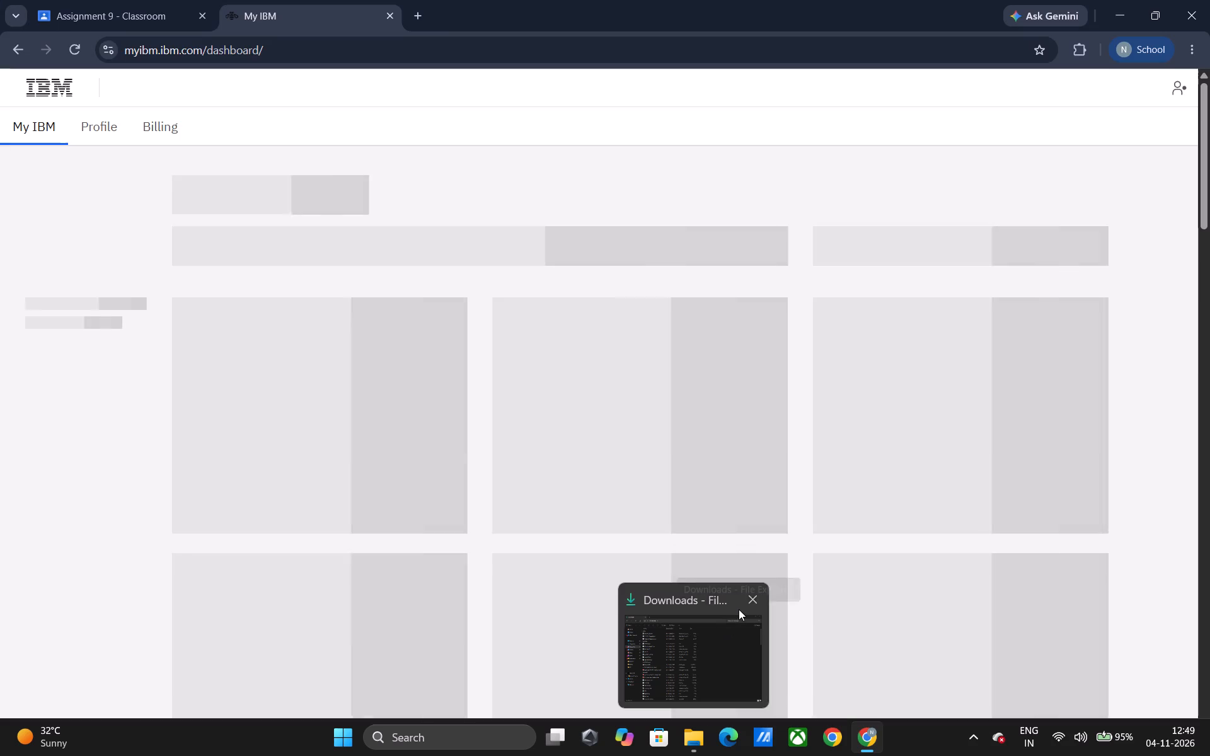
Launch the IBM Cognos Analytics on Cloud trial from the My IBM products page and dismiss the maintenance notice.
click(747, 600)
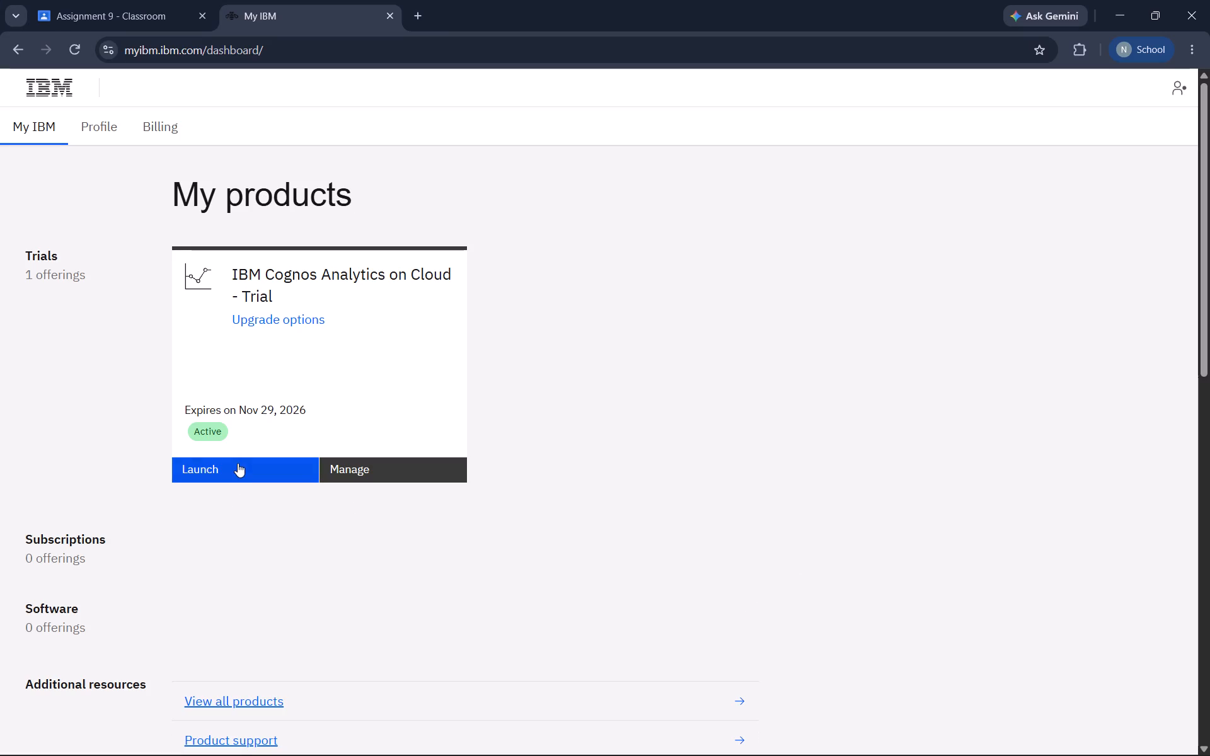
click(238, 463)
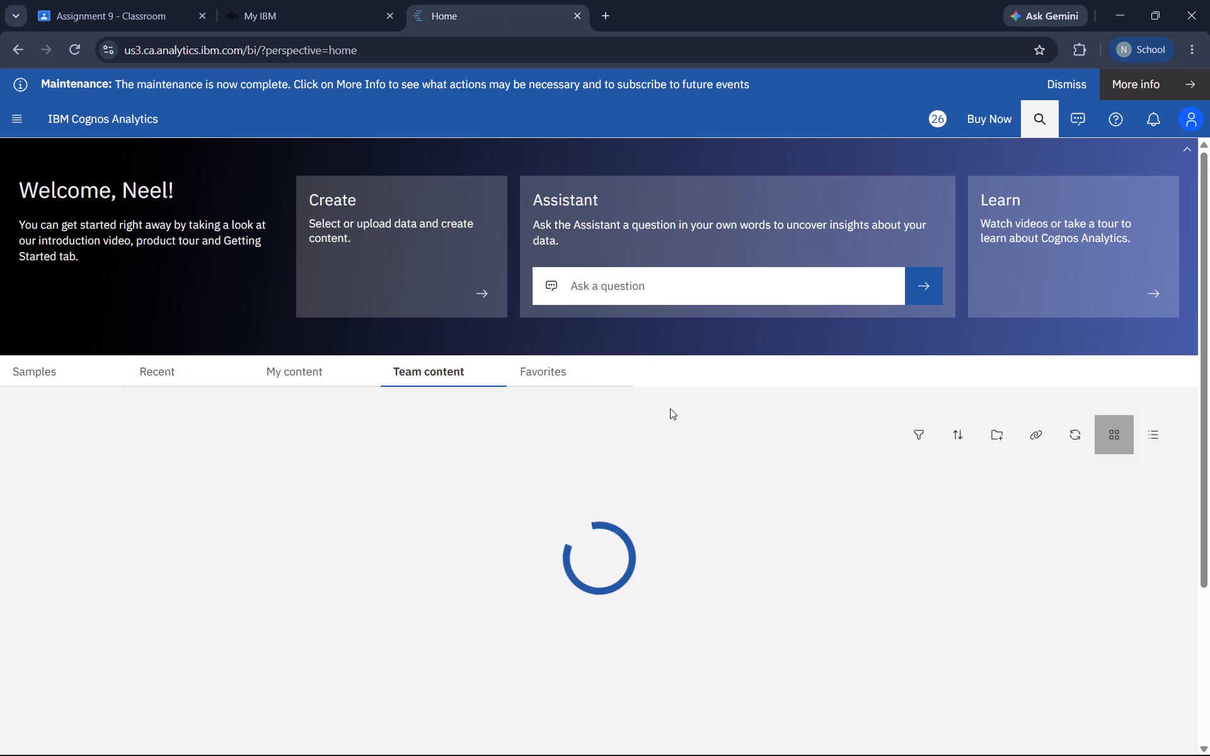
click(1058, 82)
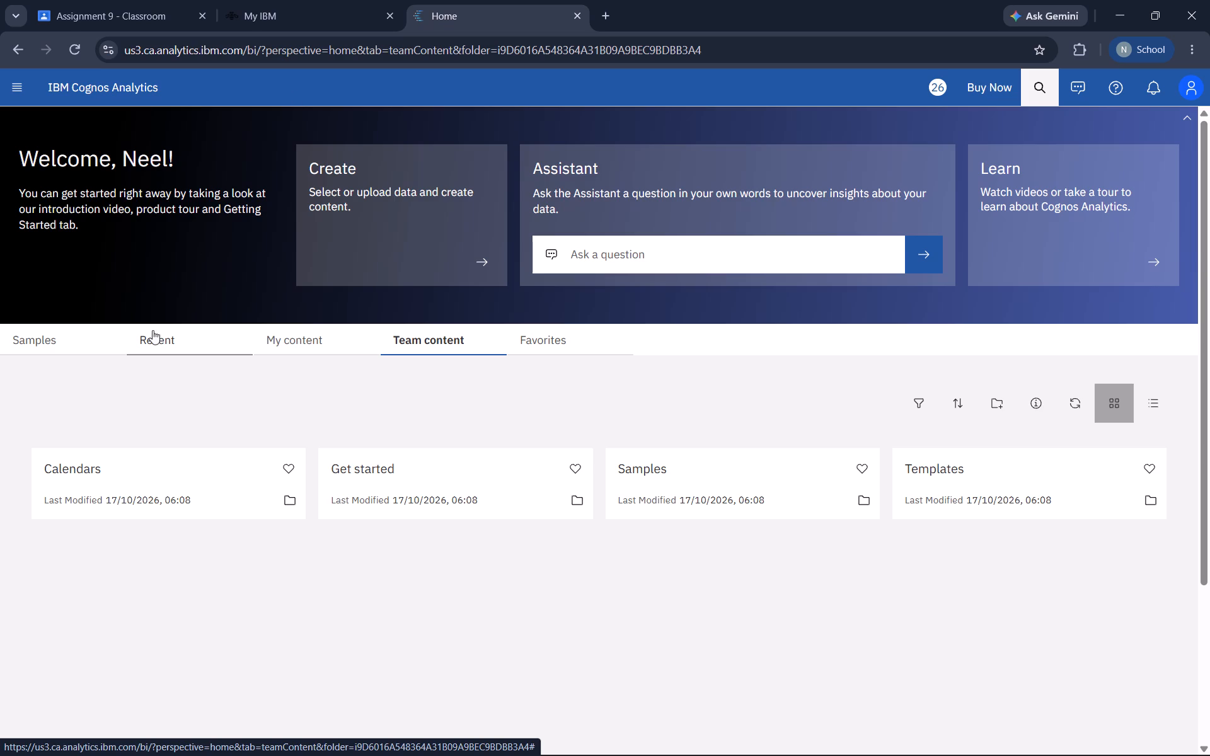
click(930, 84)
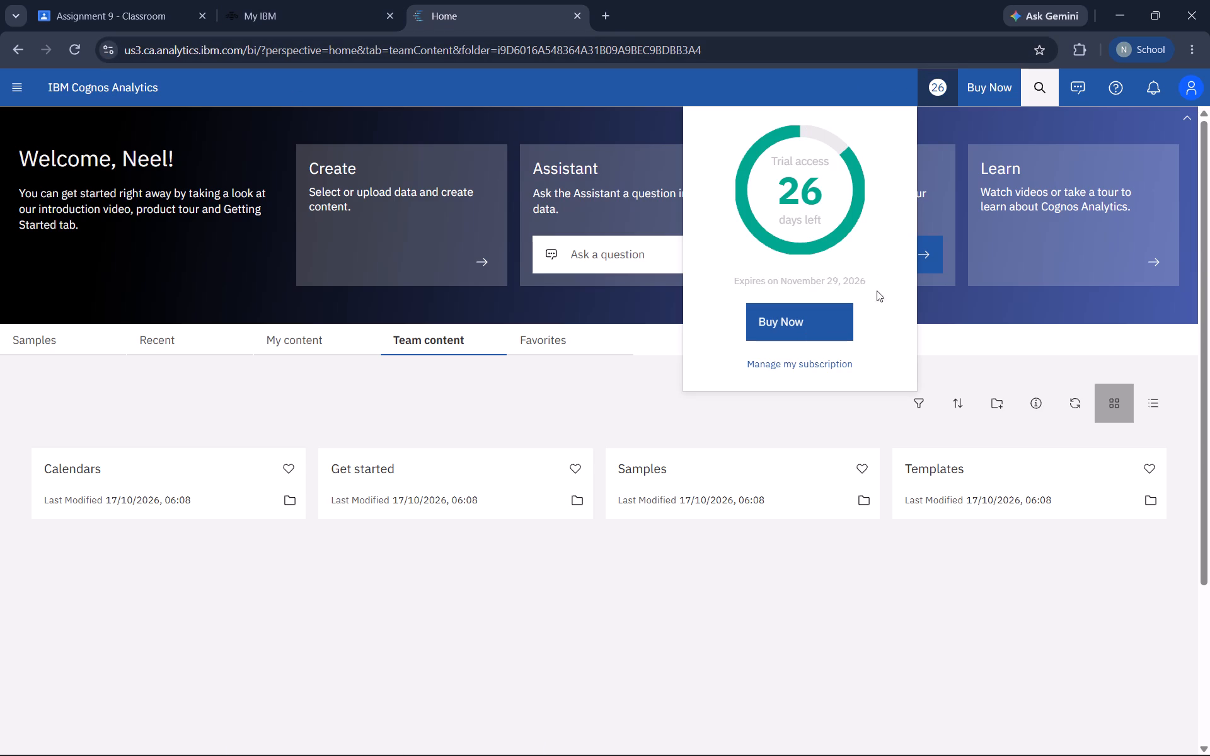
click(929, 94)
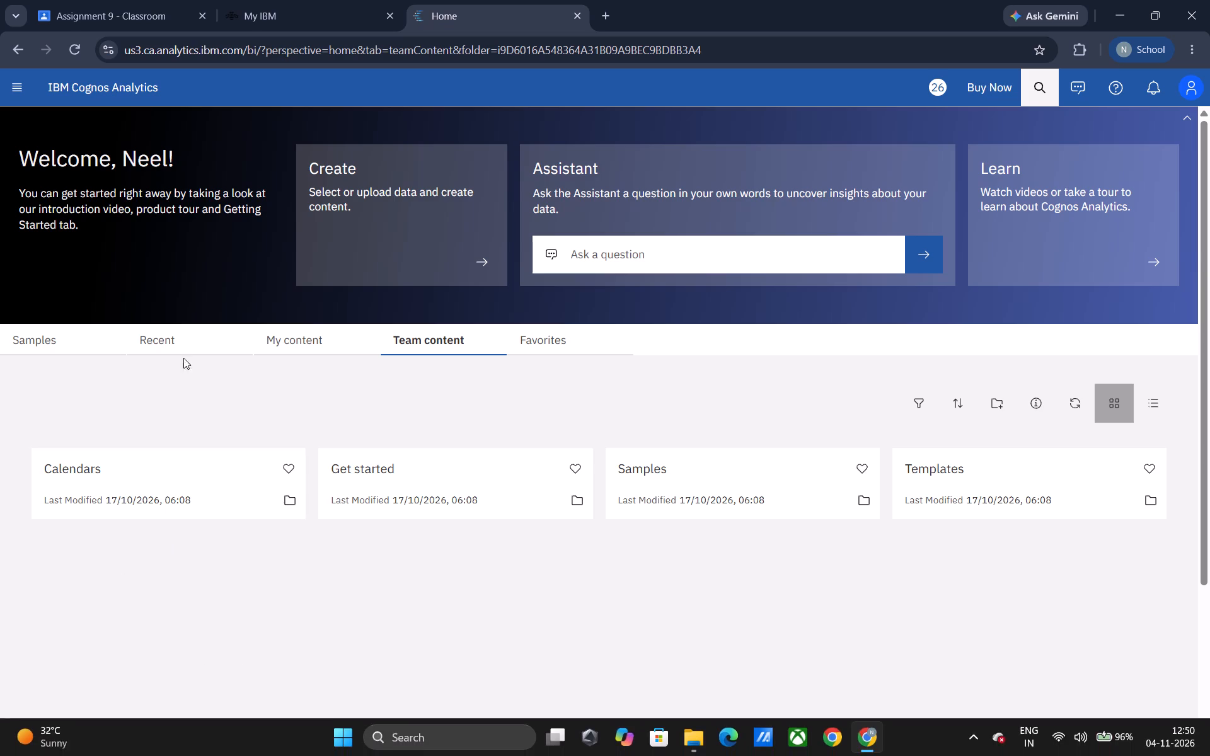
Add a folder named Practical 9 to My content and open it.
click(286, 341)
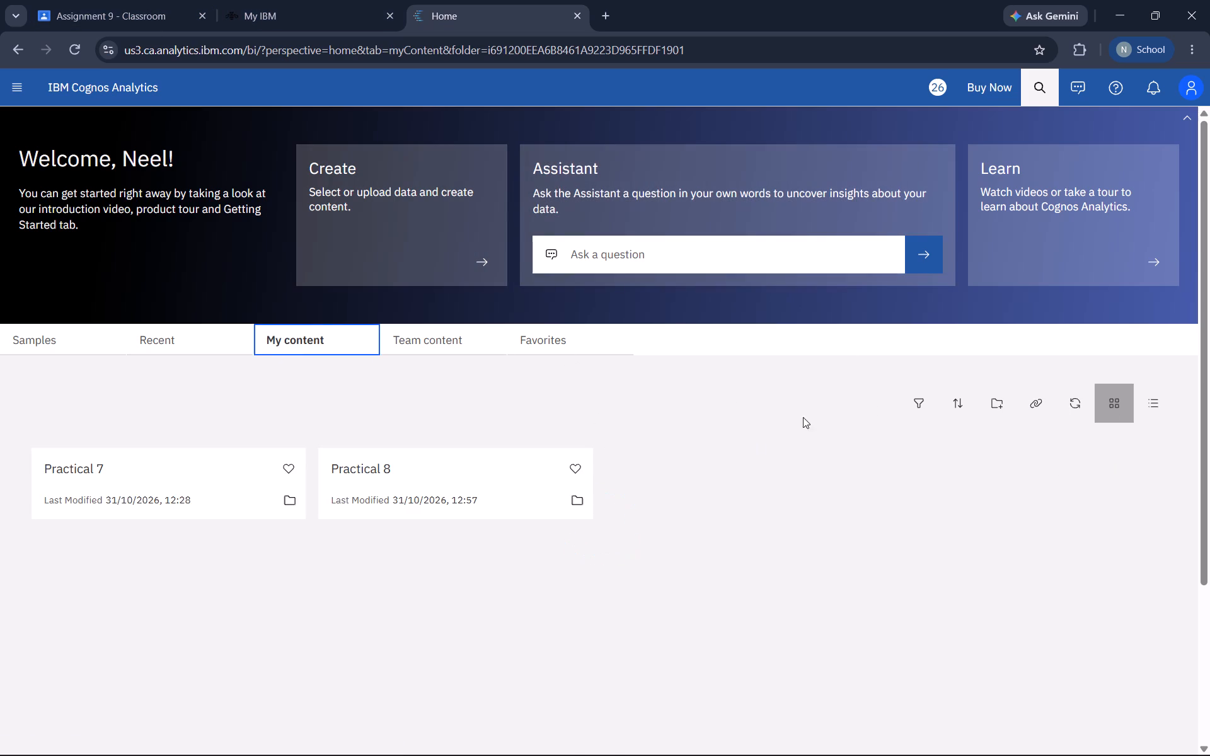
click(984, 402)
text(Practical)
key(space)
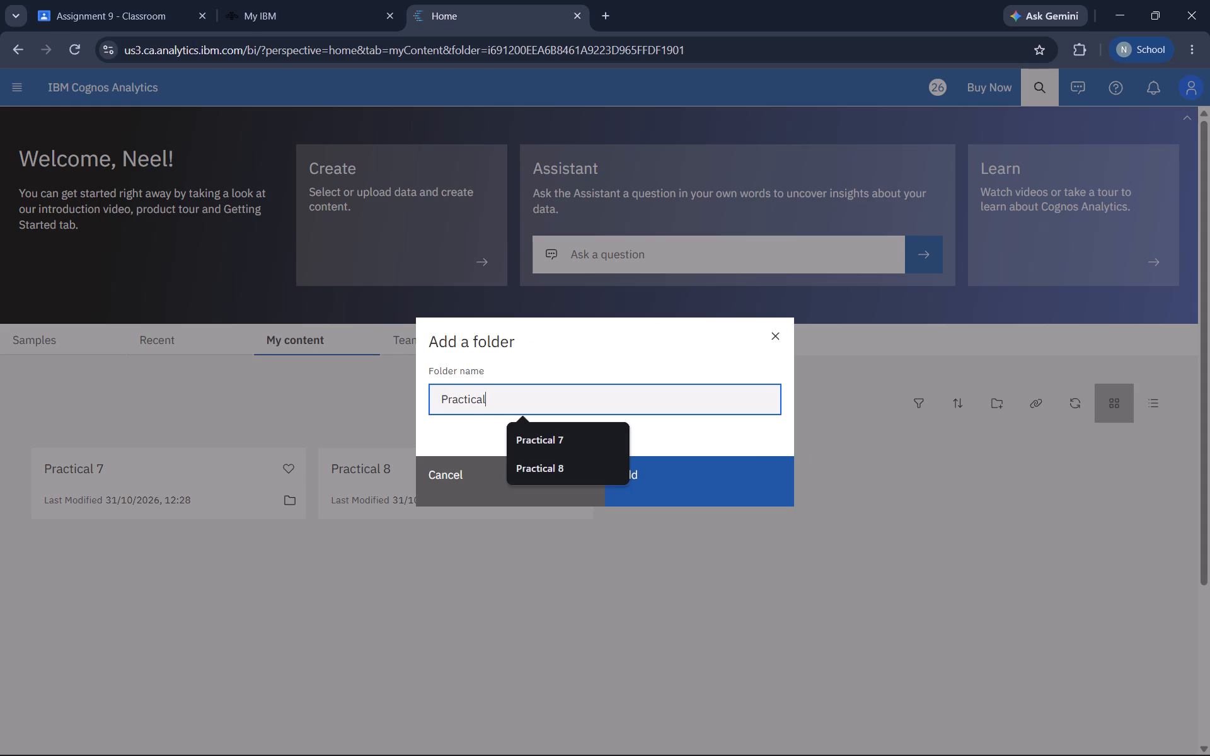
key(9)
click(750, 507)
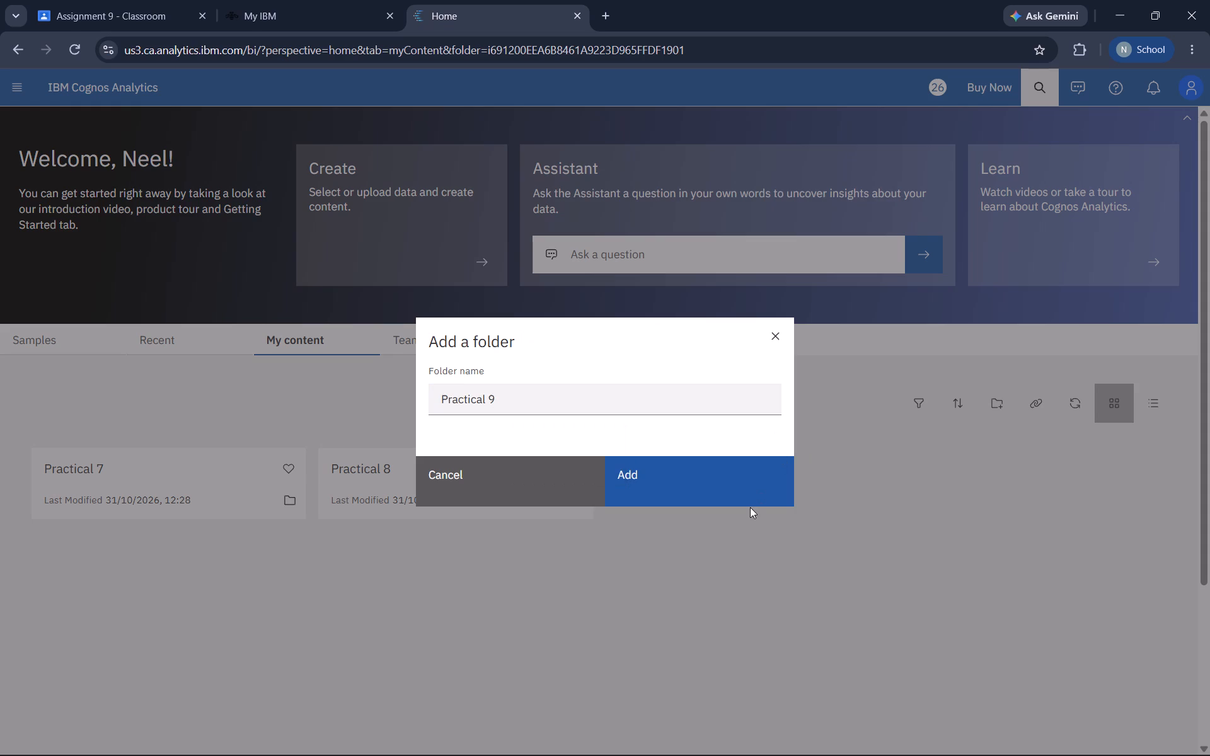
click(748, 494)
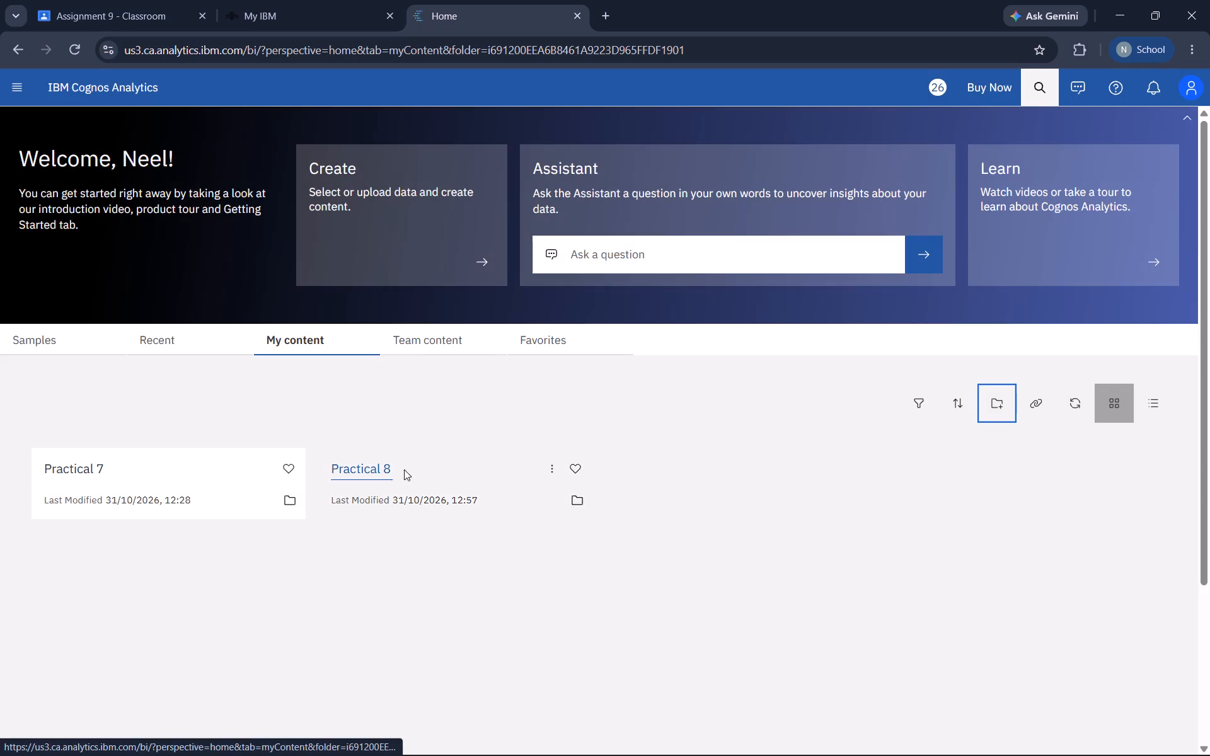
click(652, 456)
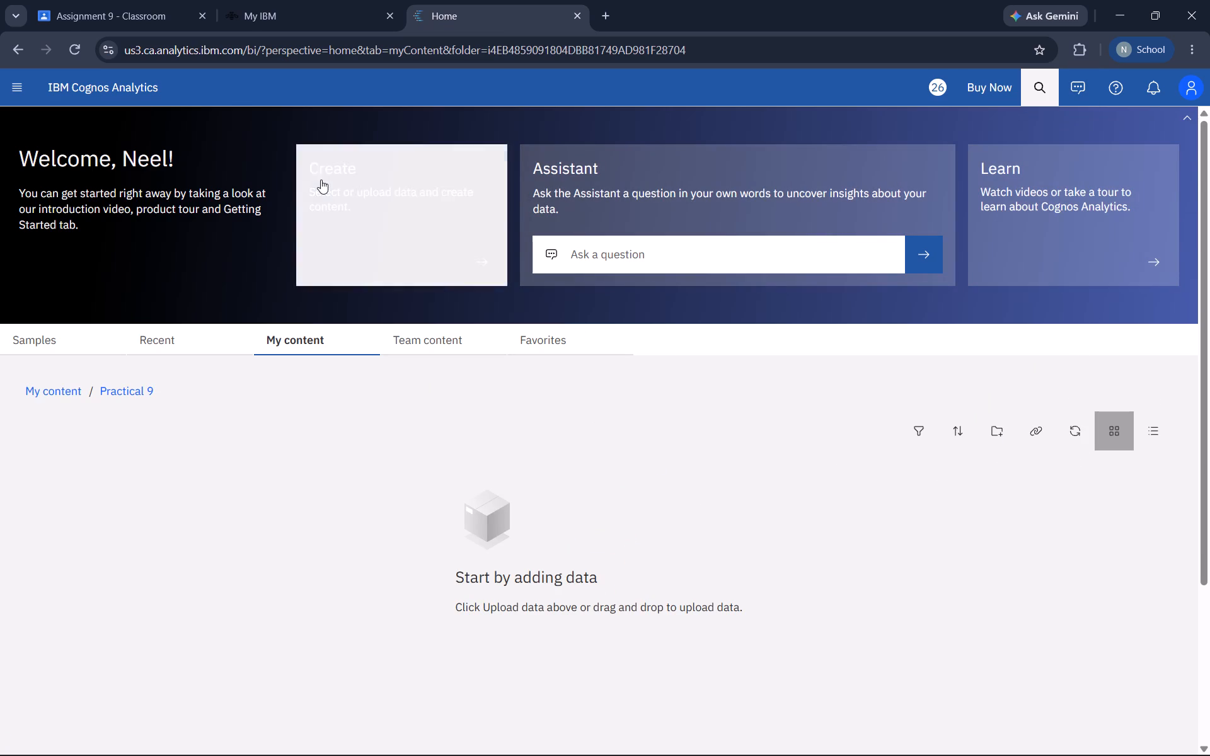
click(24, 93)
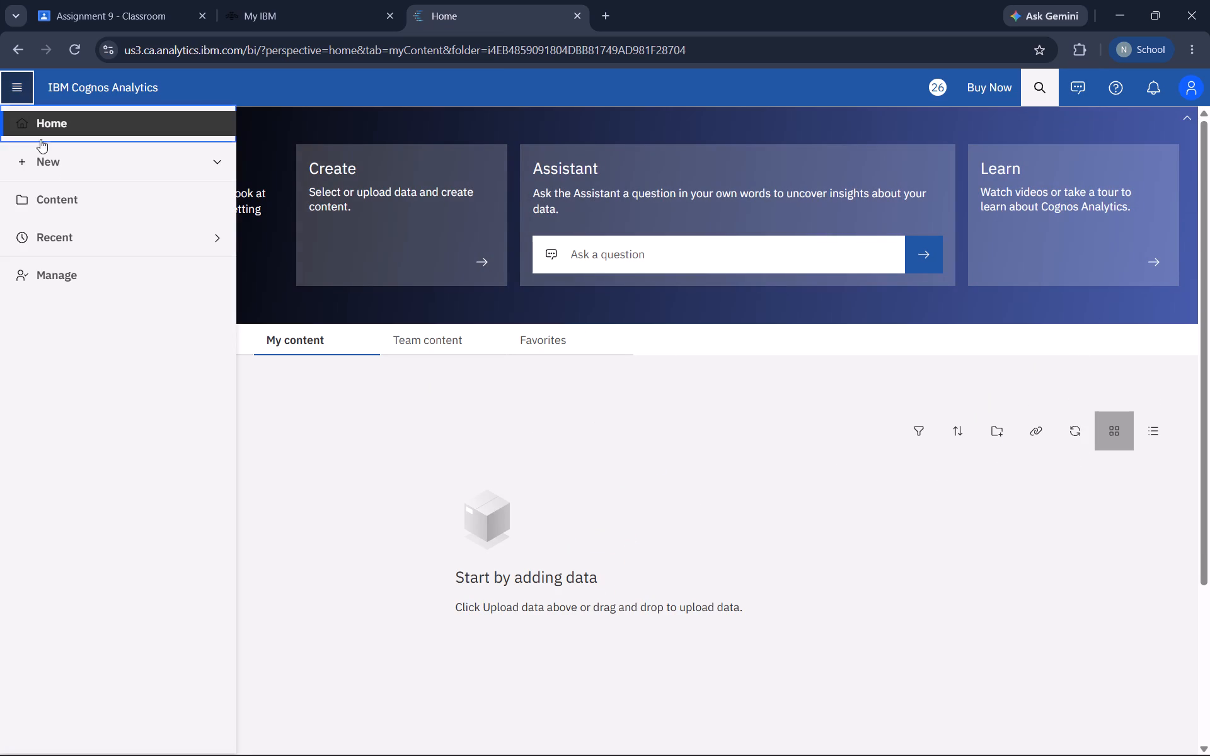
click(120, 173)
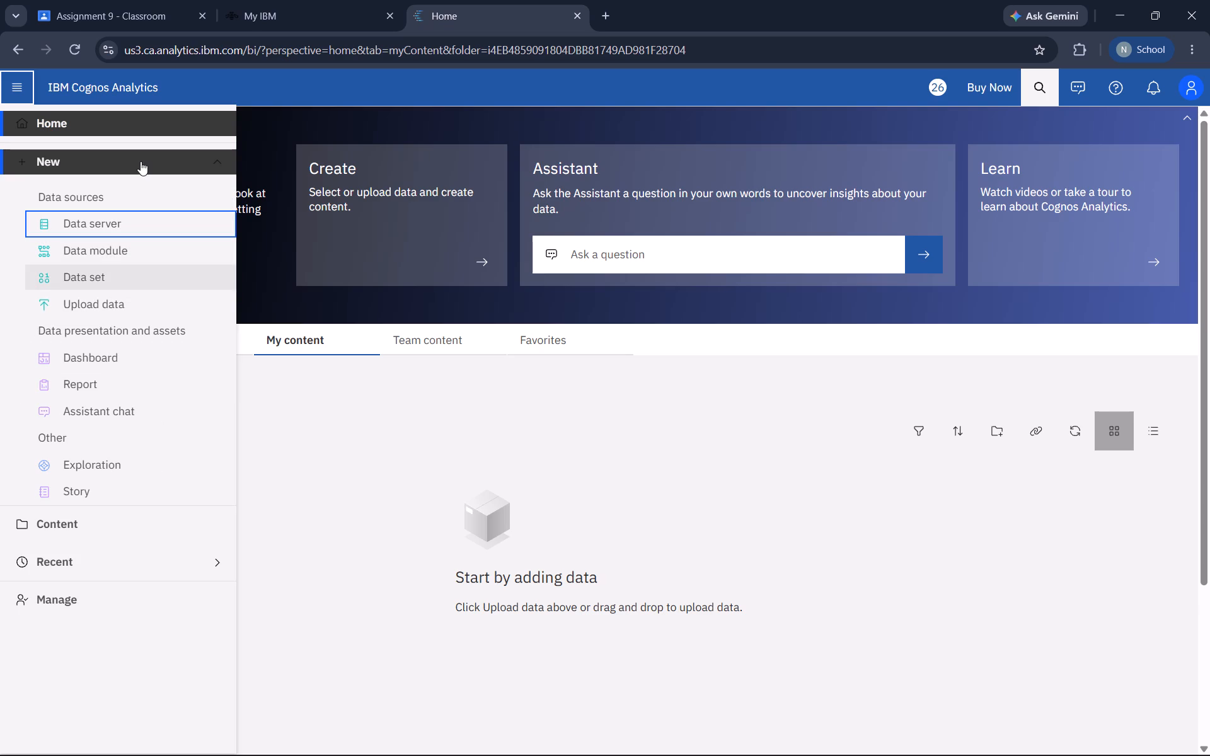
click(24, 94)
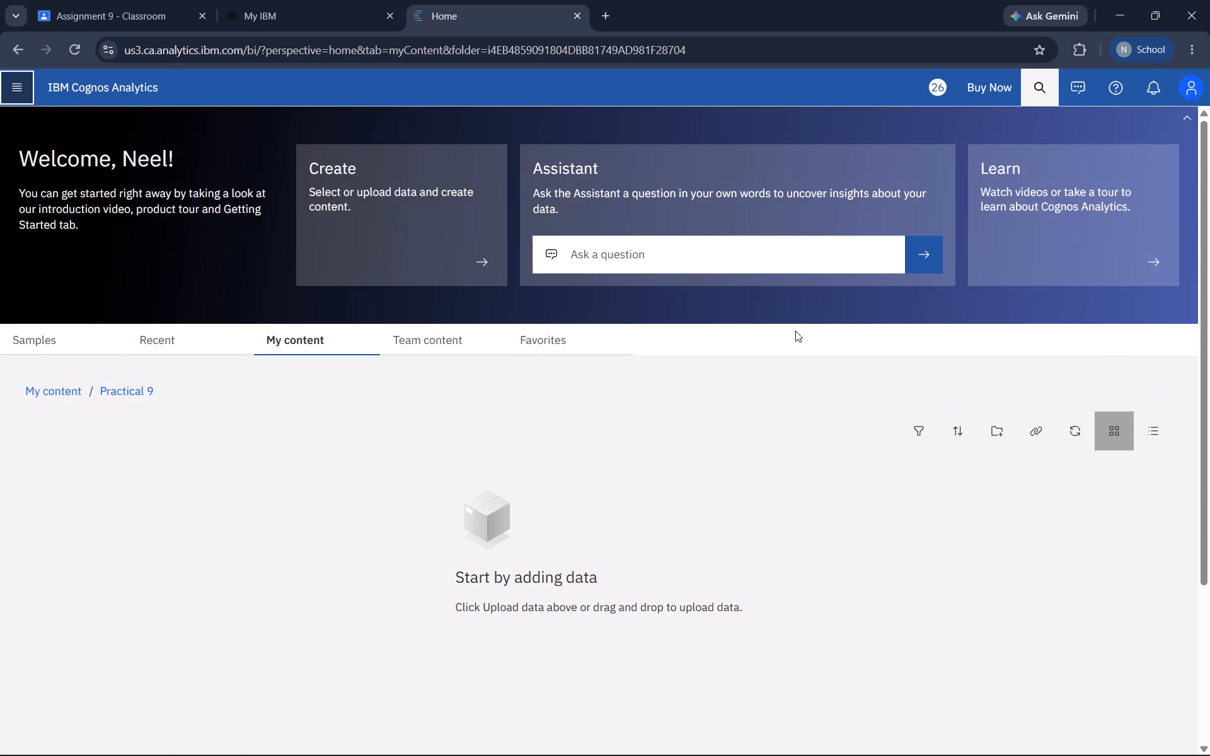
Upload GlobalLifeExpectensy.csv from the Downloads folder to Cognos, skipping the creation of content from it.
click(493, 233)
click(397, 314)
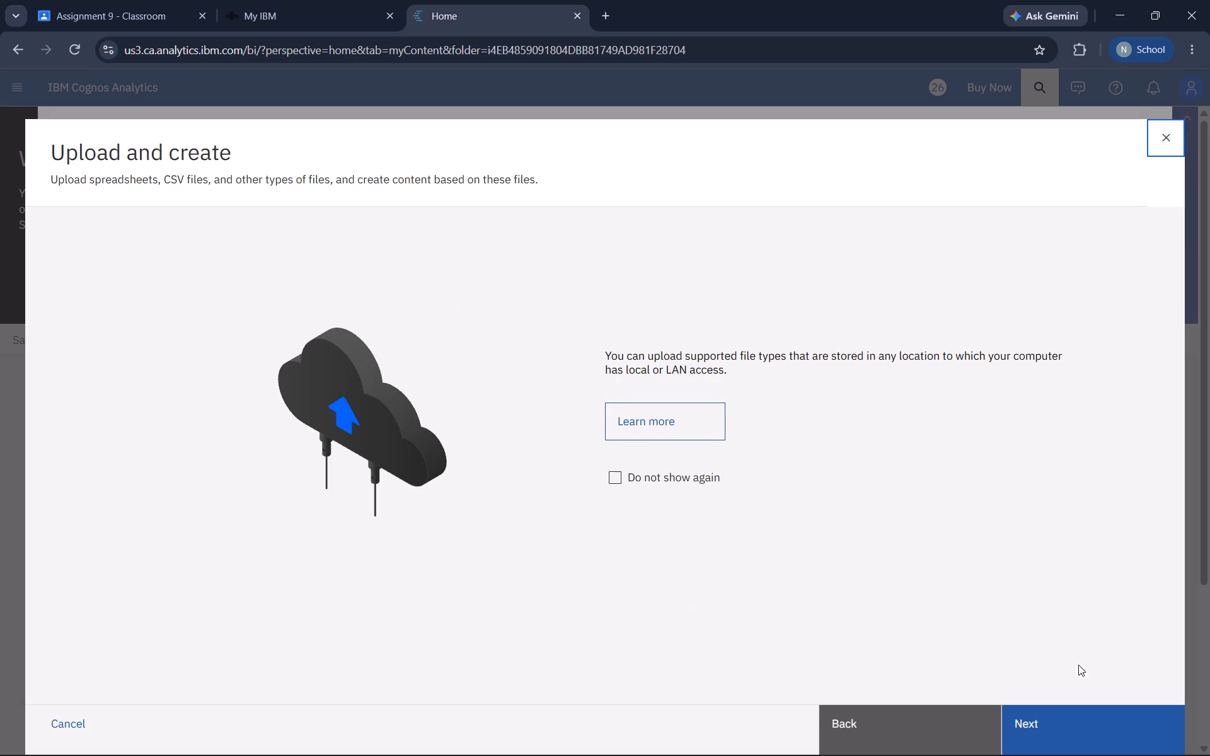
click(1053, 715)
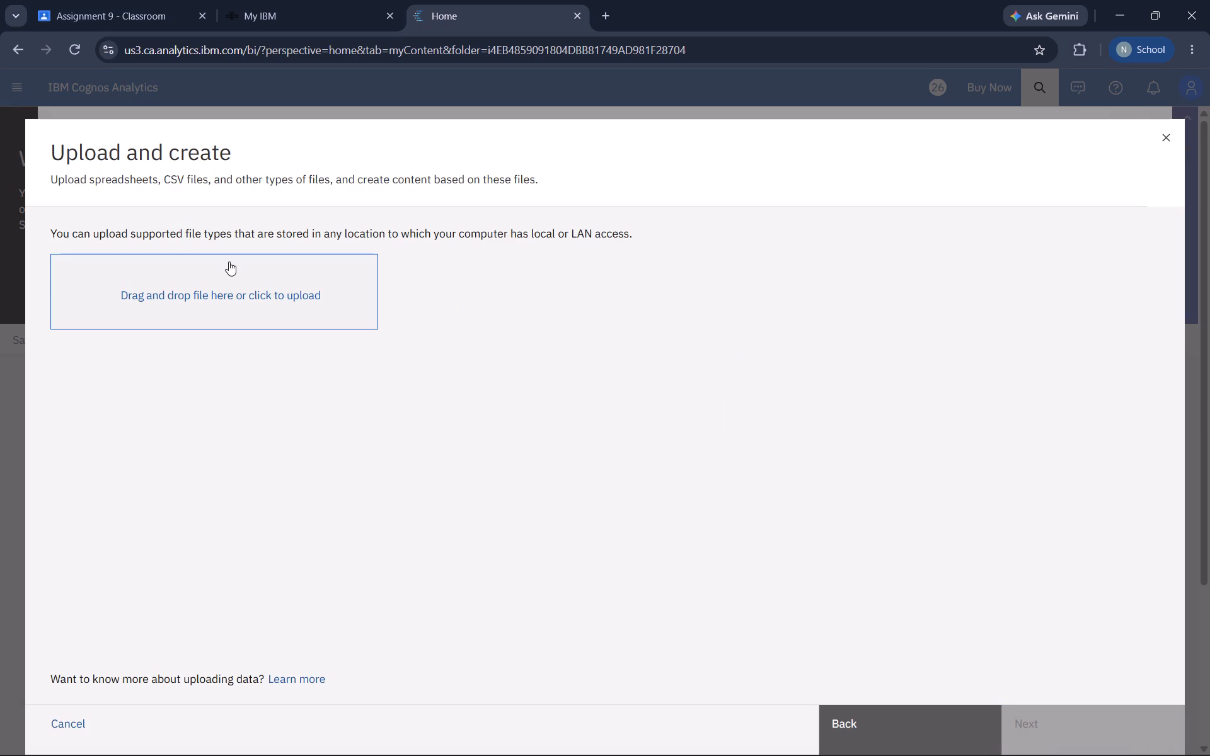
click(229, 261)
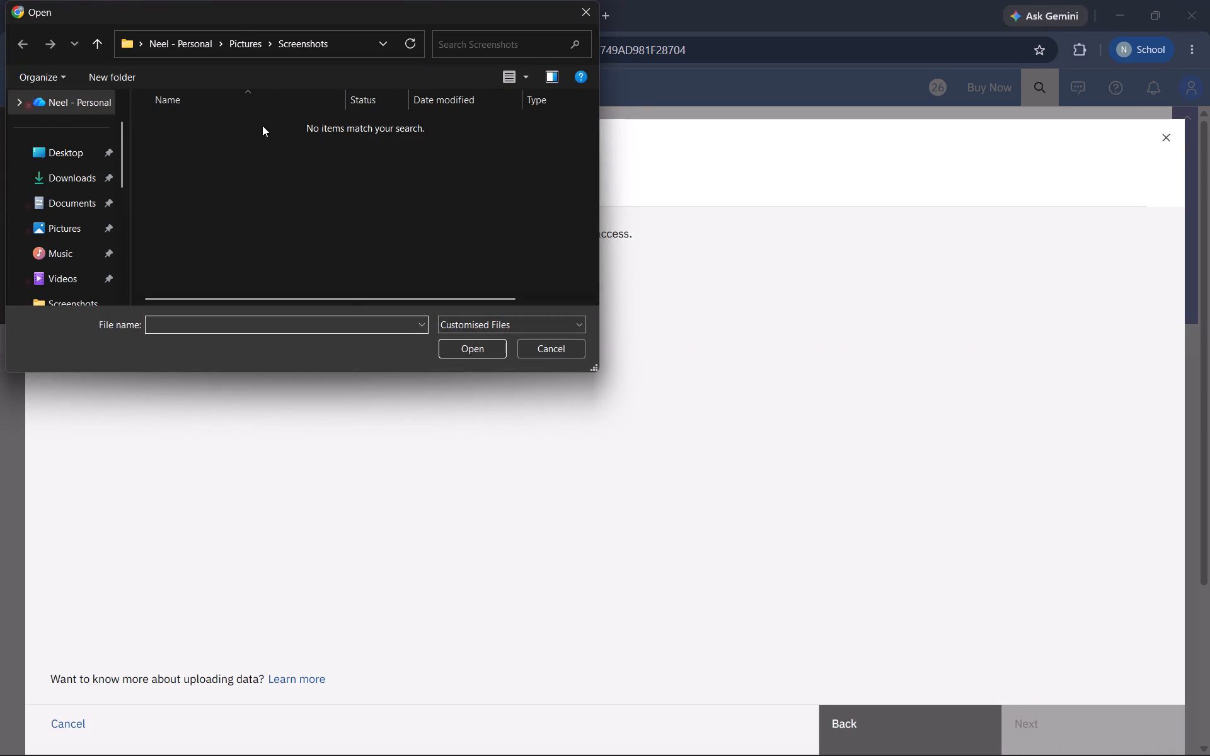
click(49, 171)
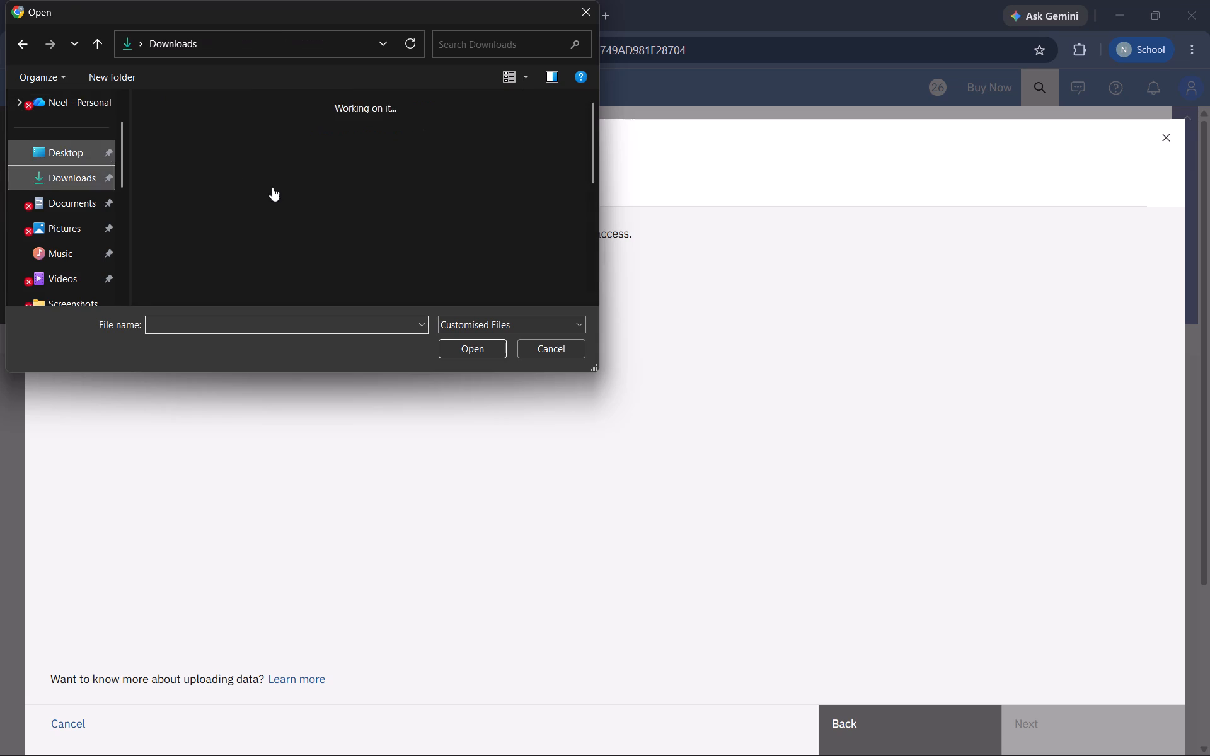
double_click(318, 140)
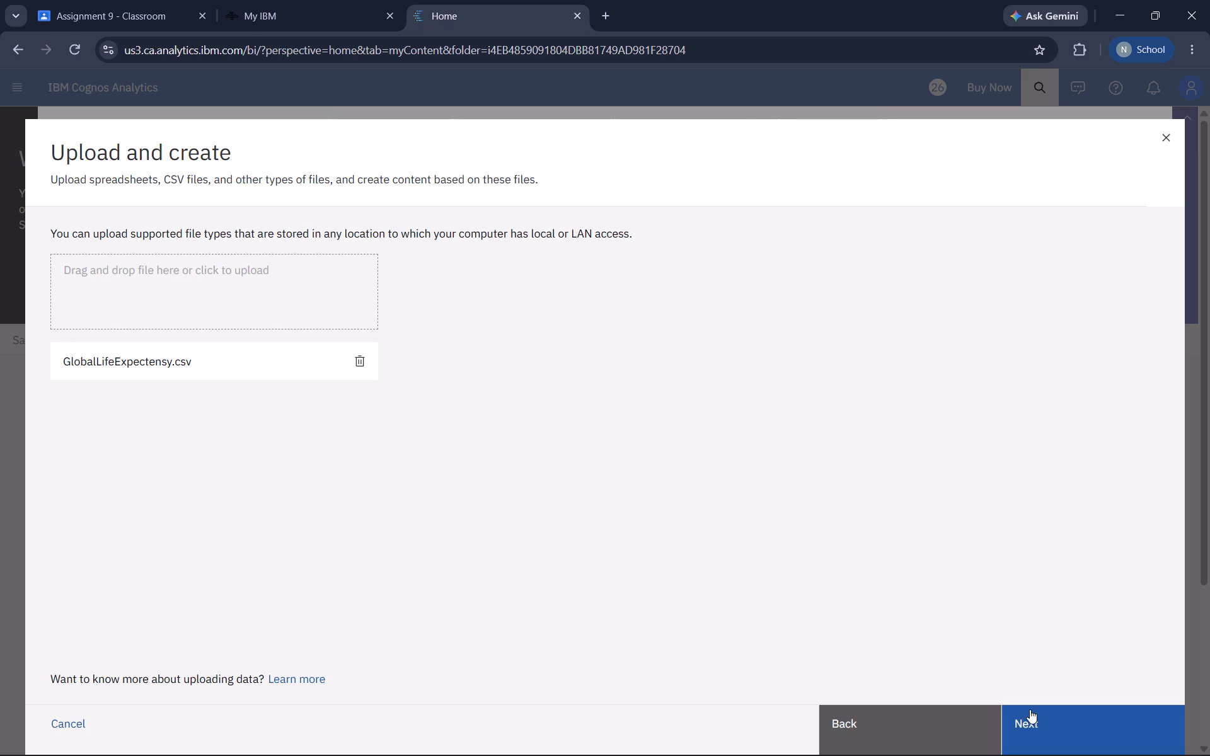
click(1010, 730)
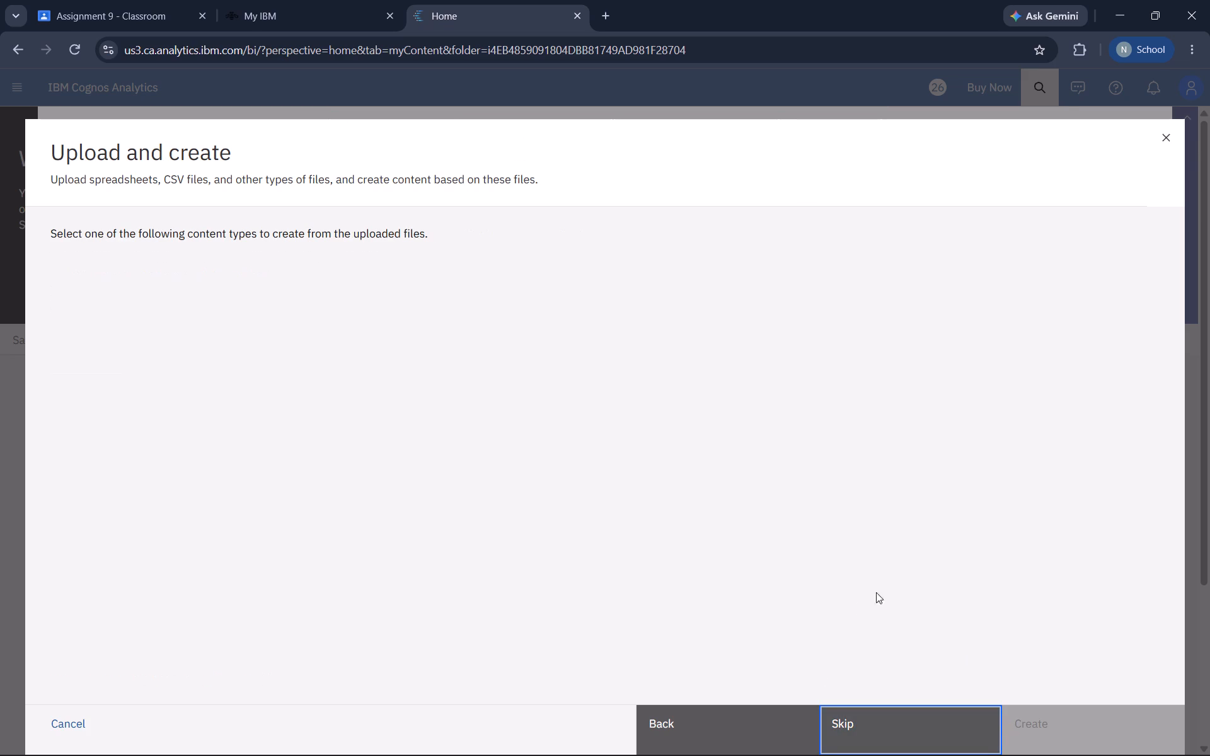
click(899, 733)
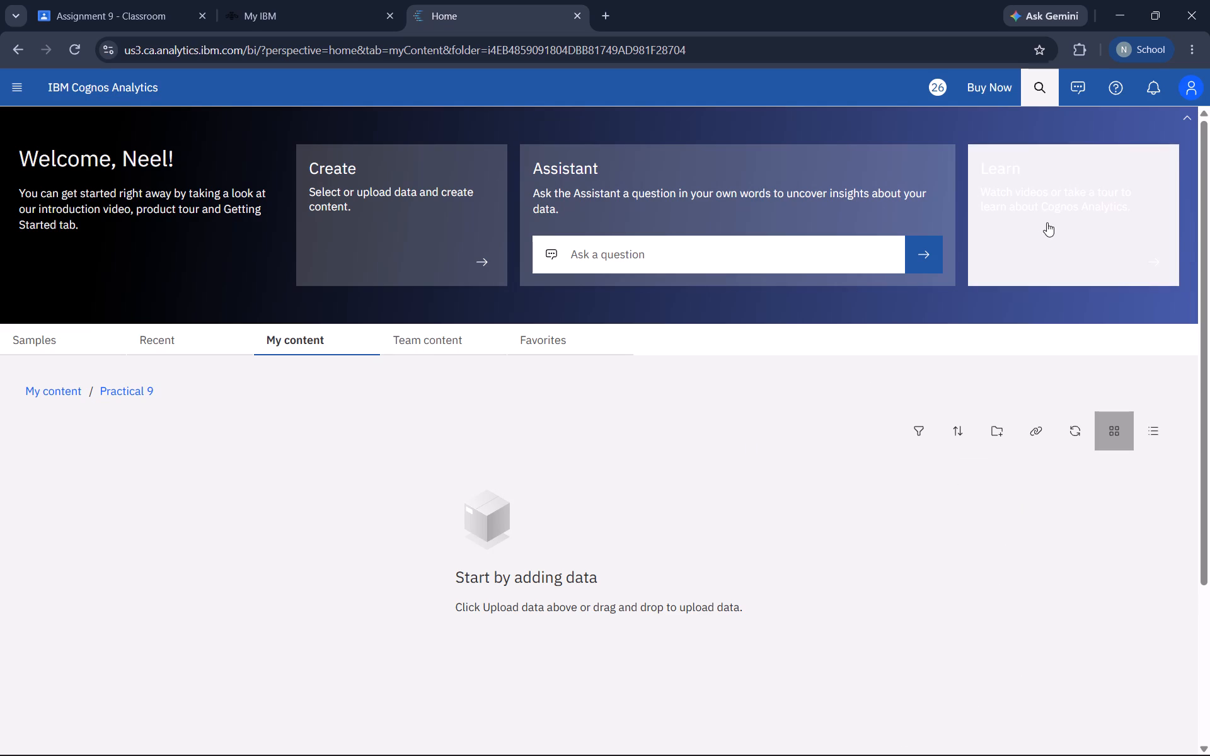
Move GlobalLifeExpectensy.csv from My content into the Practical 9 folder and open that folder.
click(179, 340)
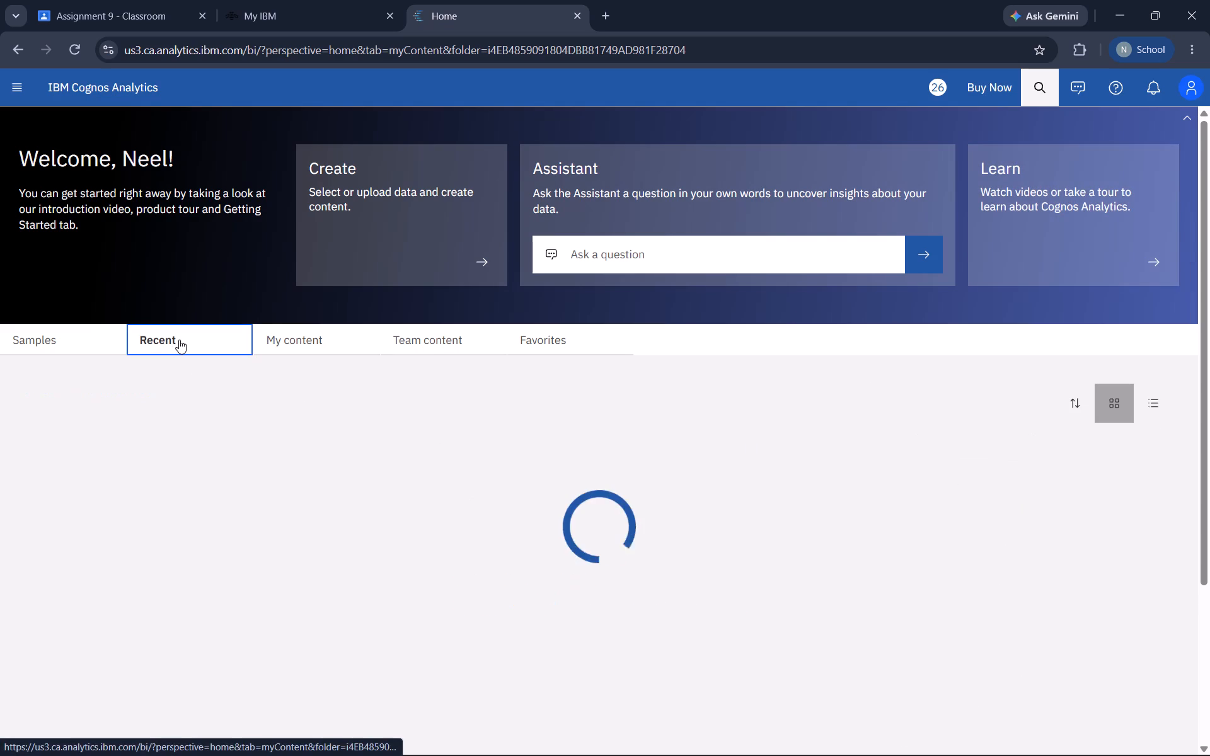
click(289, 336)
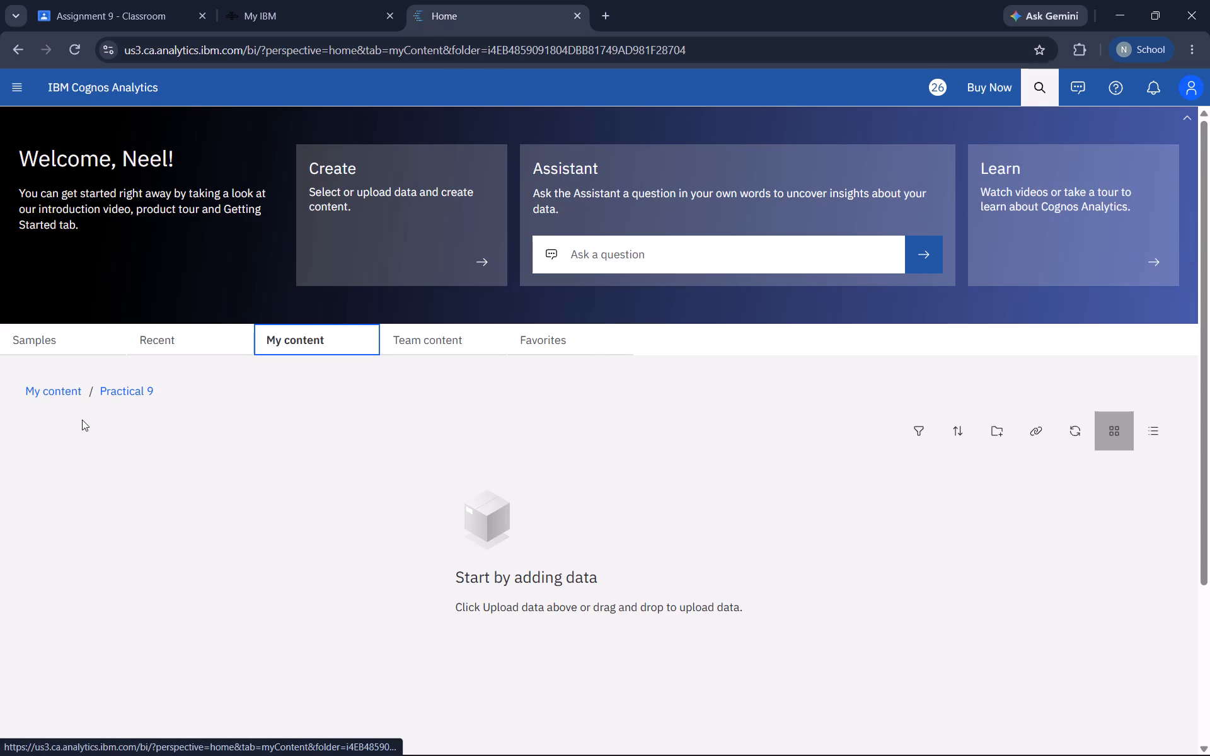
drag(63, 399, 72, 387)
click(72, 387)
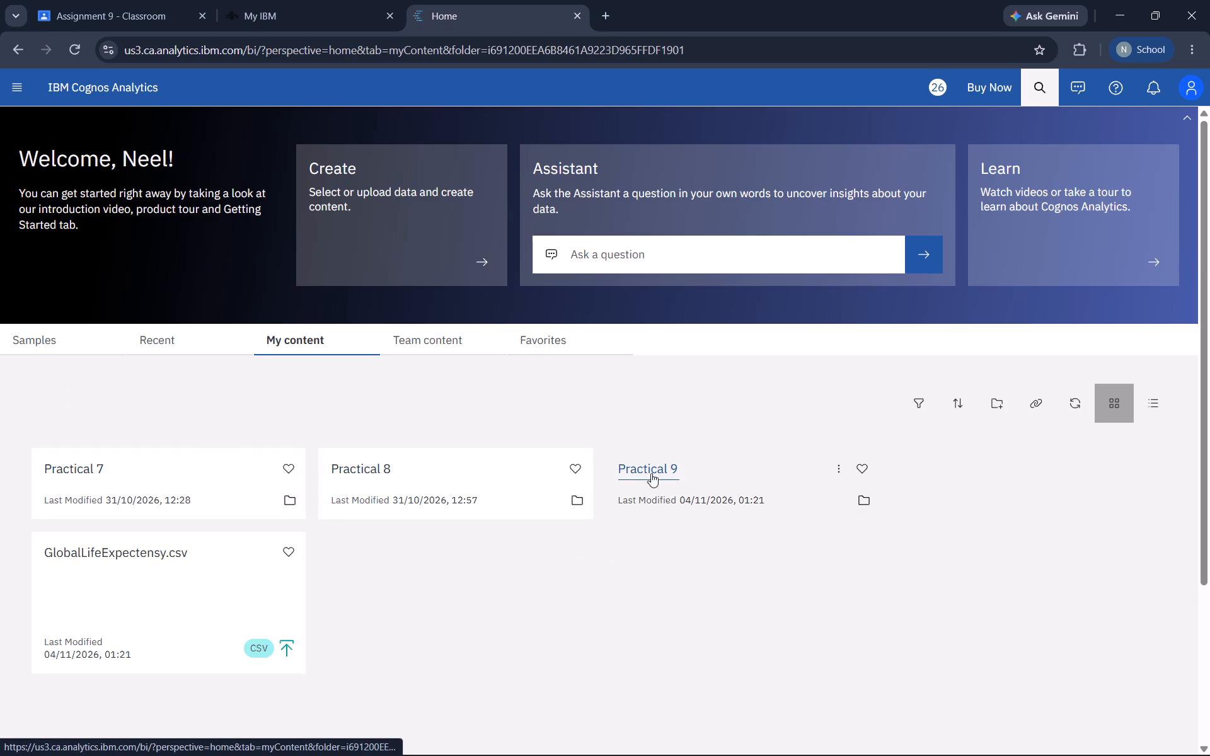
click(265, 552)
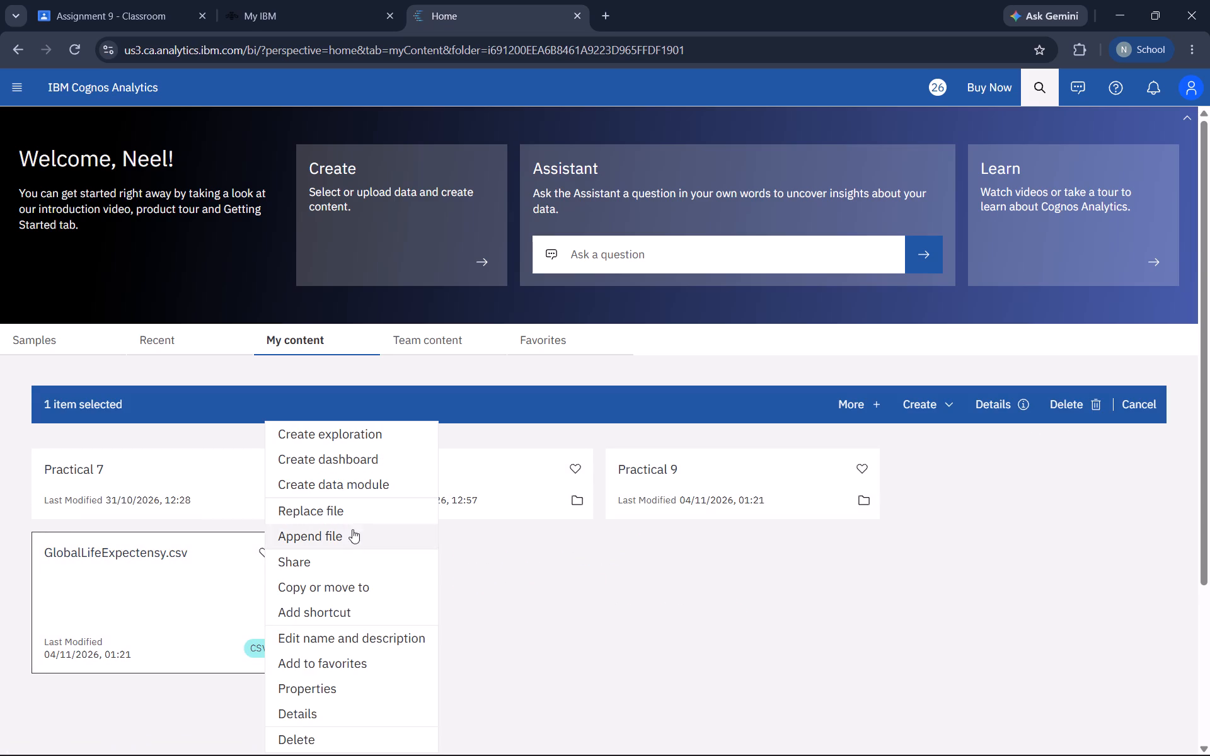
click(369, 585)
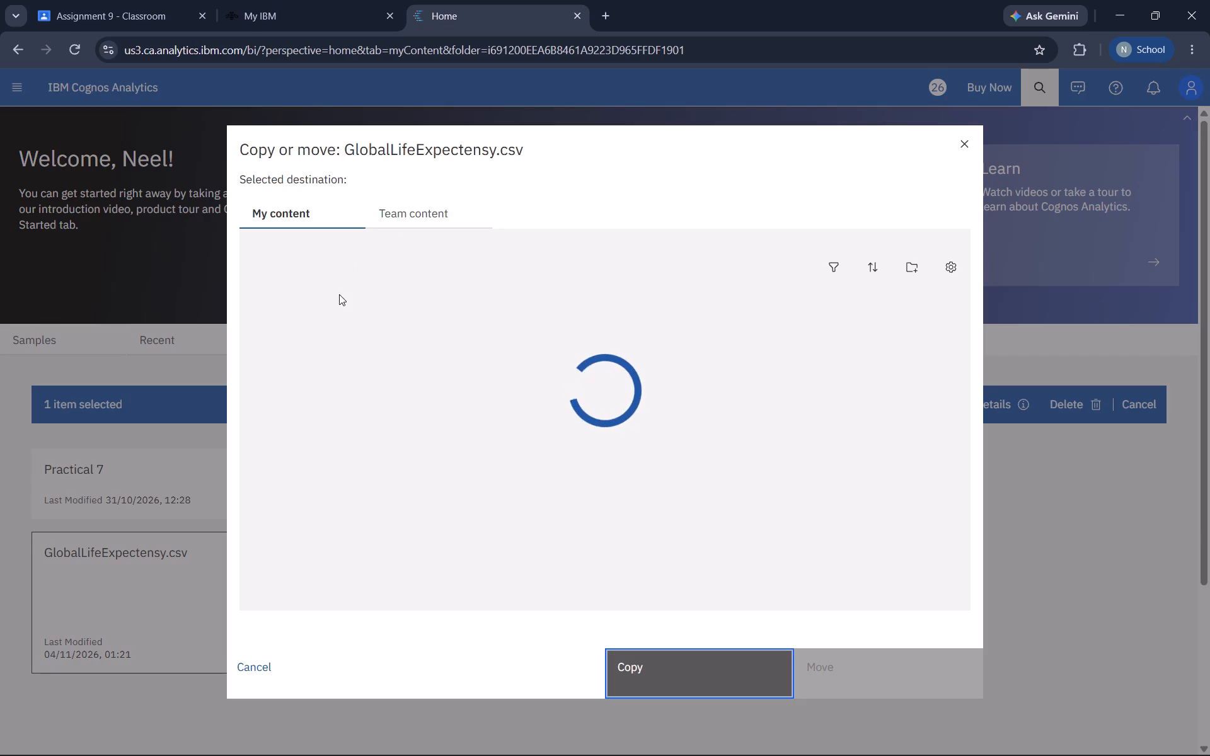
click(301, 370)
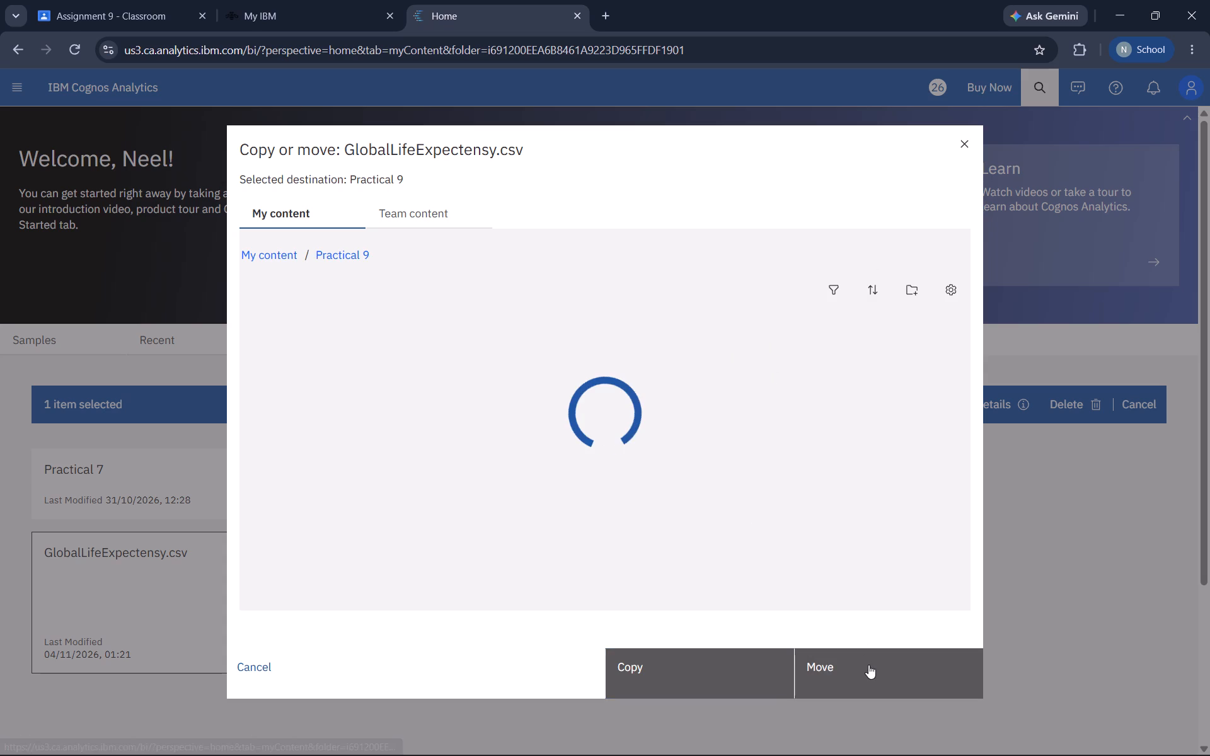
click(868, 665)
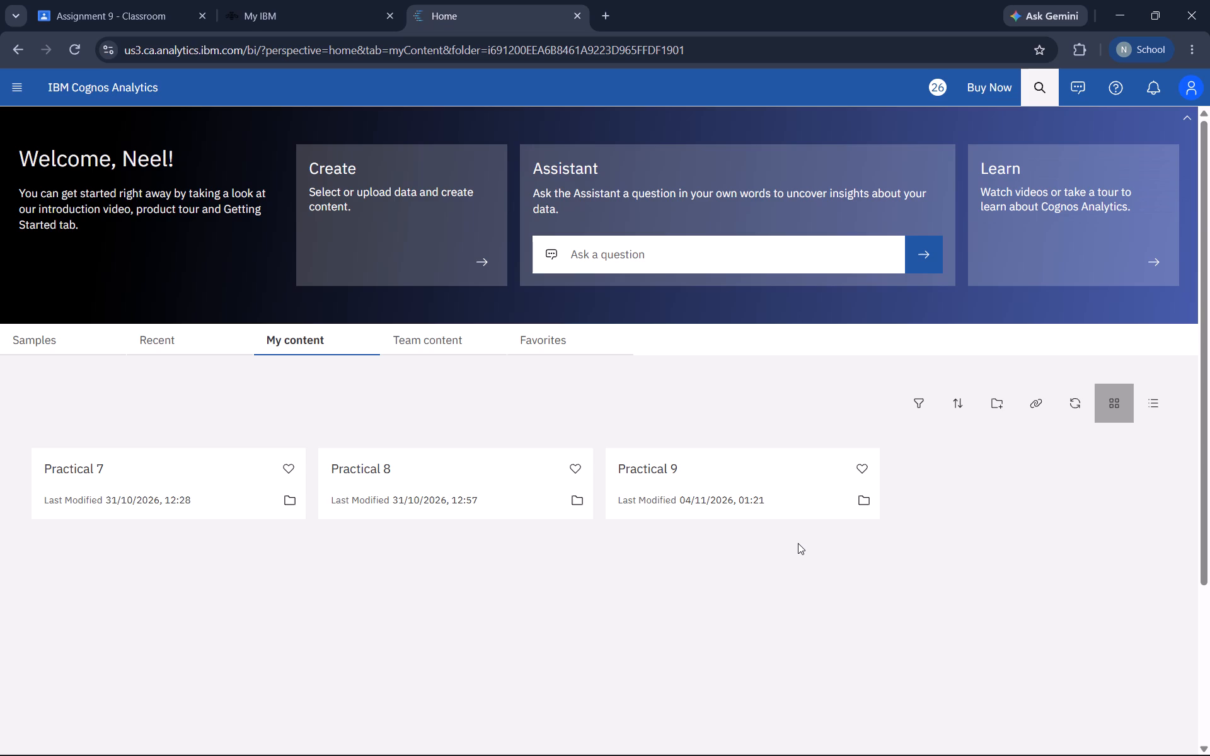
click(667, 472)
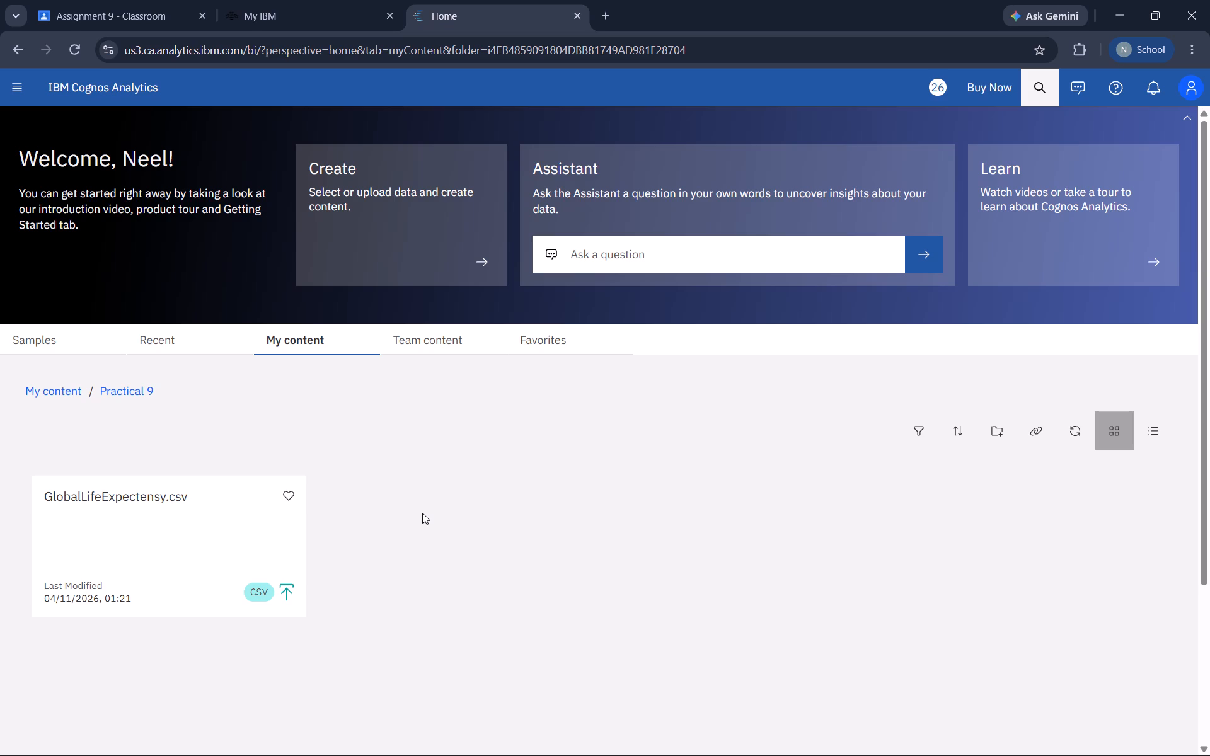
Sign in to the Karnavati University portal with Google in a new browser tab and view the student's course attendance.
click(613, 11)
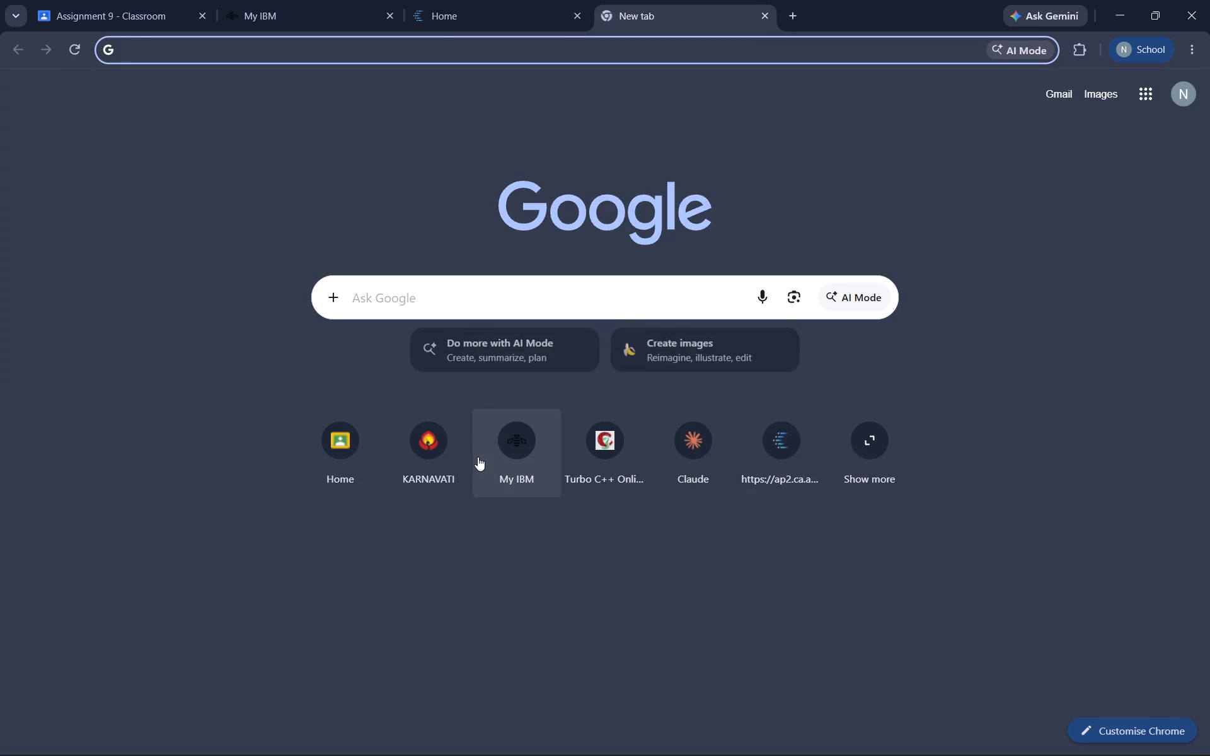
click(422, 449)
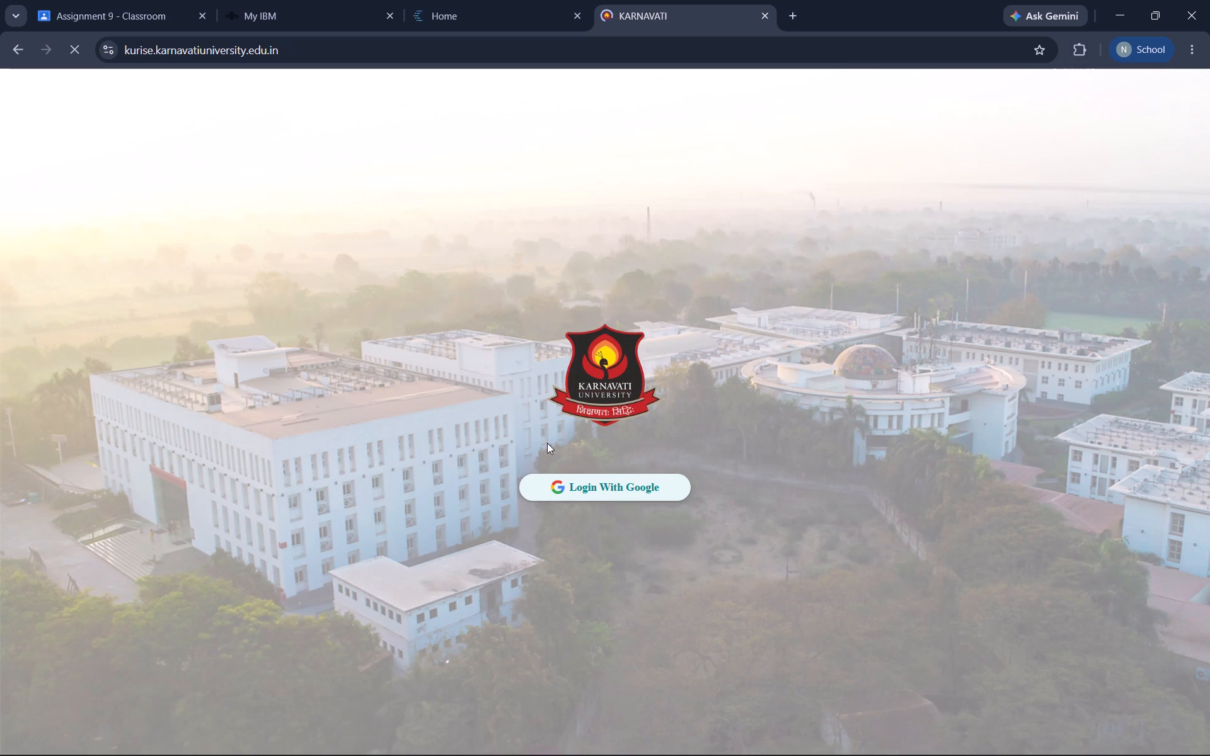
click(576, 483)
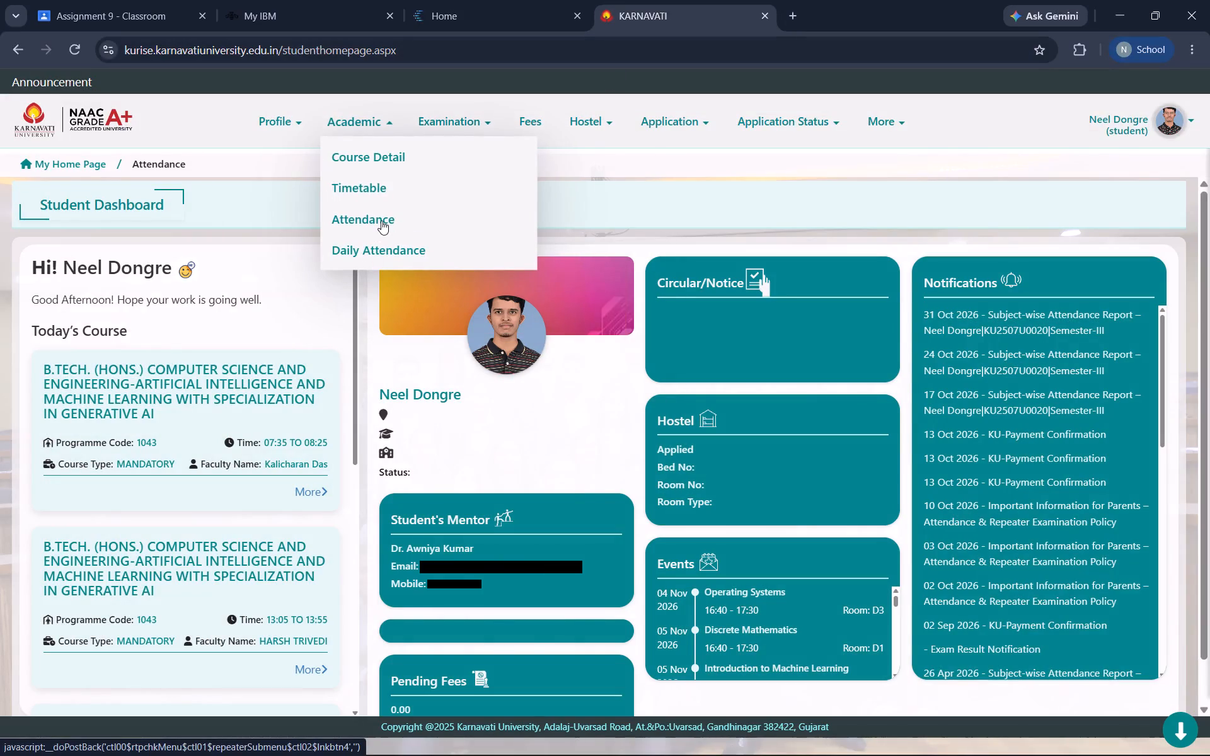
click(381, 220)
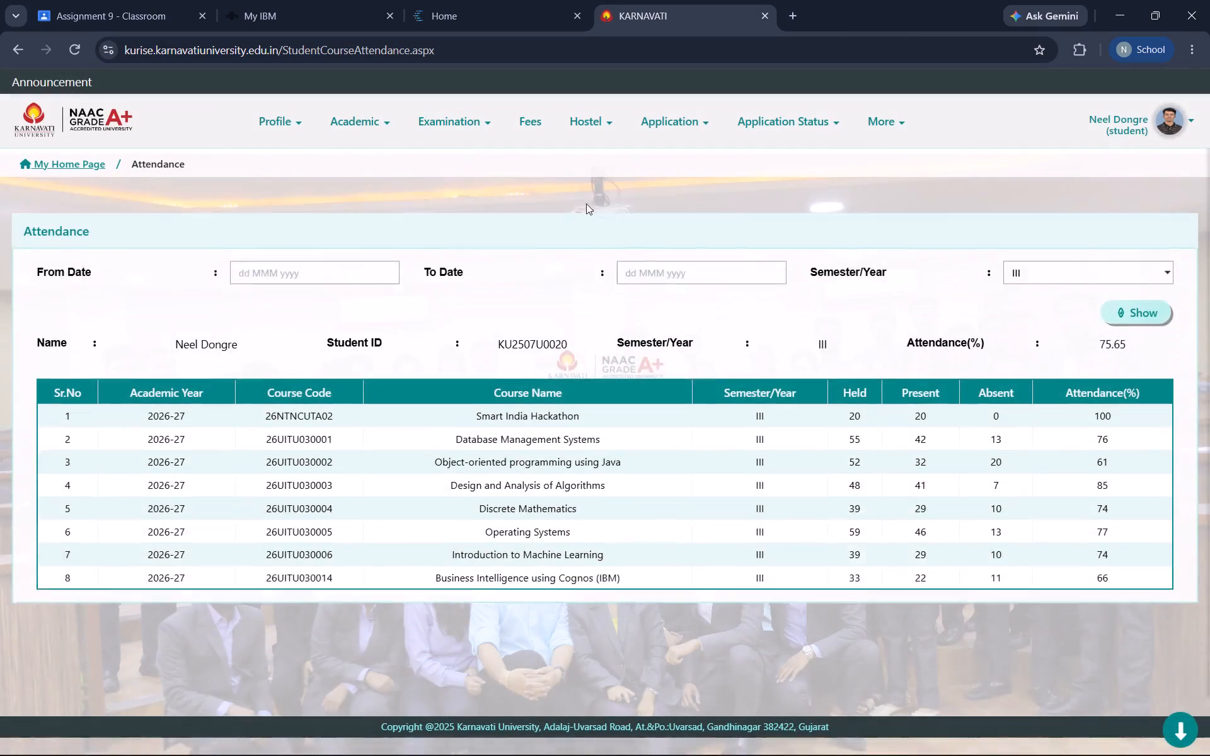
Open the student's academic timetable in the portal and look through the week's classes.
scroll(962, 243, down, 1)
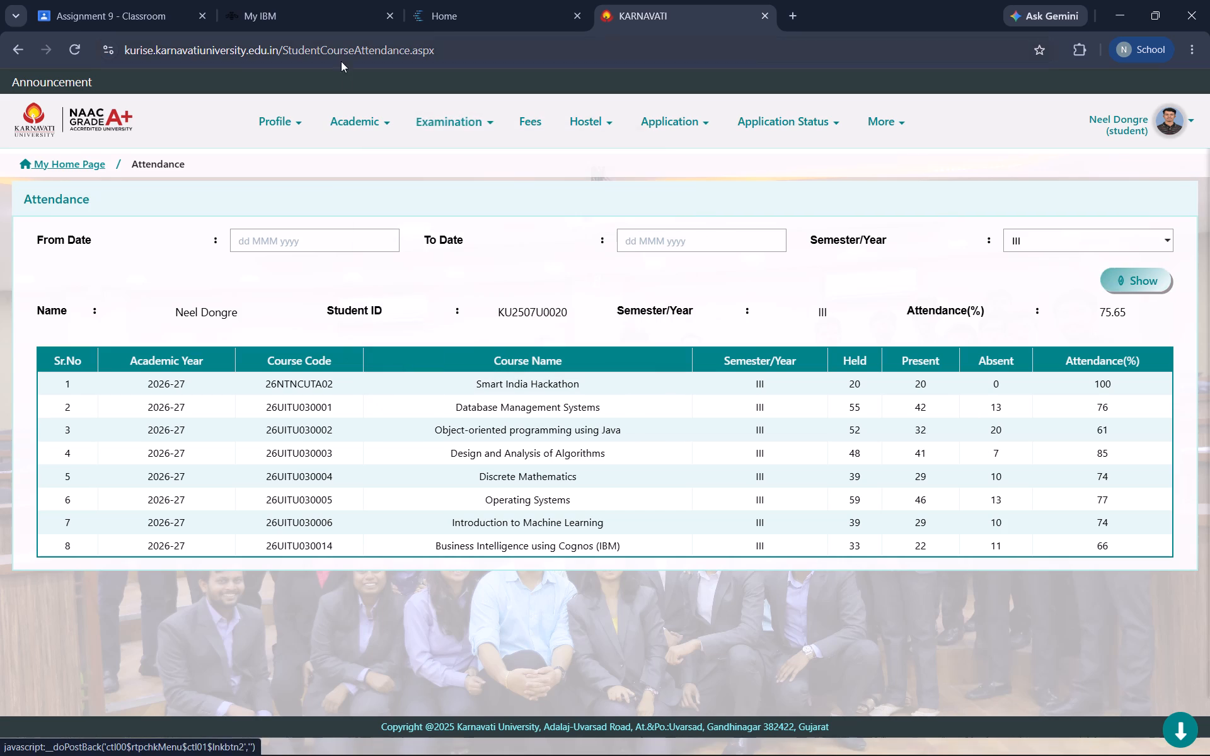
click(364, 179)
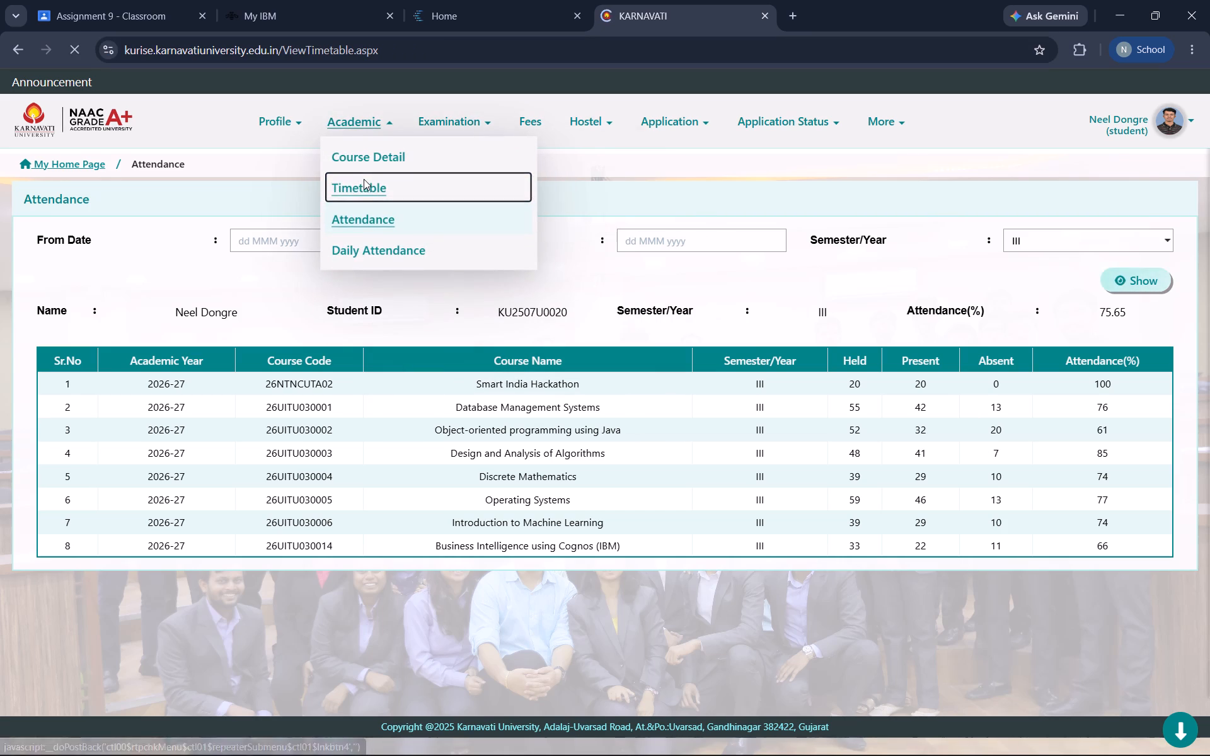
scroll(530, 415, down, 2)
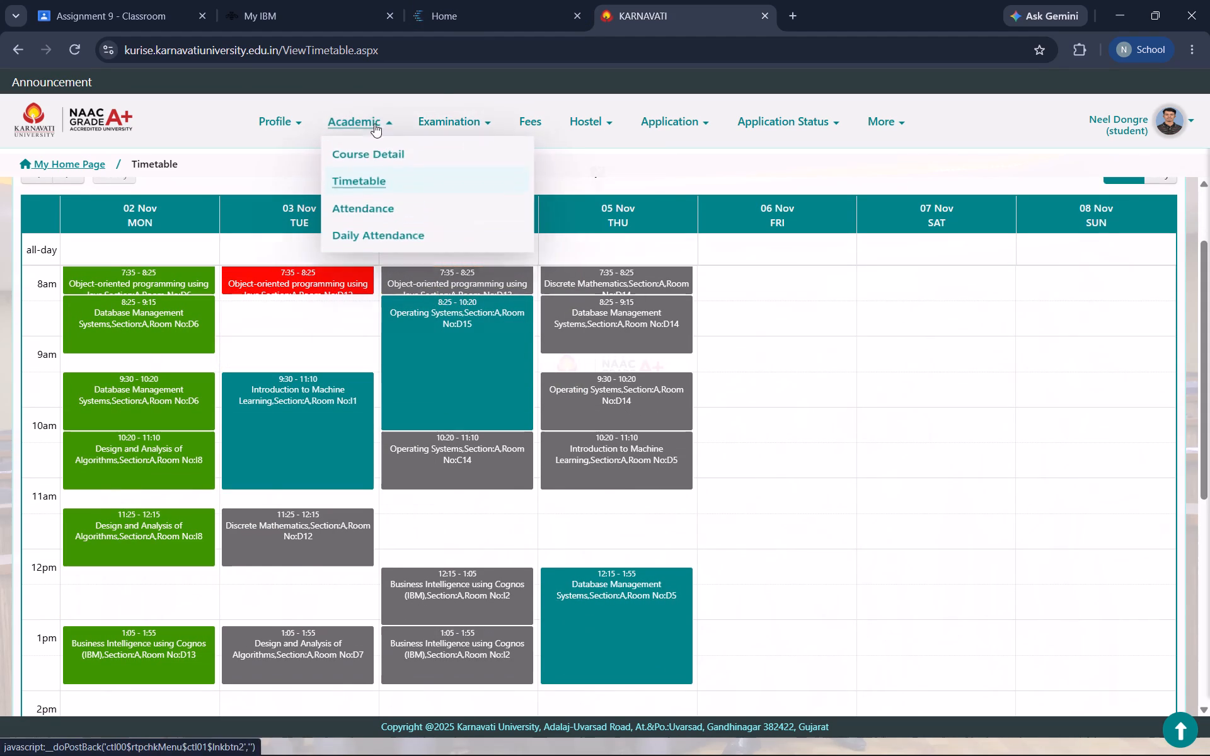
Open the daily attendance record for the semester and go to its last page, page 18.
click(374, 249)
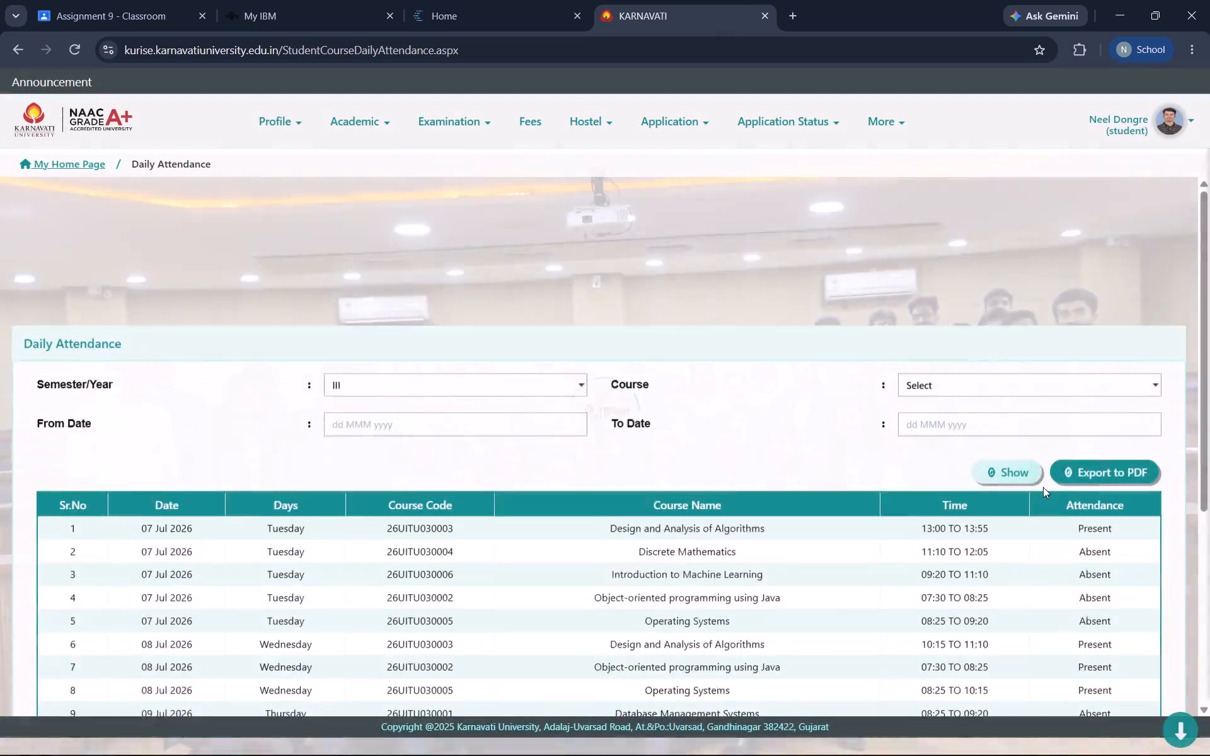
scroll(1030, 595, down, 6)
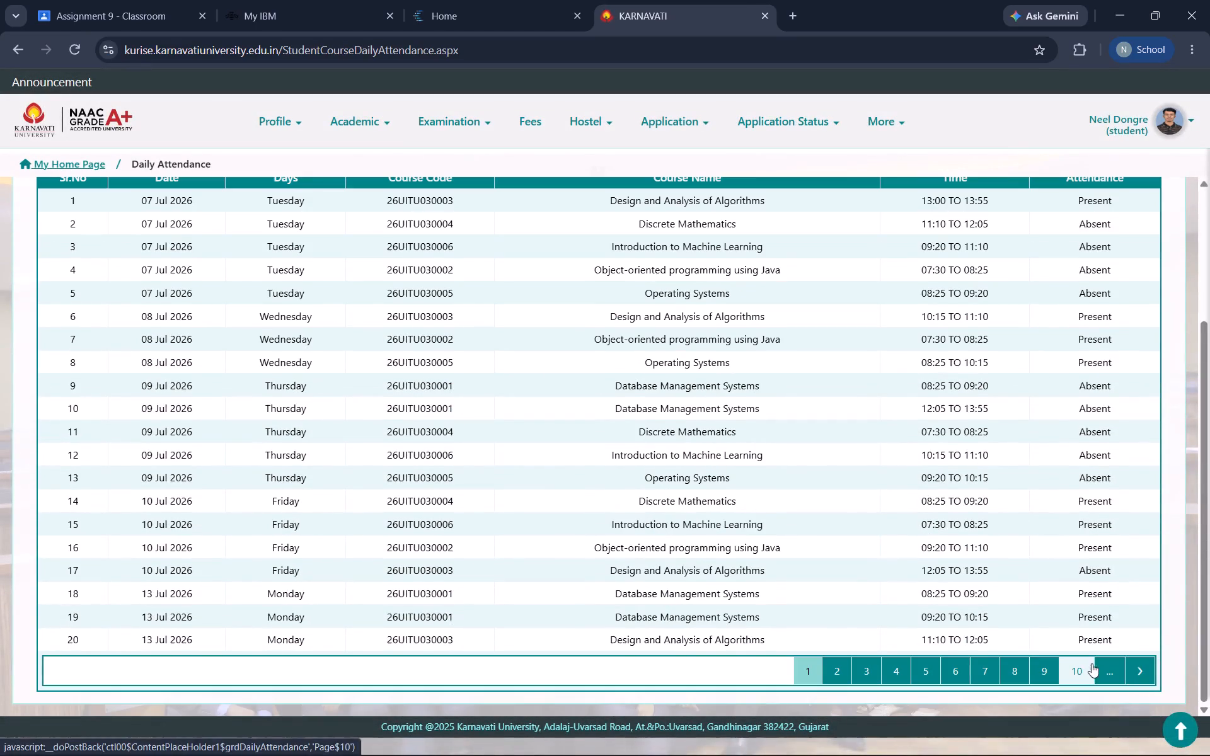
click(1111, 667)
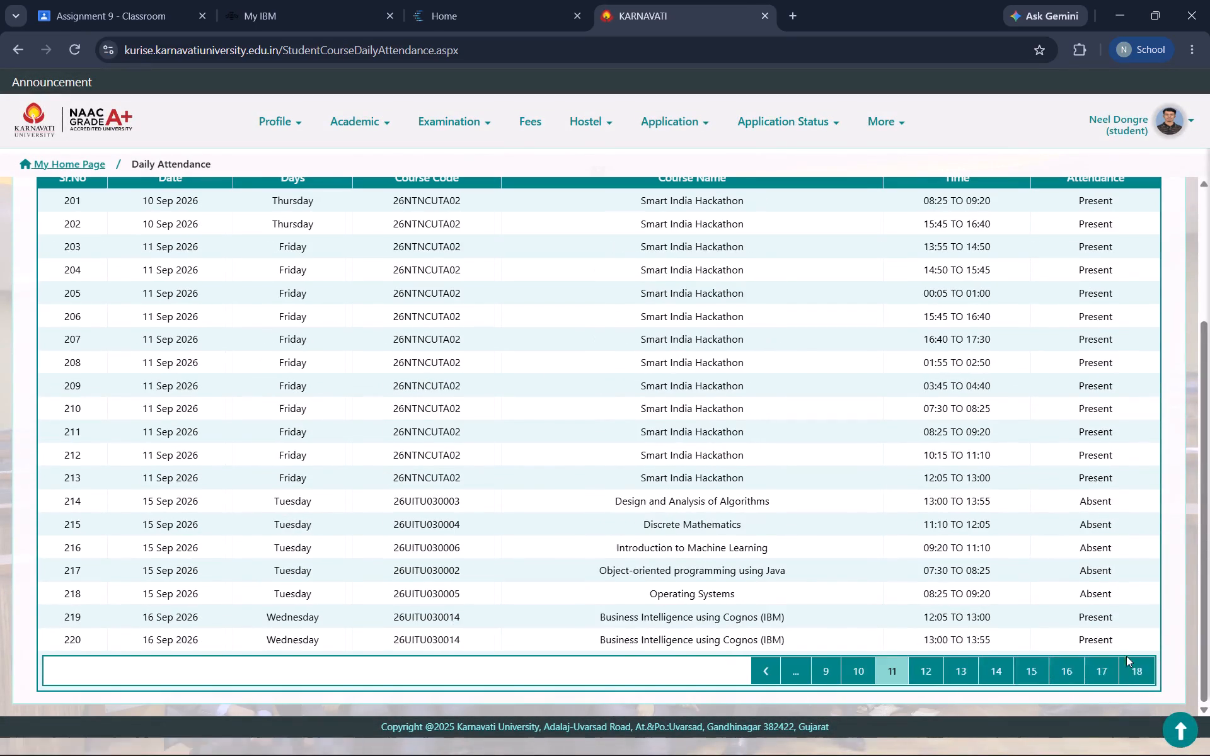
click(1178, 665)
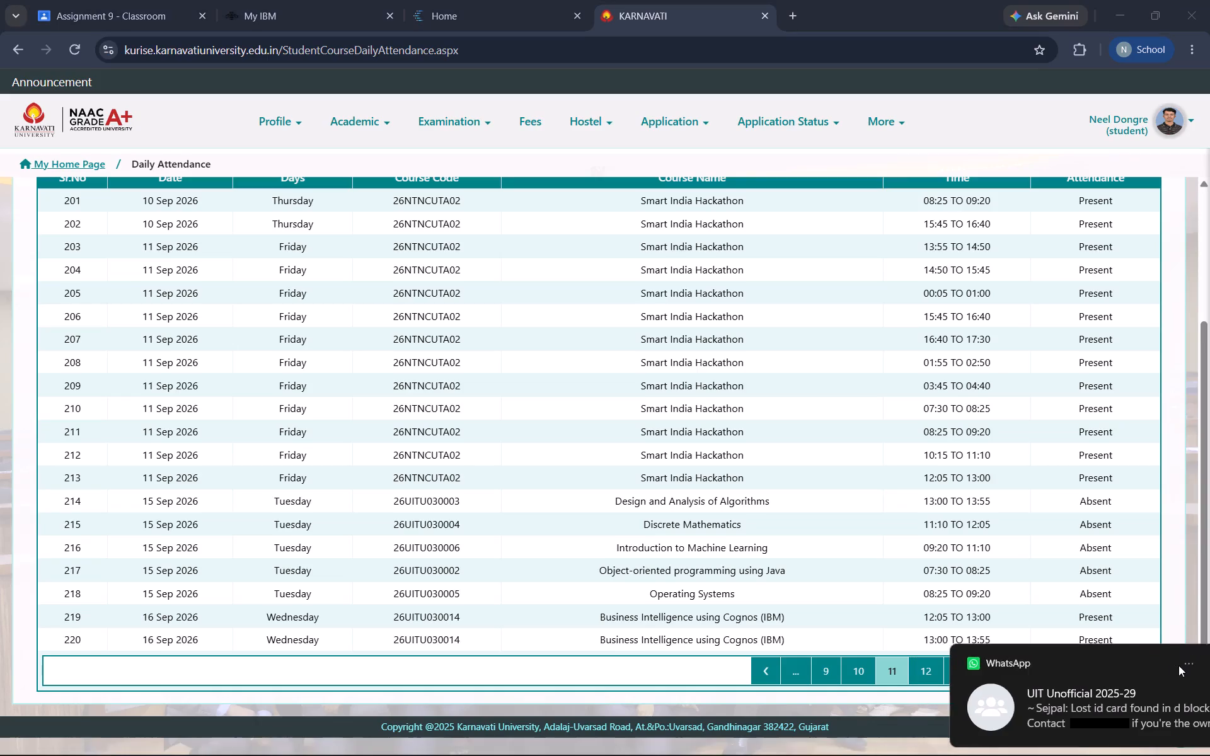
click(1140, 671)
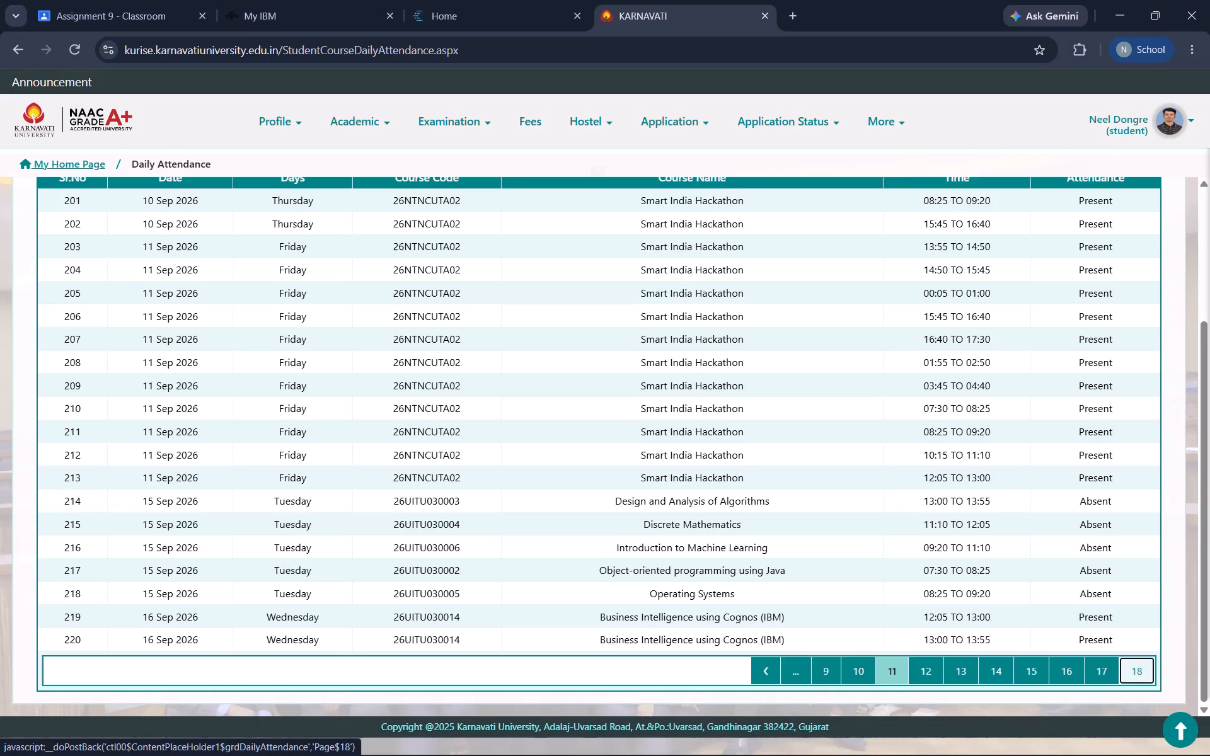
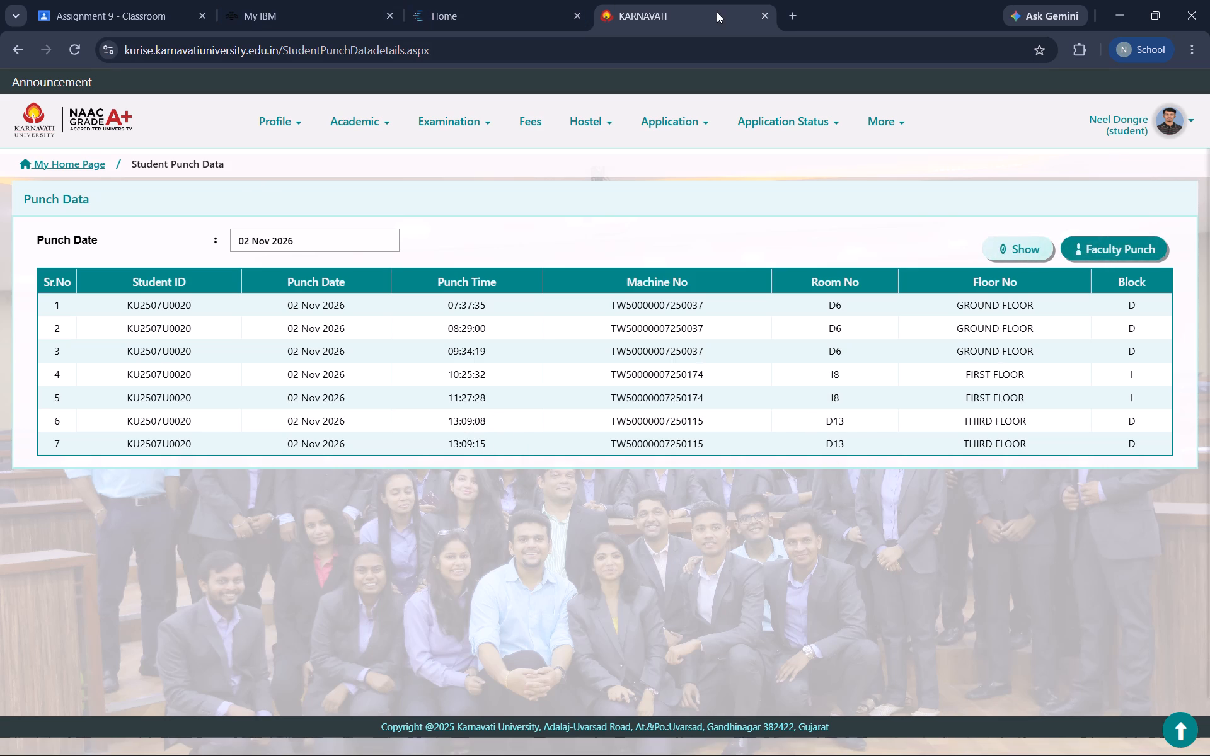
Close the university portal's browser tab and return to the Practical 9 folder in Cognos.
click(766, 15)
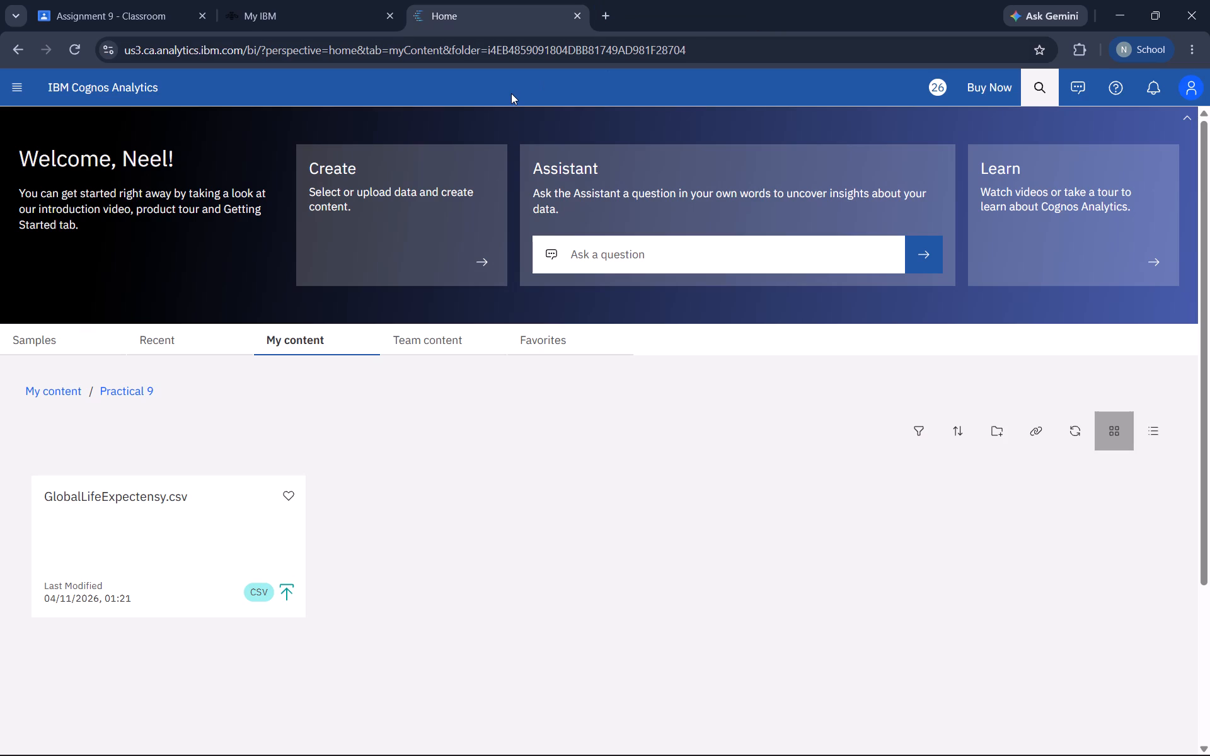
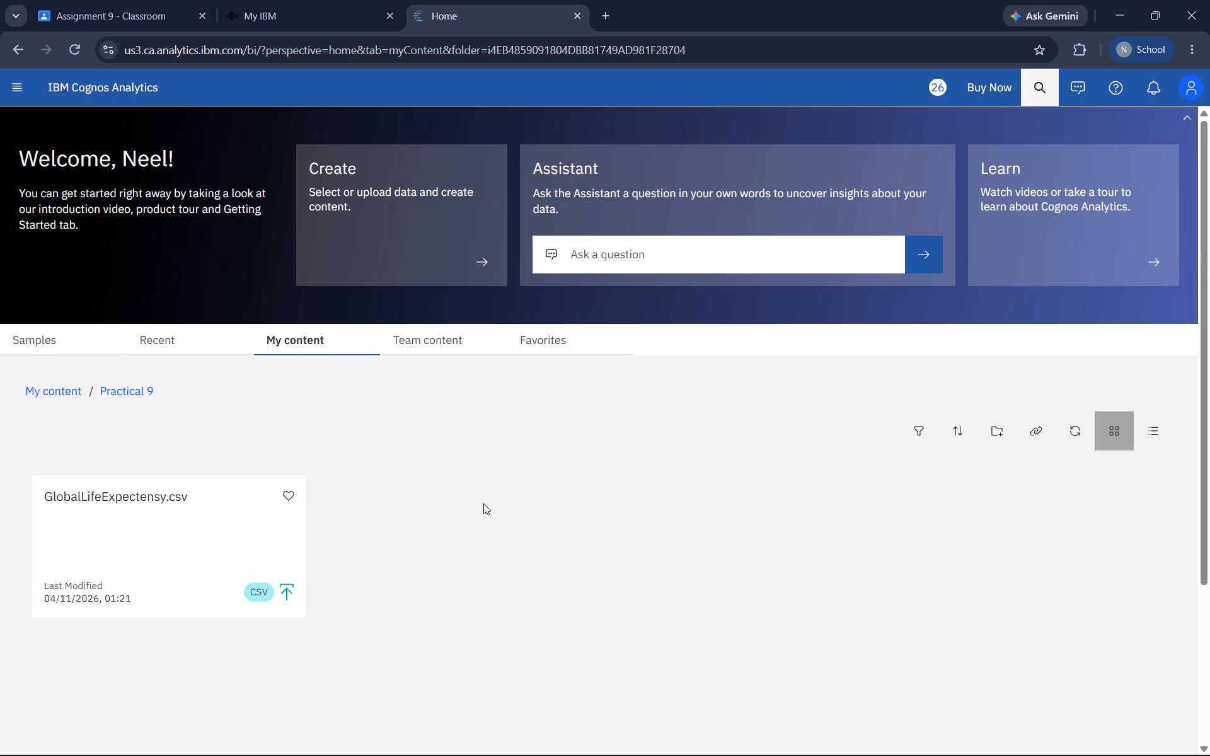
Create a new story using the Slideshow template.
click(0, 82)
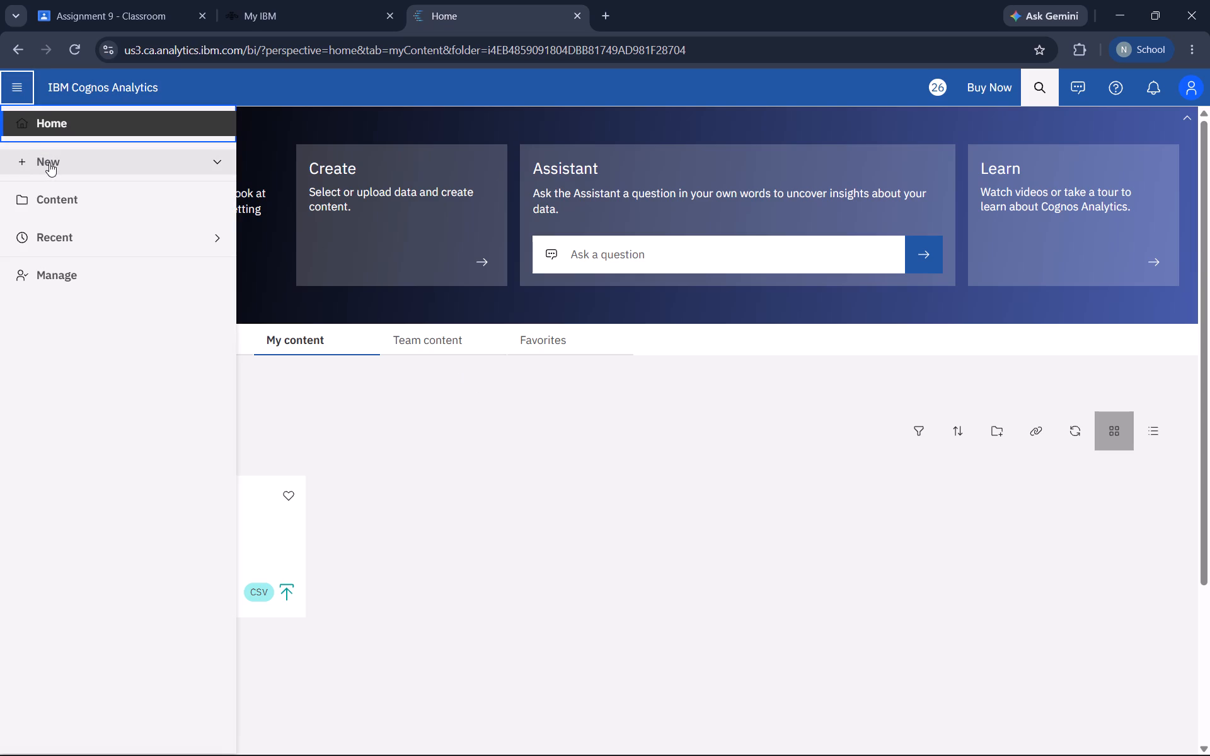
click(49, 163)
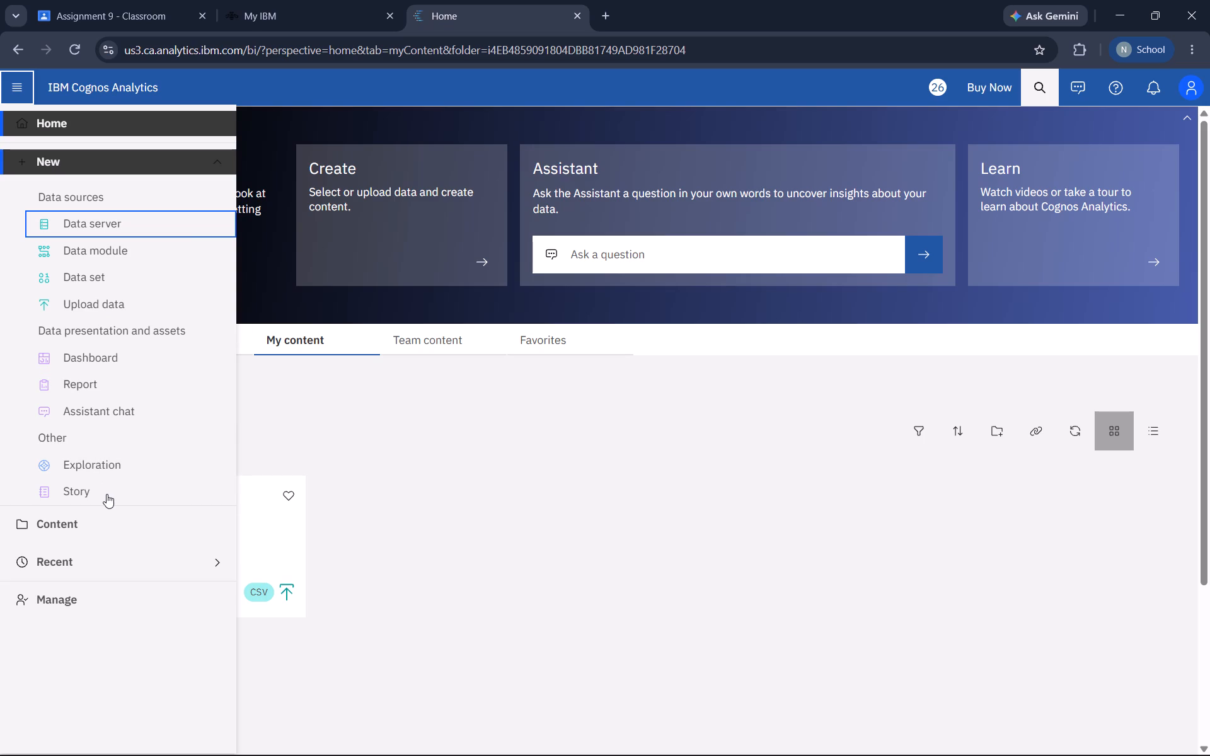
click(107, 494)
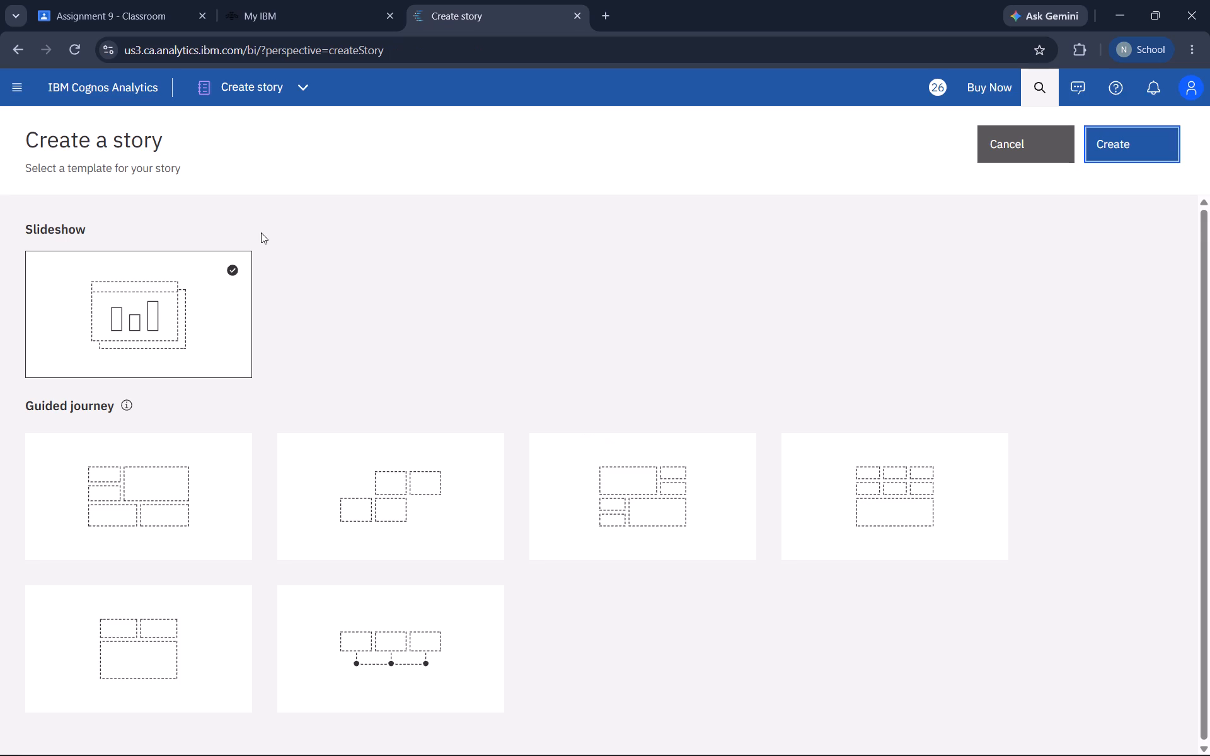
click(1105, 146)
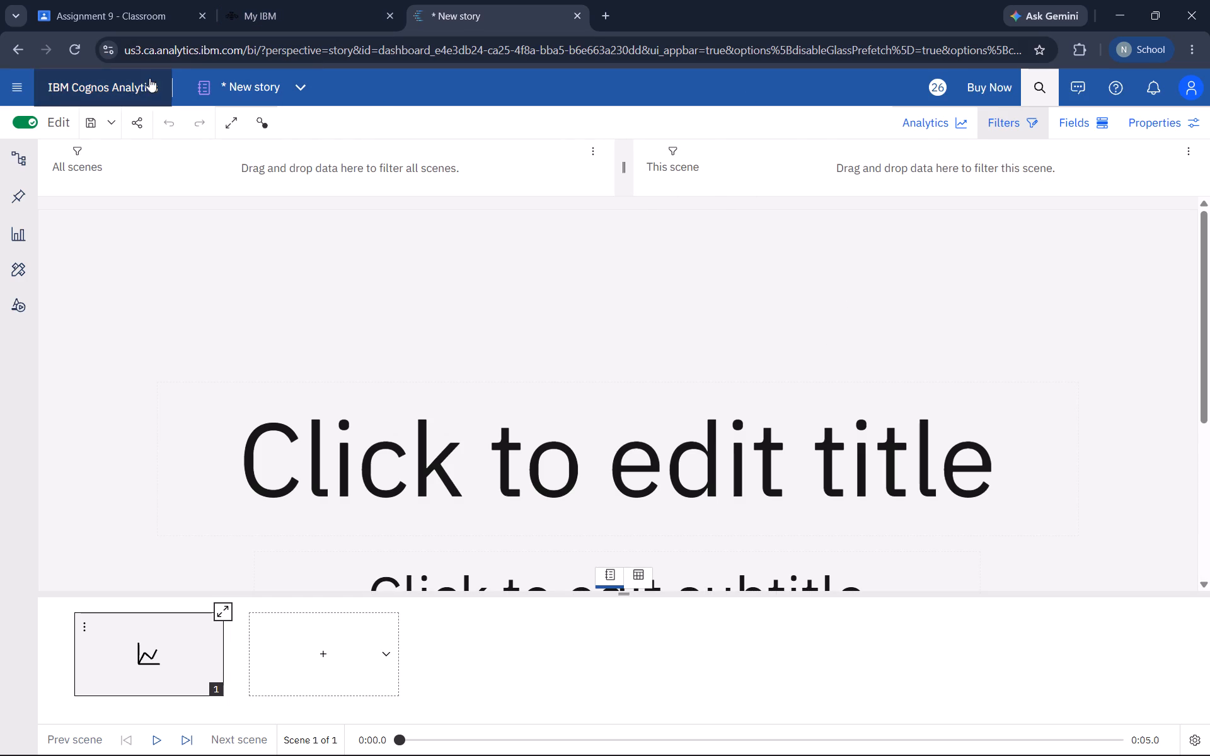
View the Practical 9 folder under My content, and return to the unsaved new story.
click(28, 77)
click(271, 100)
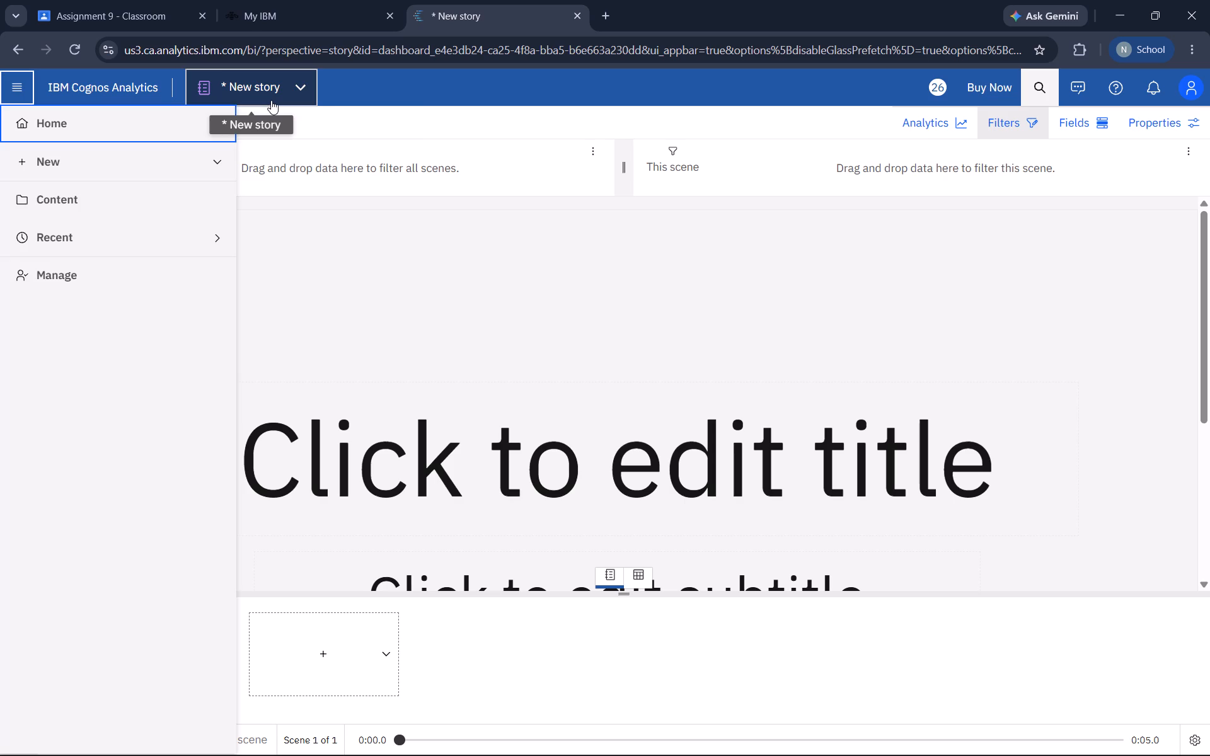
click(271, 100)
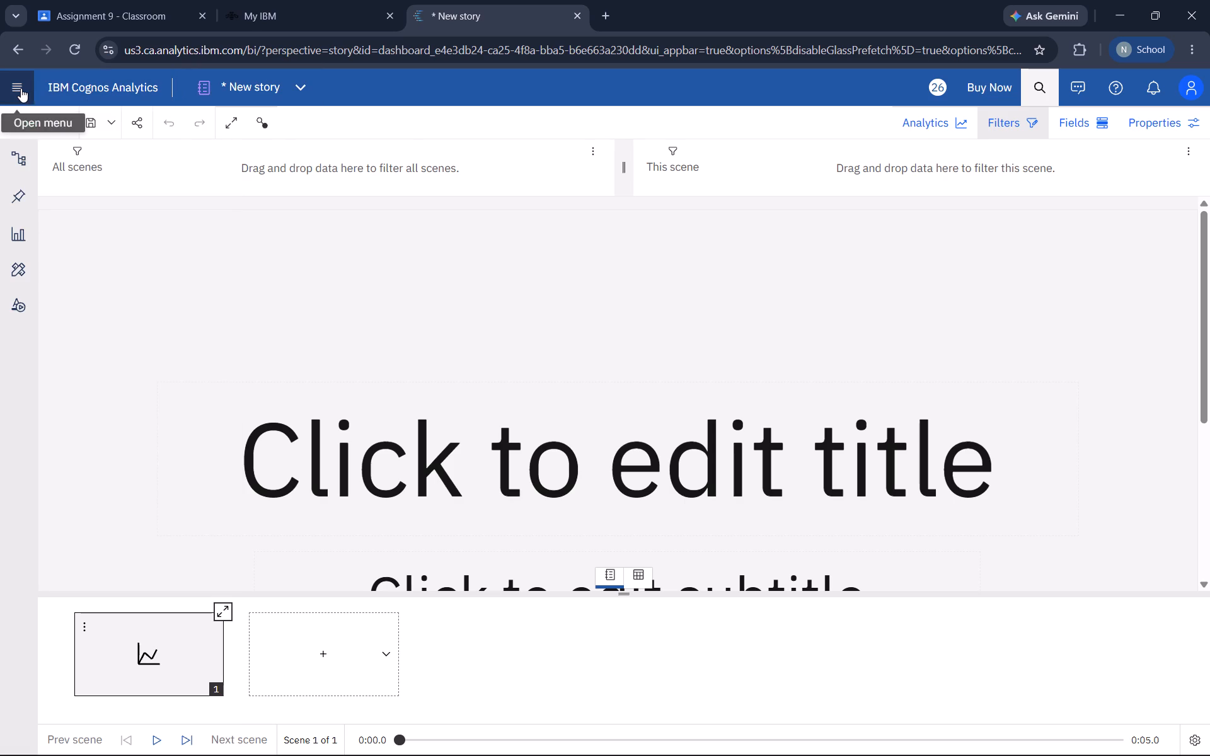
click(21, 88)
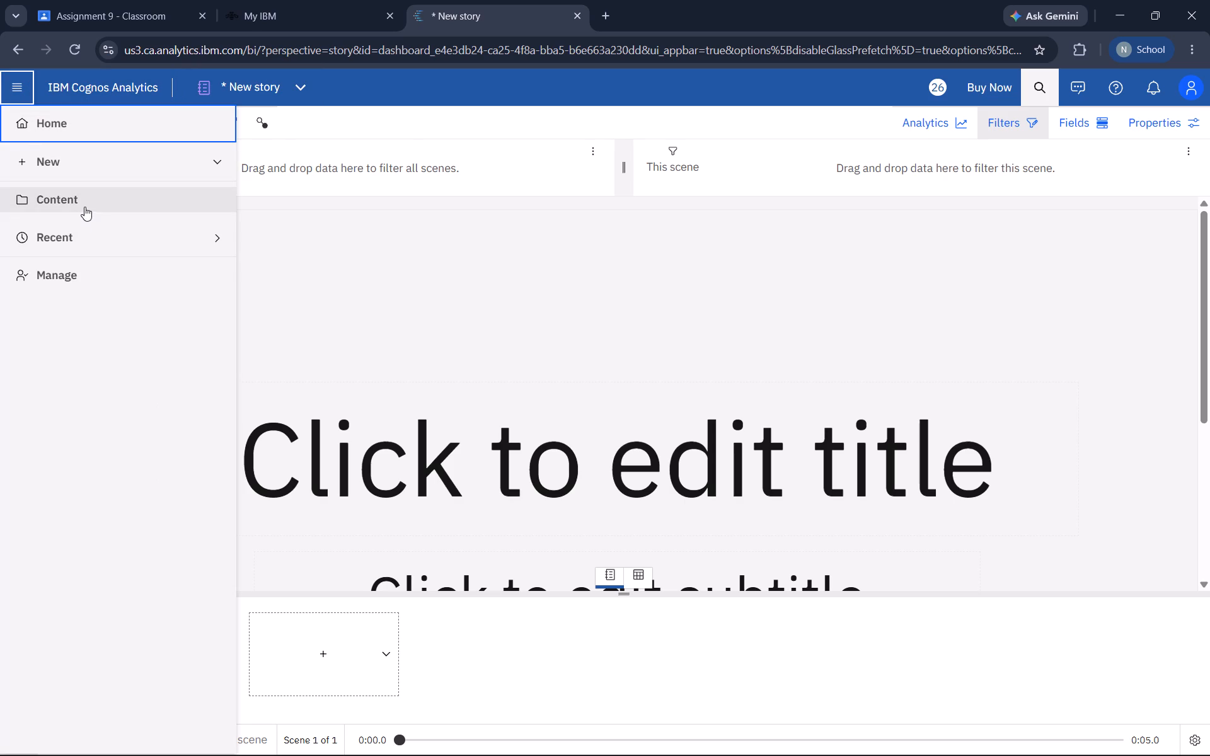
click(84, 207)
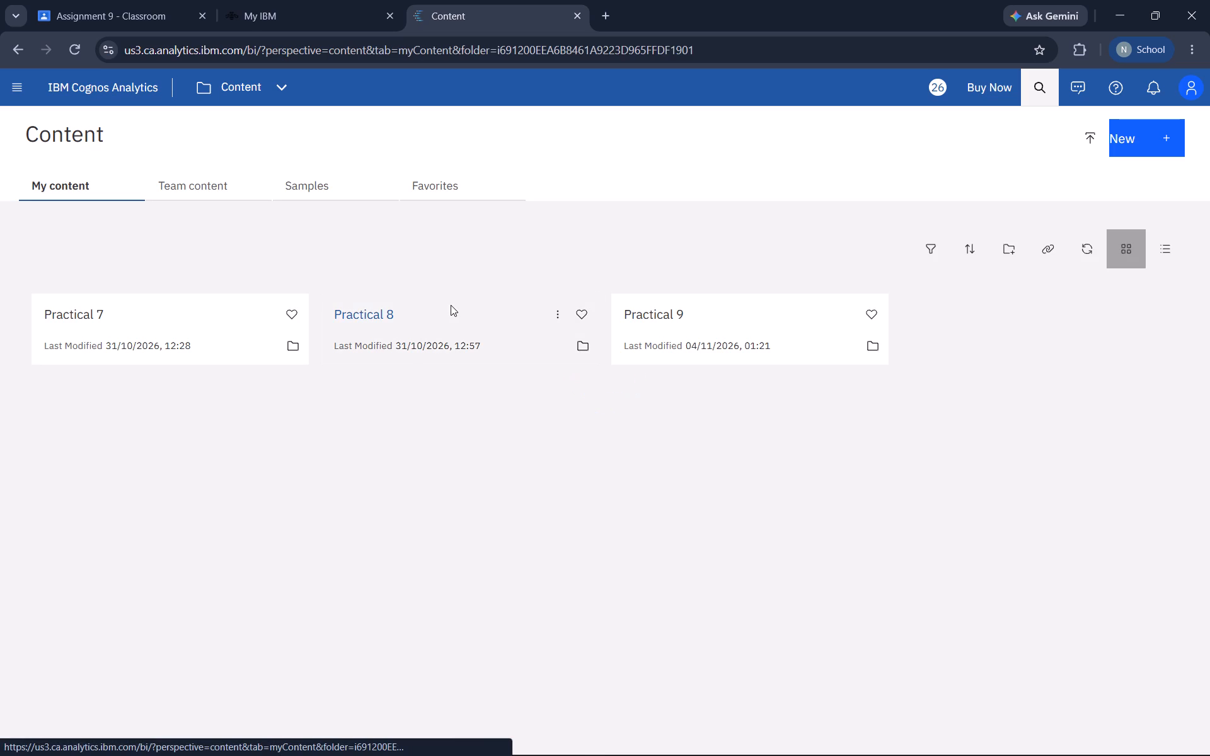
click(632, 316)
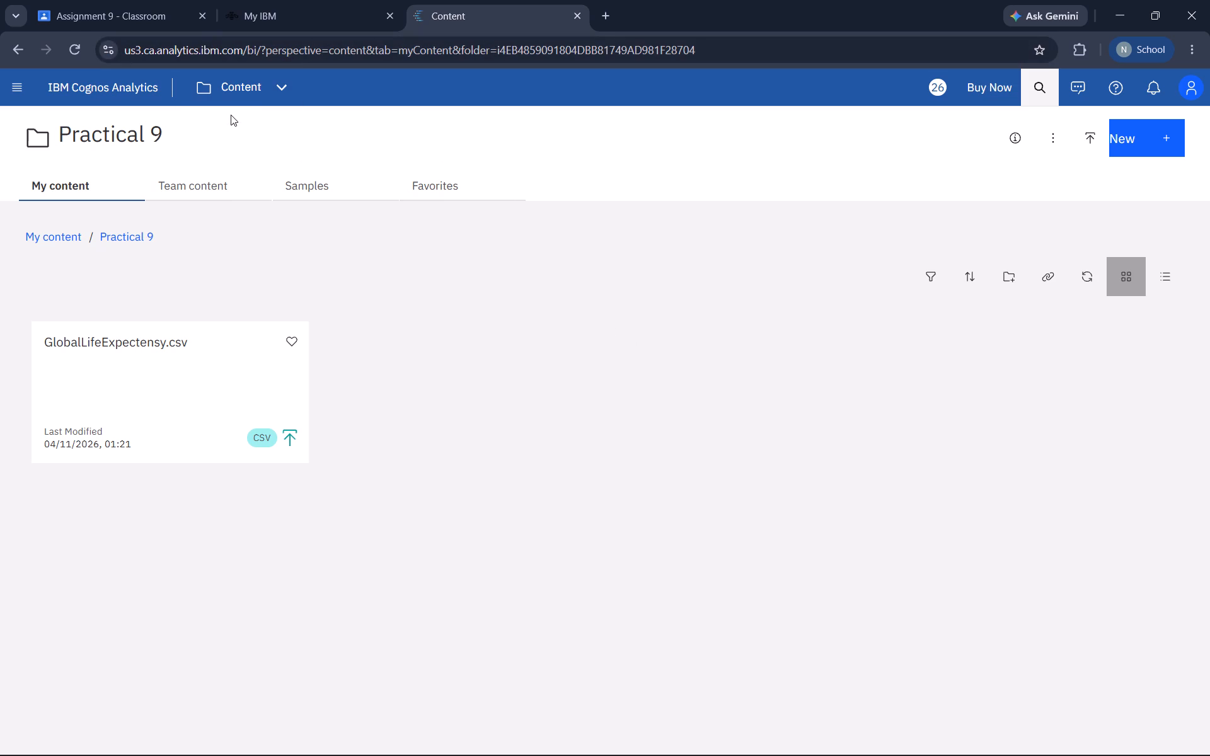
click(262, 87)
click(269, 129)
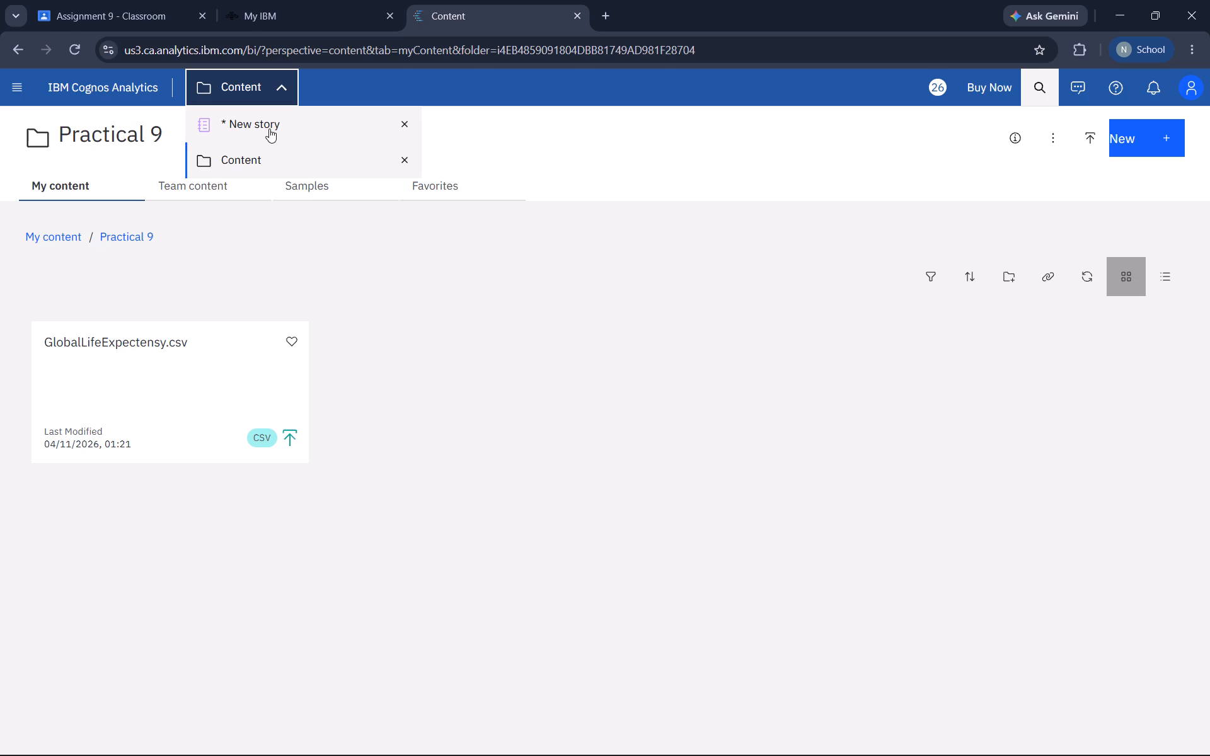
Add GlobalLifeExpectensy.csv from the Practical 9 folder in My content as the story's data source.
click(11, 165)
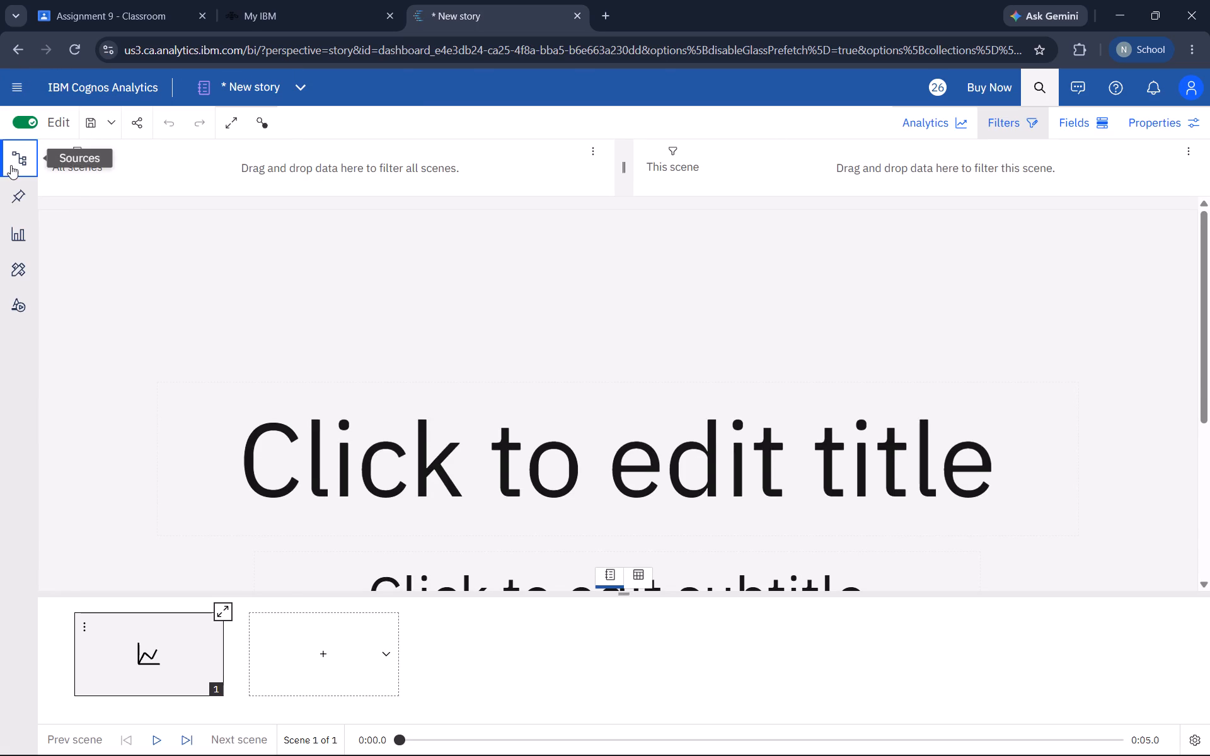
click(149, 528)
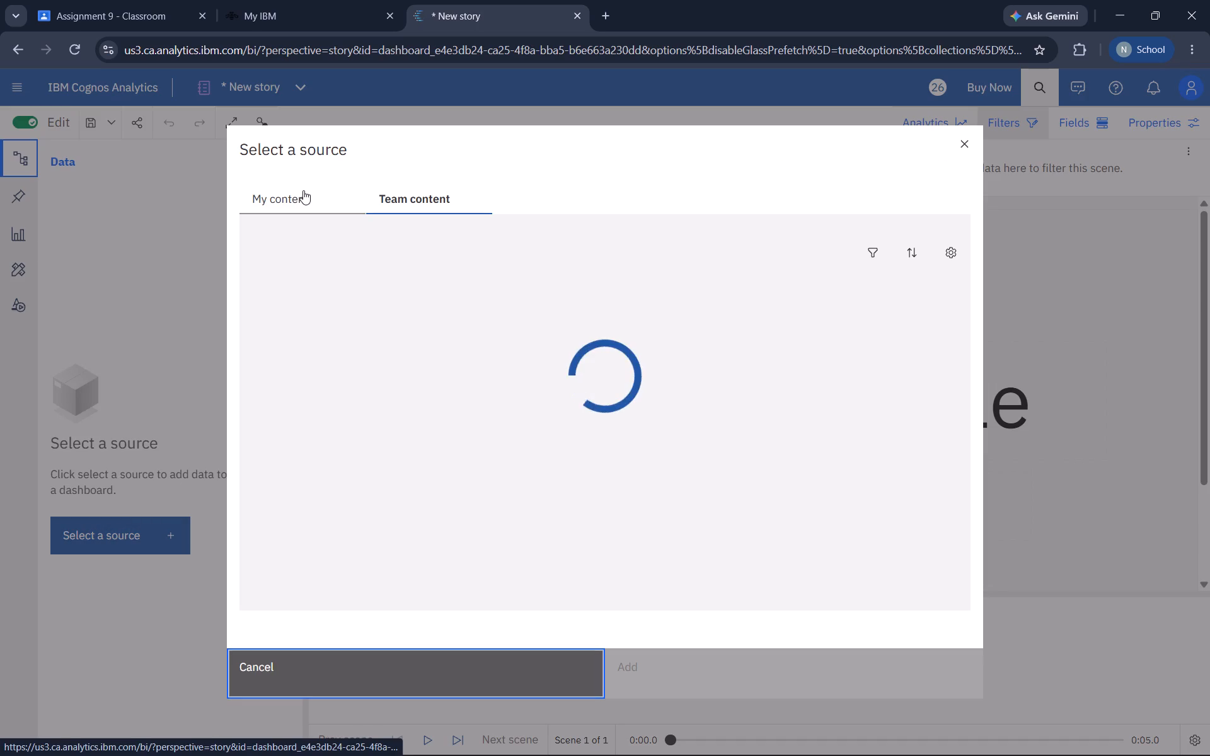
click(297, 193)
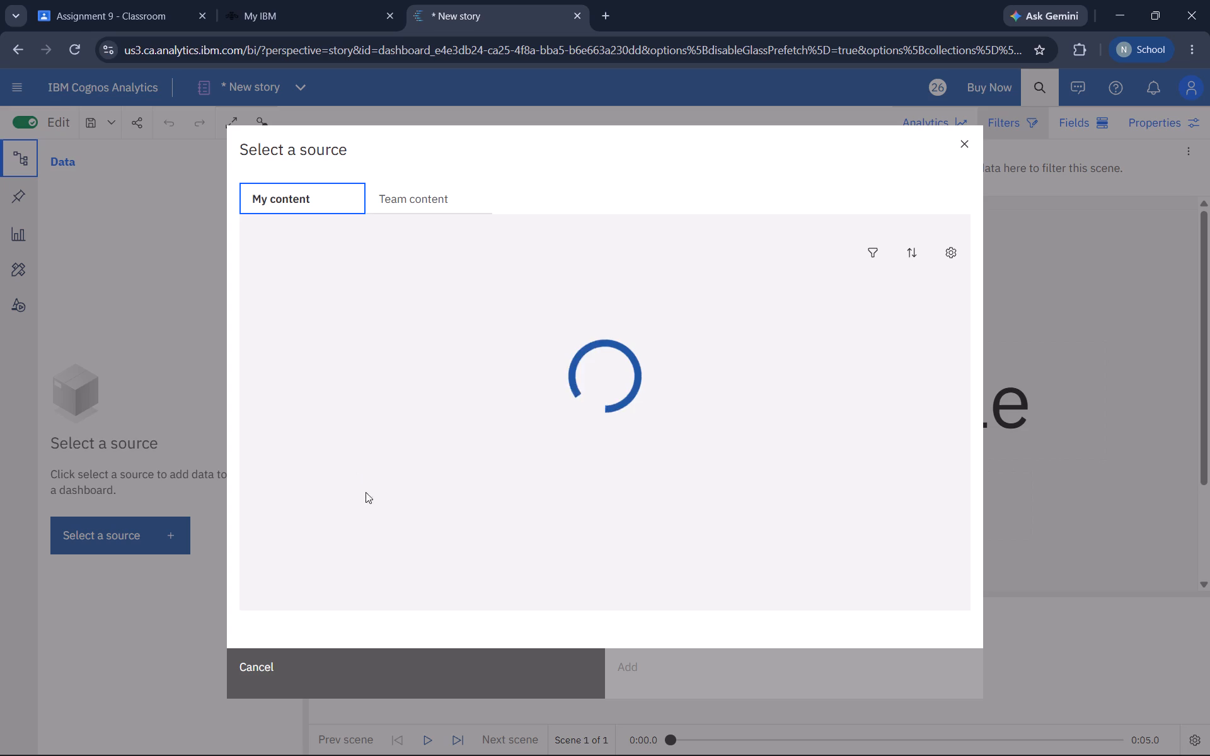
click(291, 362)
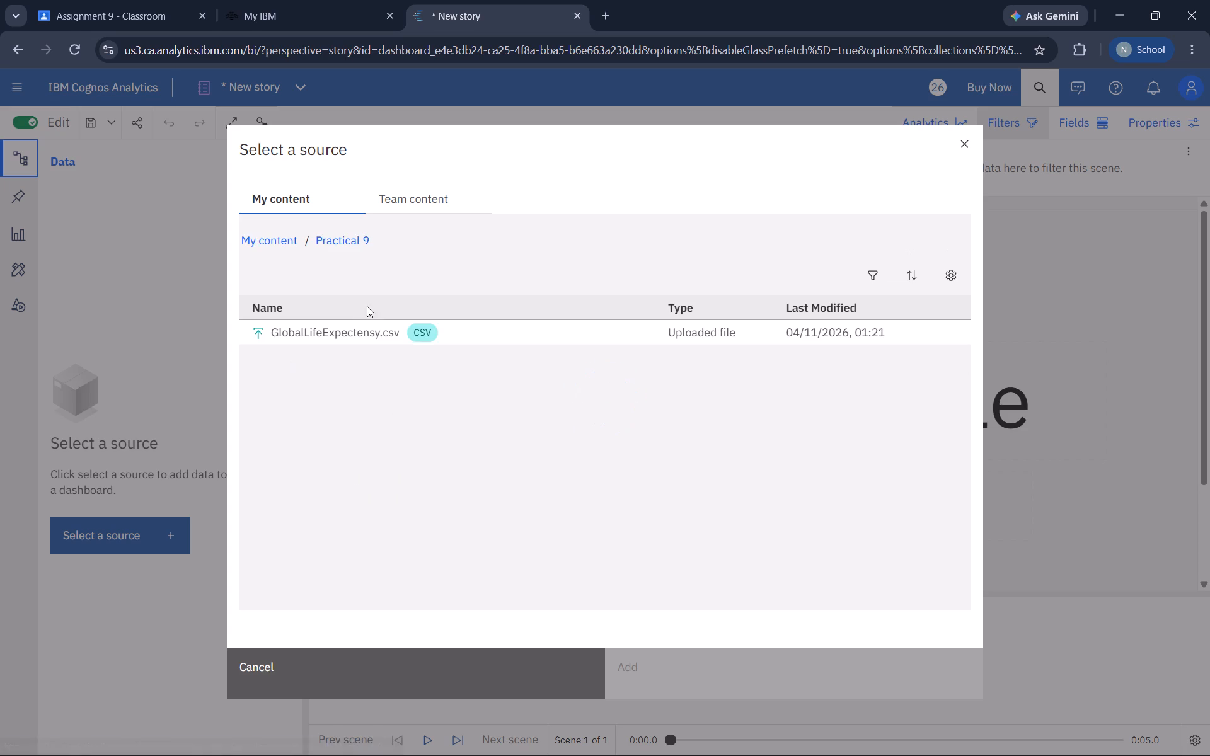
click(383, 330)
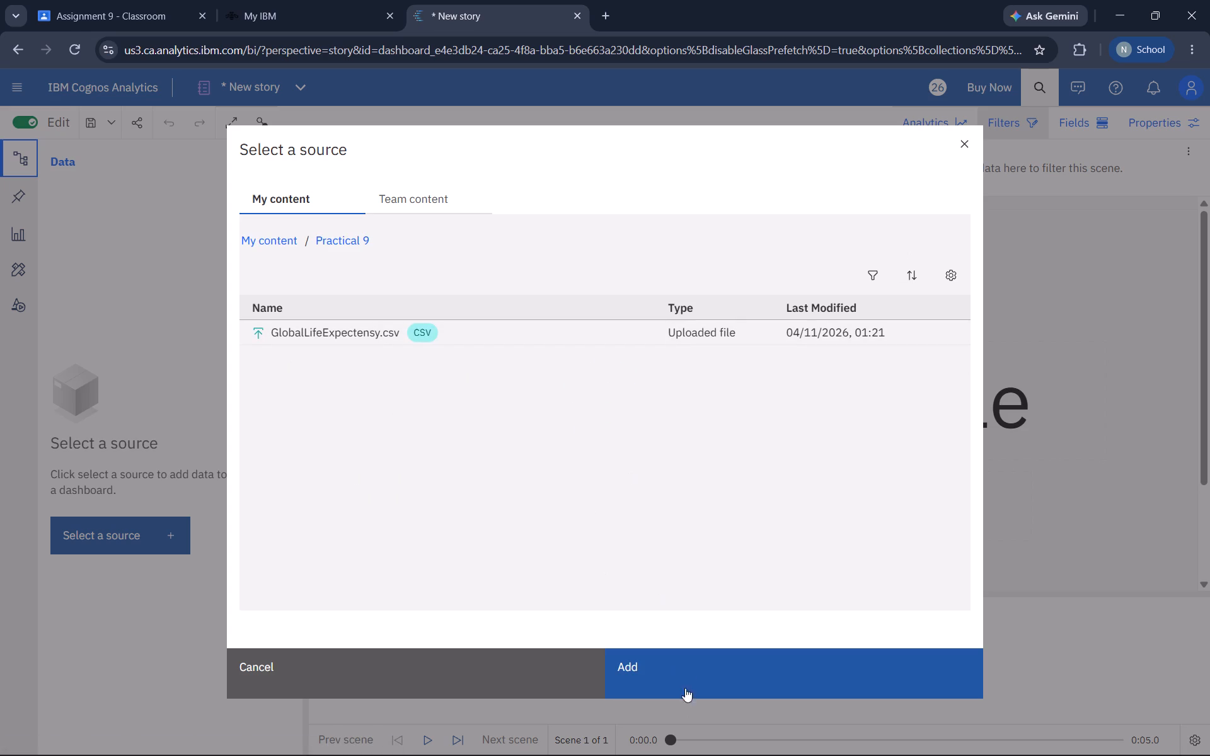
click(688, 673)
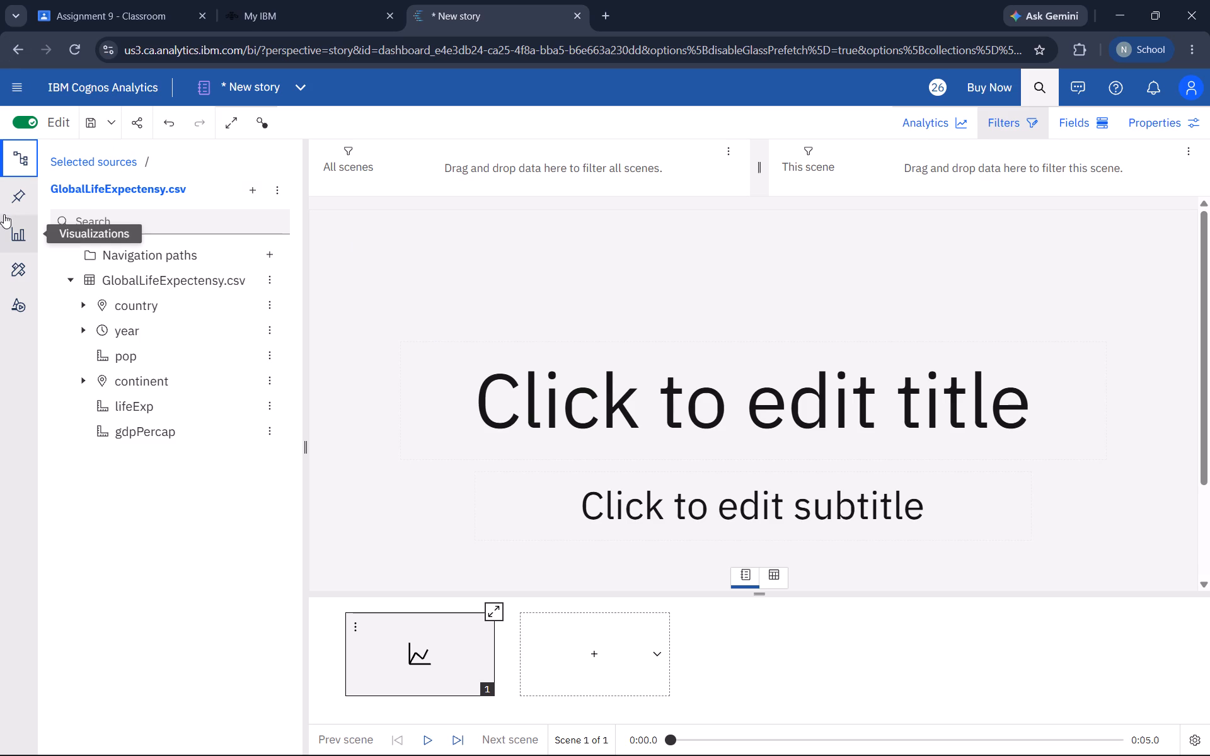
Open the widgets collection for the story's first scene.
click(10, 302)
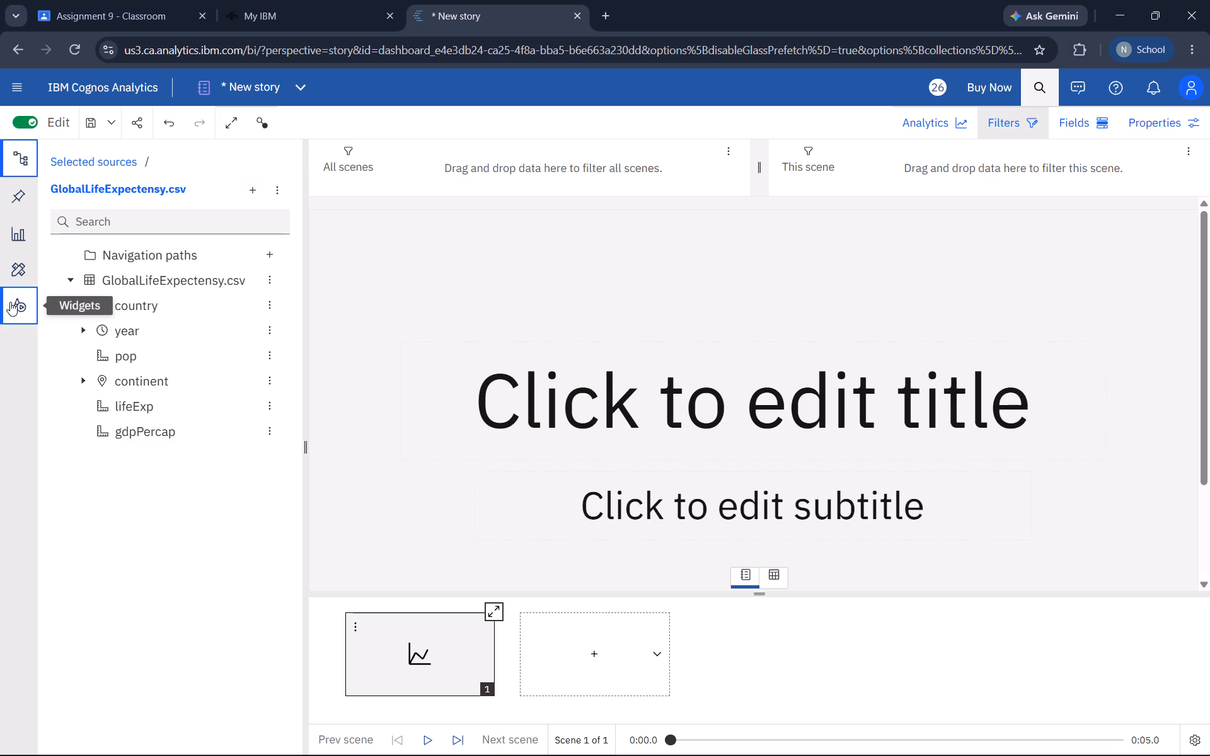
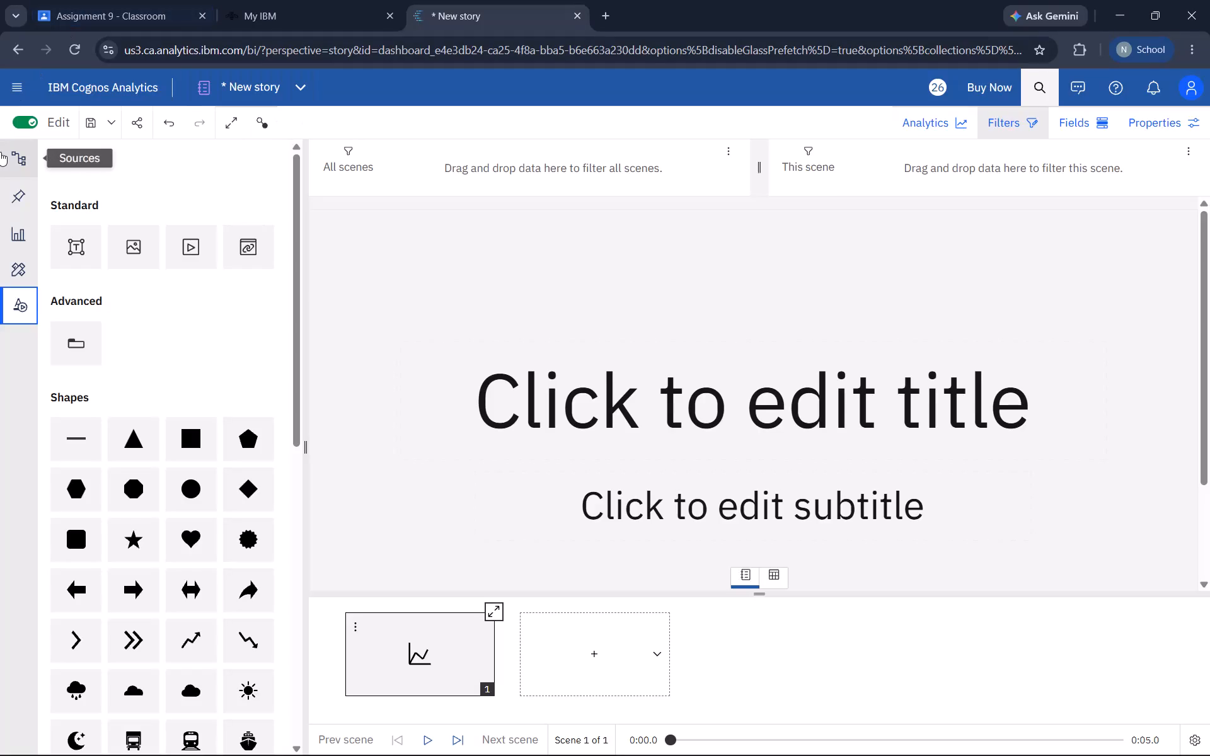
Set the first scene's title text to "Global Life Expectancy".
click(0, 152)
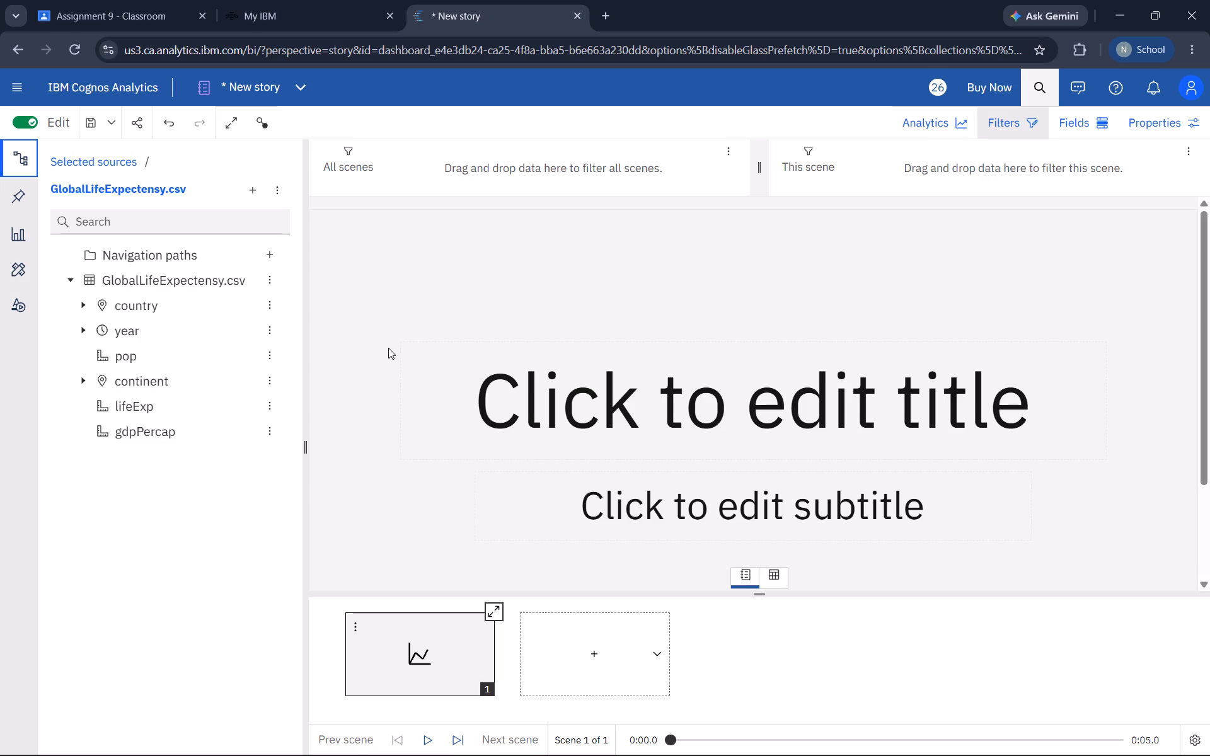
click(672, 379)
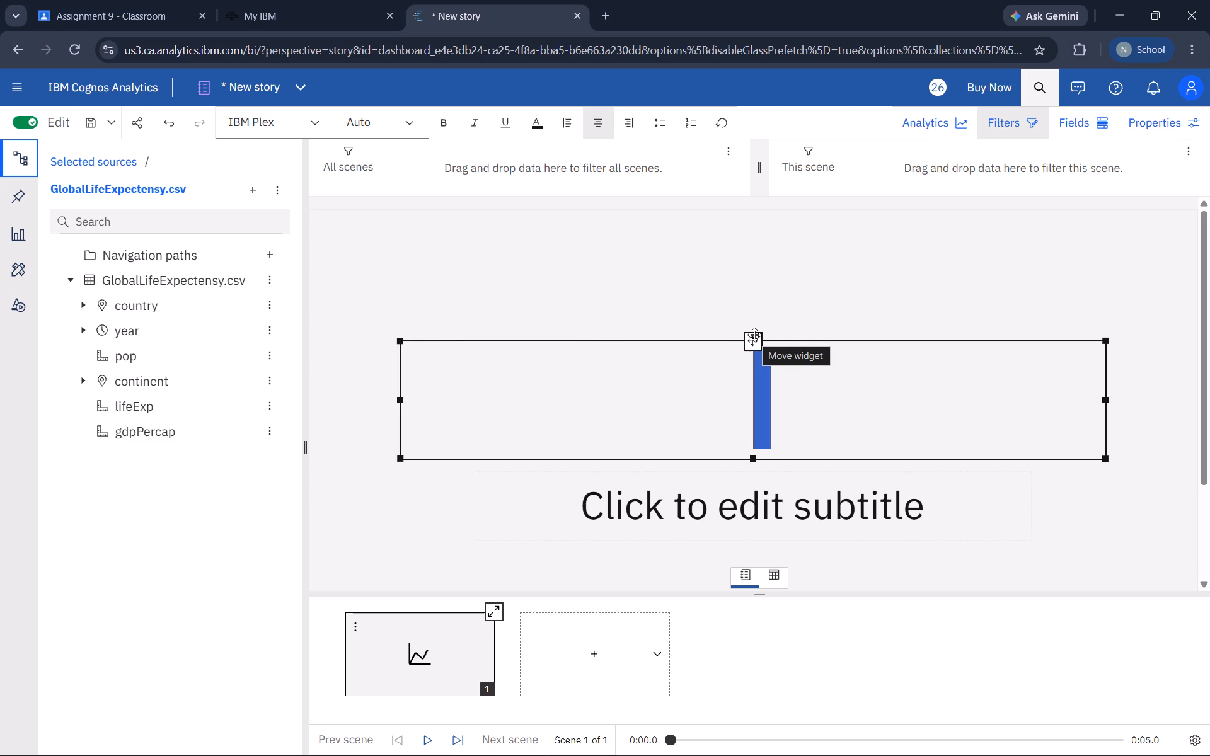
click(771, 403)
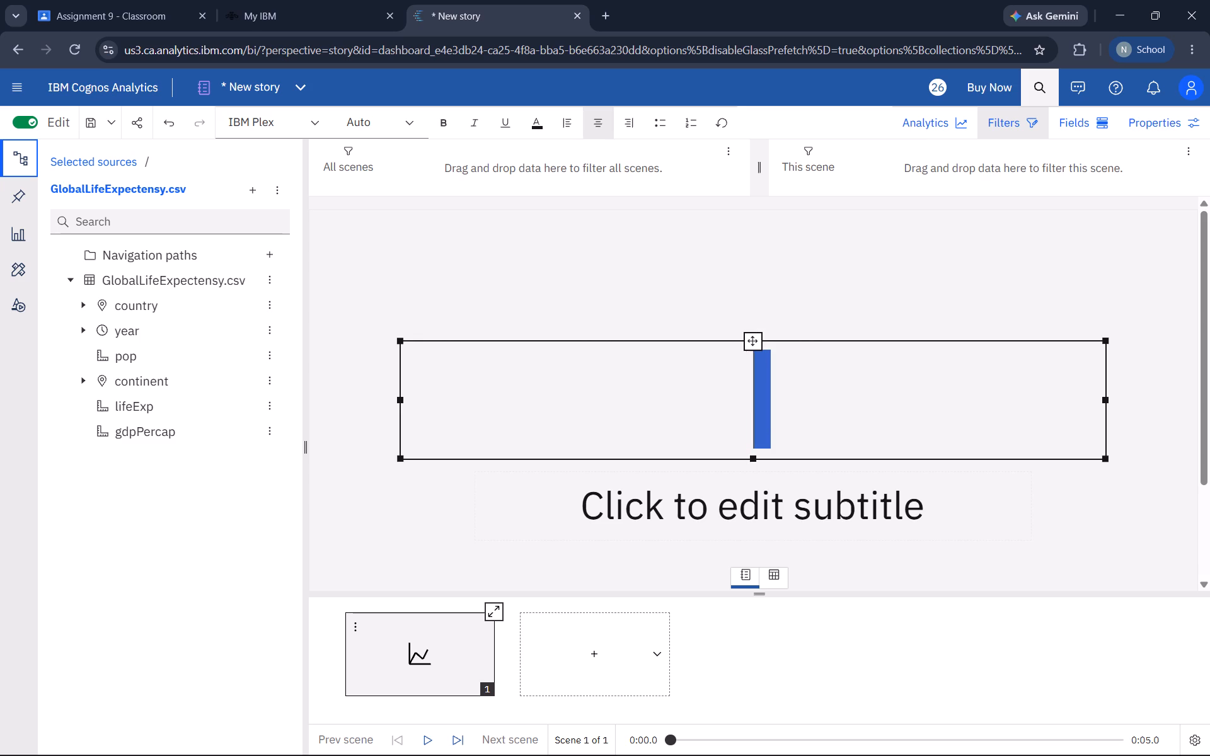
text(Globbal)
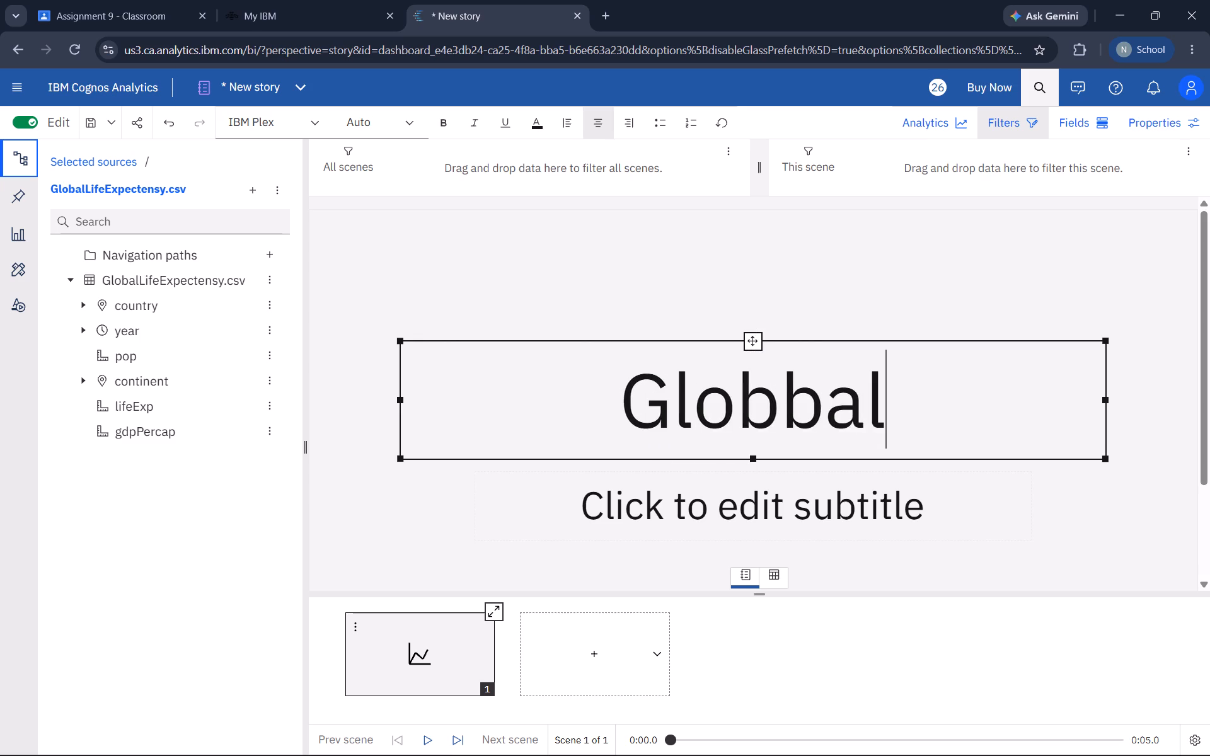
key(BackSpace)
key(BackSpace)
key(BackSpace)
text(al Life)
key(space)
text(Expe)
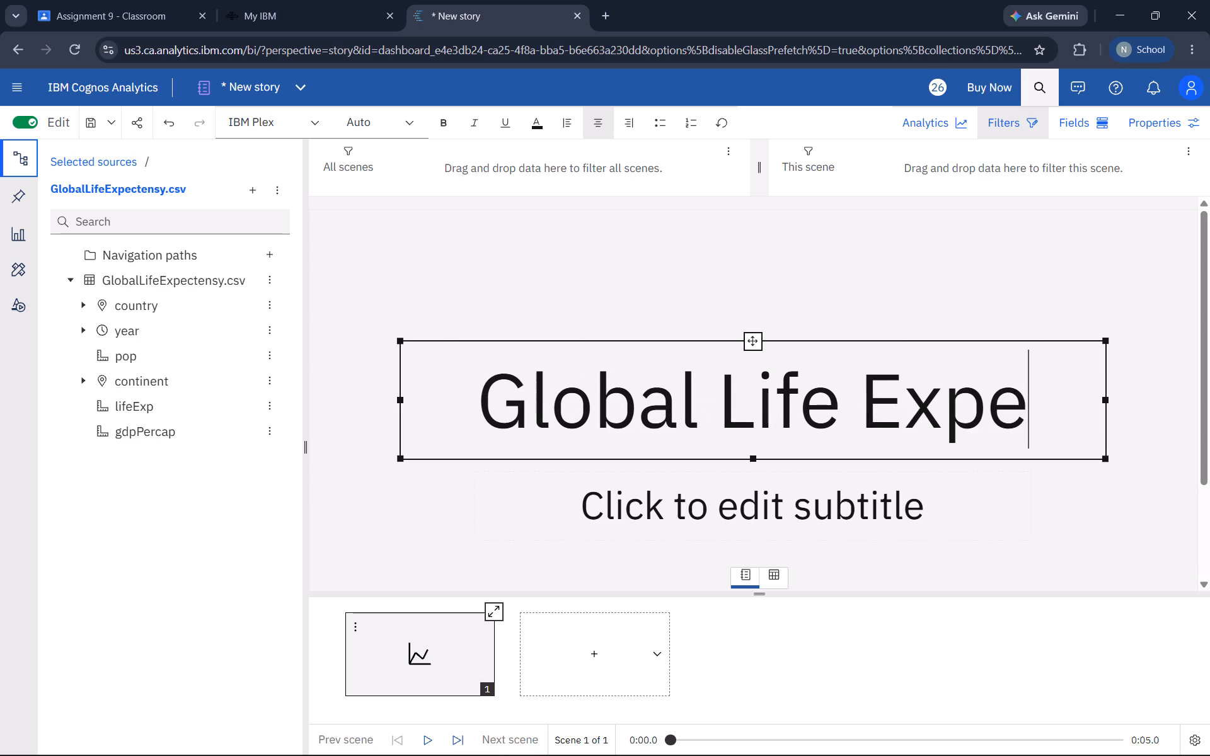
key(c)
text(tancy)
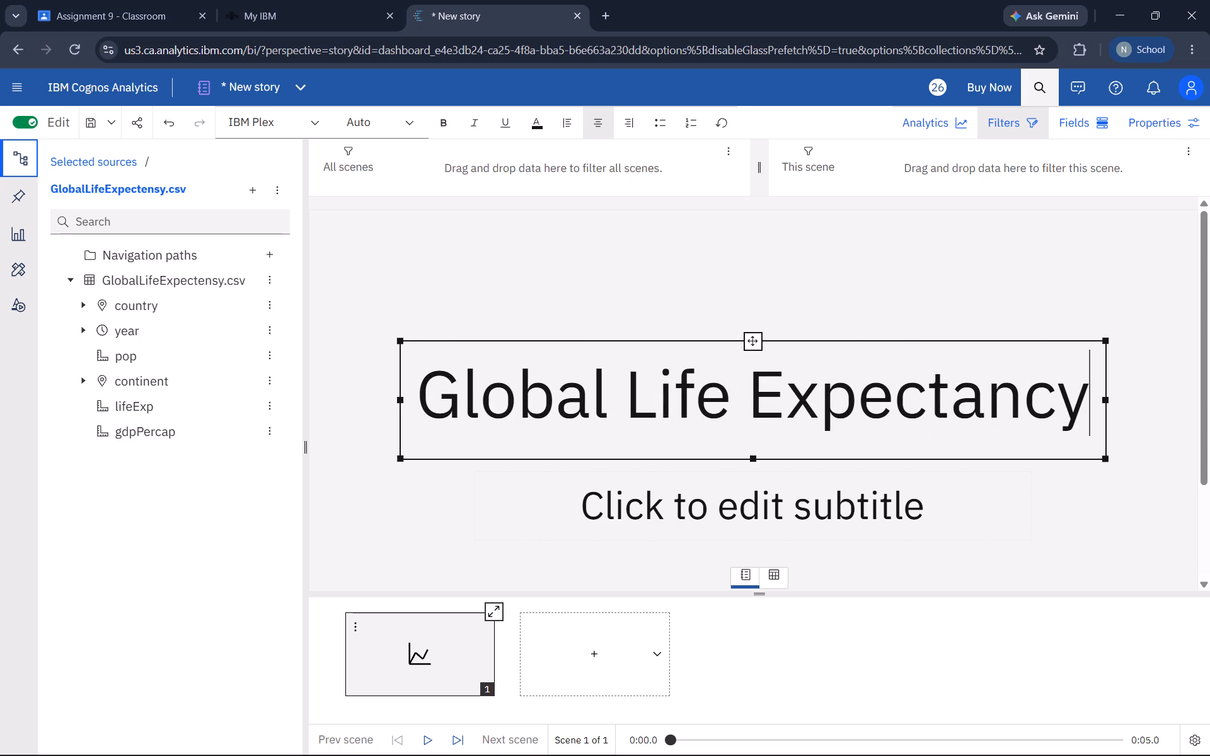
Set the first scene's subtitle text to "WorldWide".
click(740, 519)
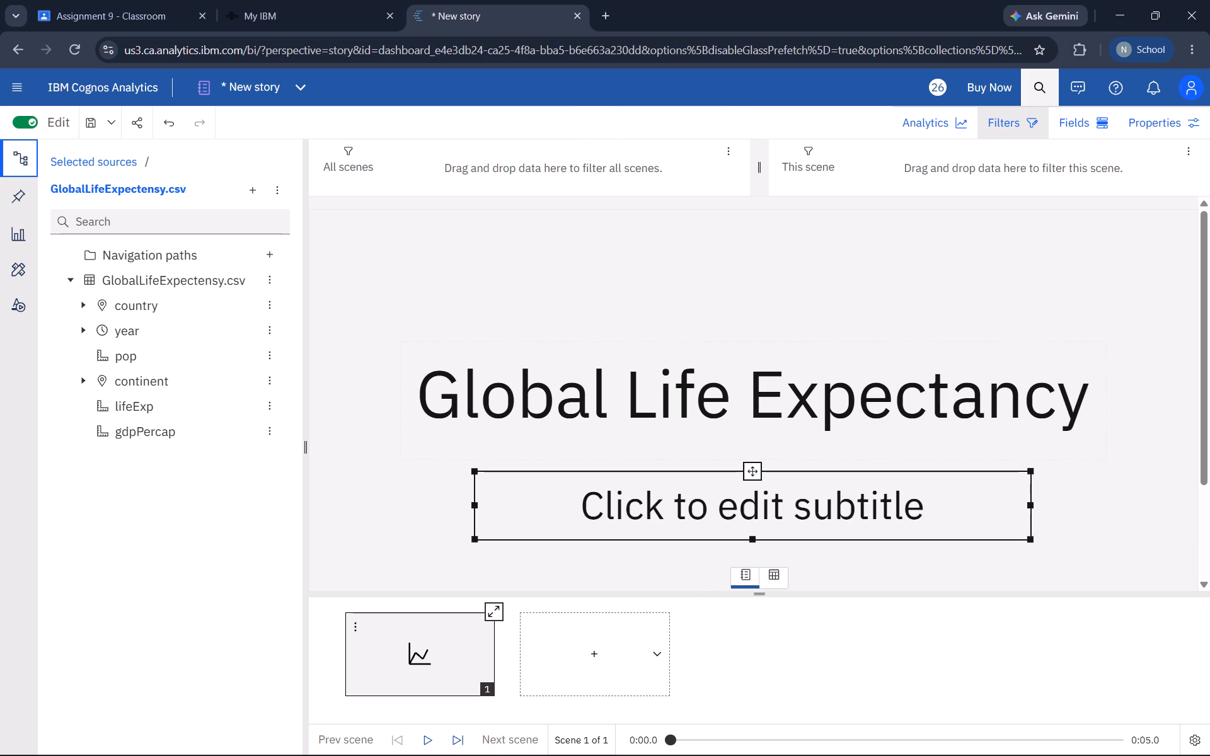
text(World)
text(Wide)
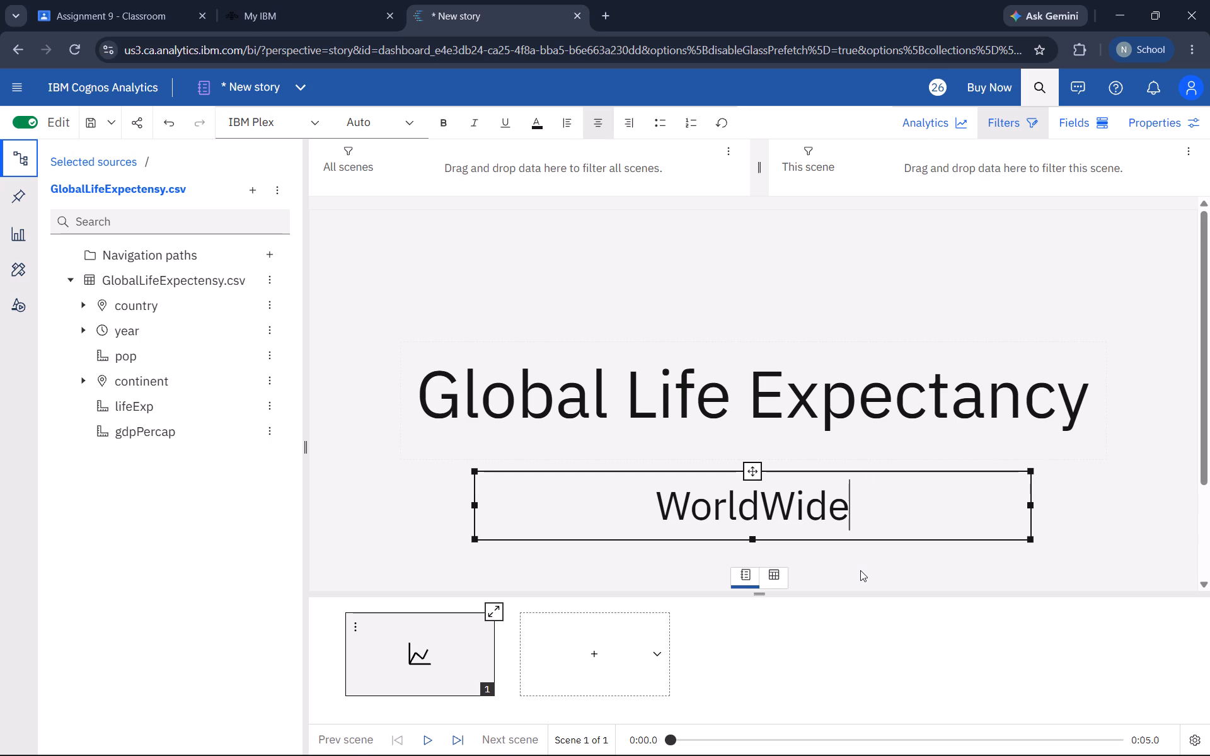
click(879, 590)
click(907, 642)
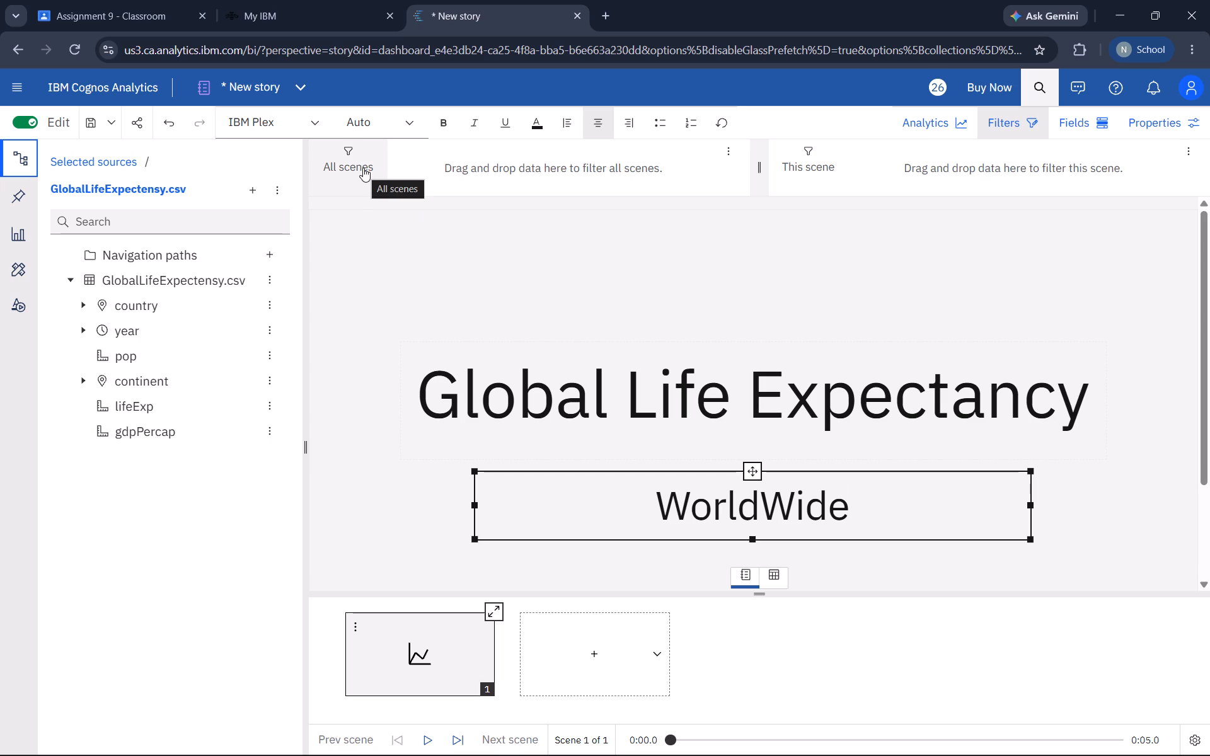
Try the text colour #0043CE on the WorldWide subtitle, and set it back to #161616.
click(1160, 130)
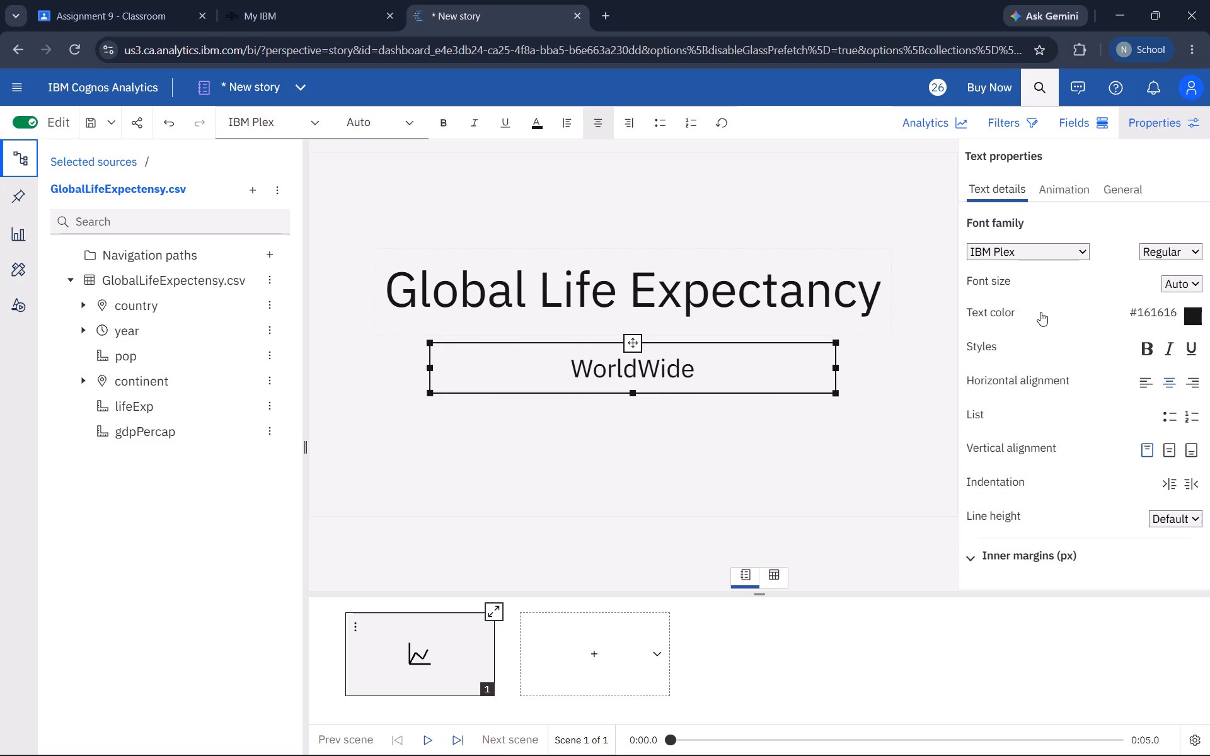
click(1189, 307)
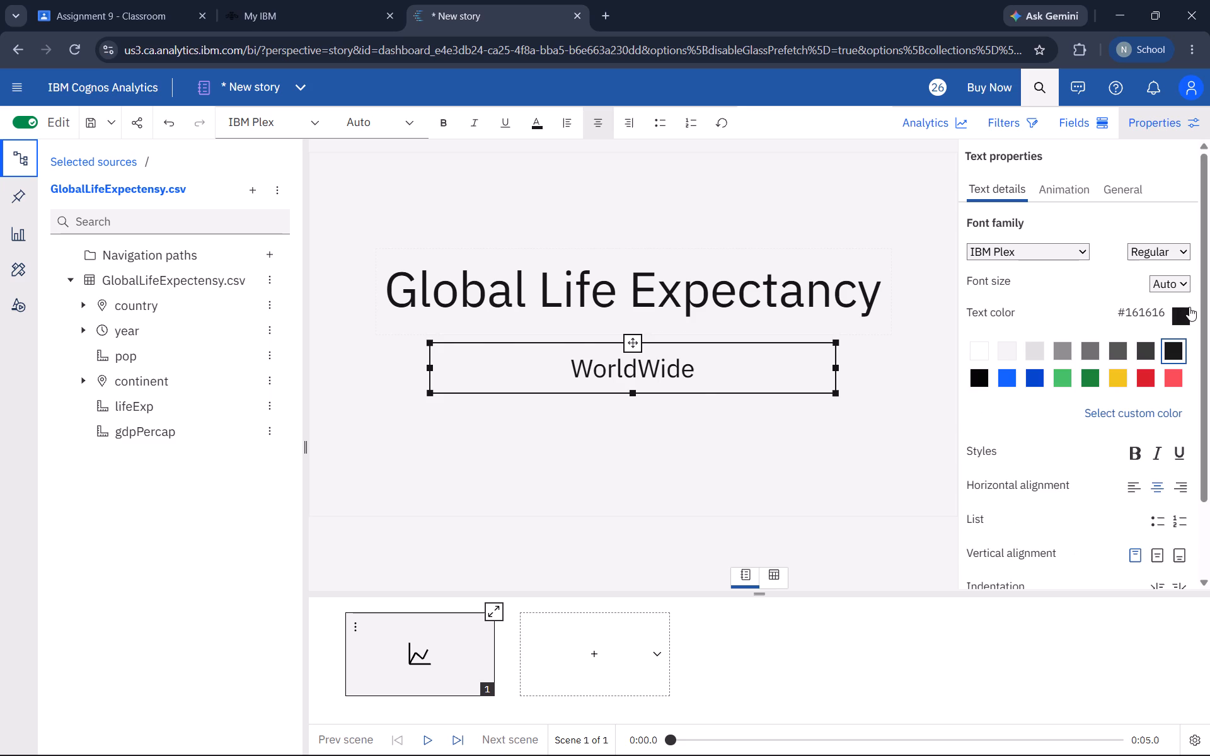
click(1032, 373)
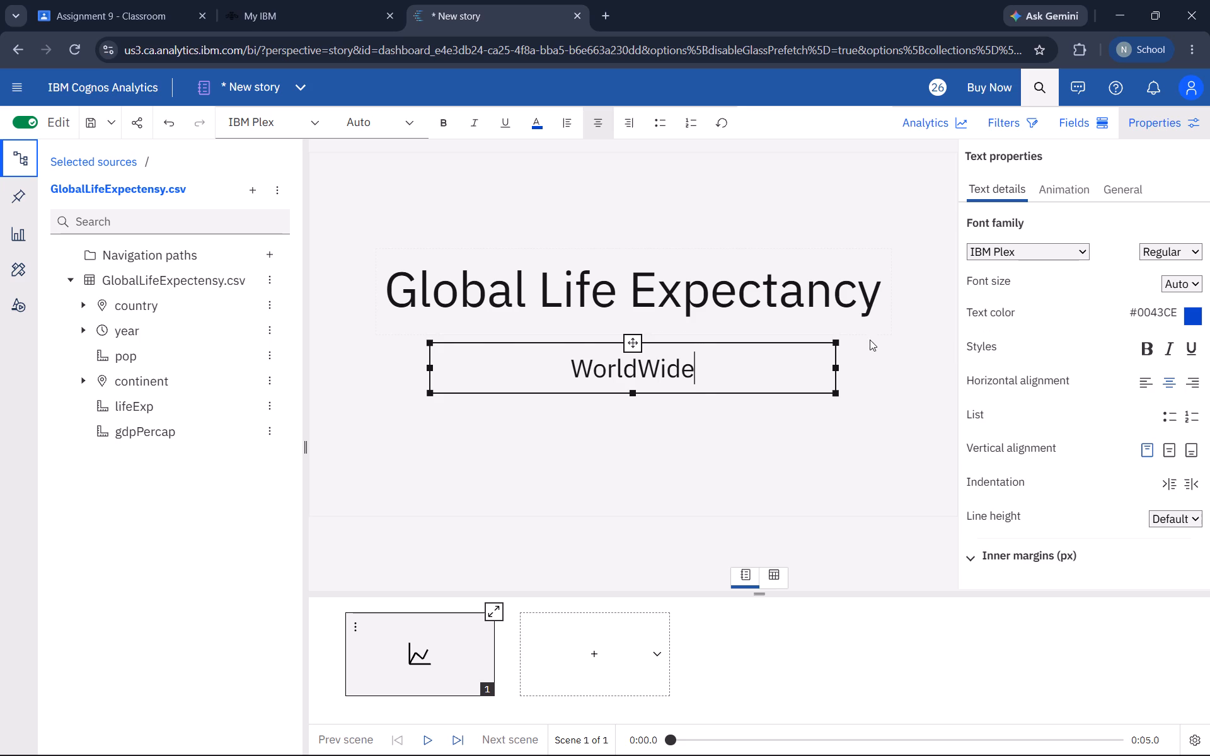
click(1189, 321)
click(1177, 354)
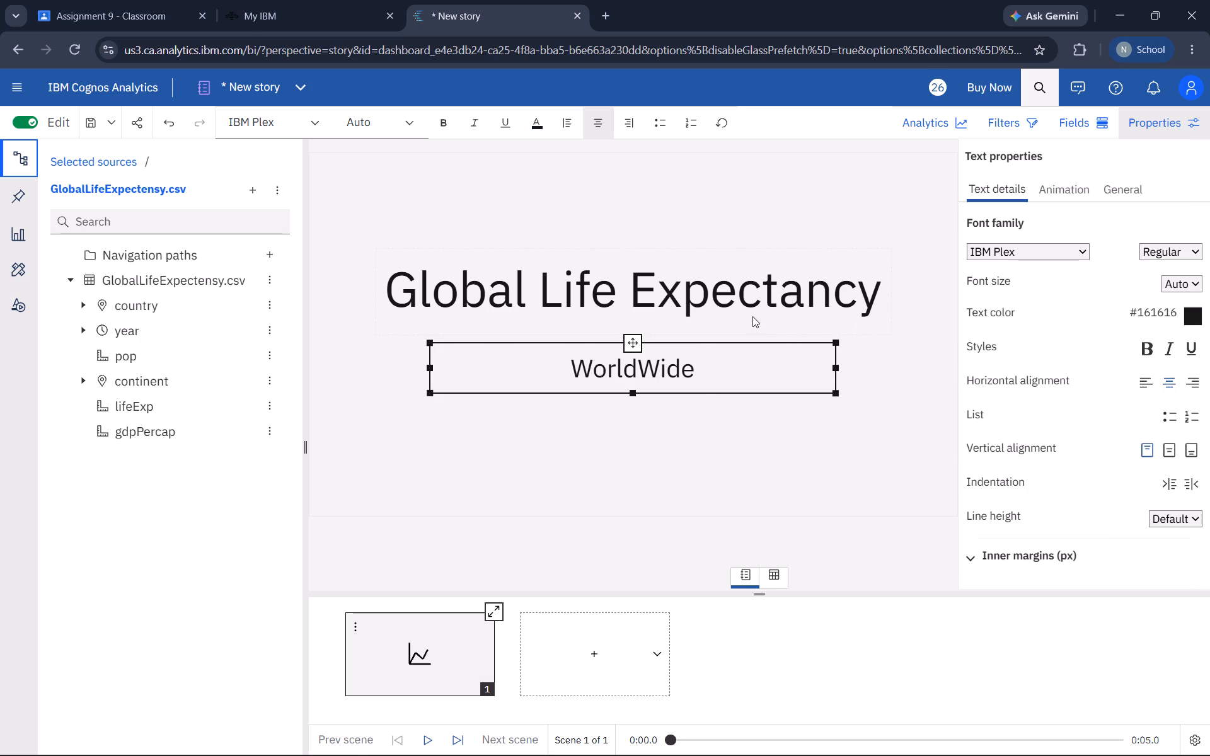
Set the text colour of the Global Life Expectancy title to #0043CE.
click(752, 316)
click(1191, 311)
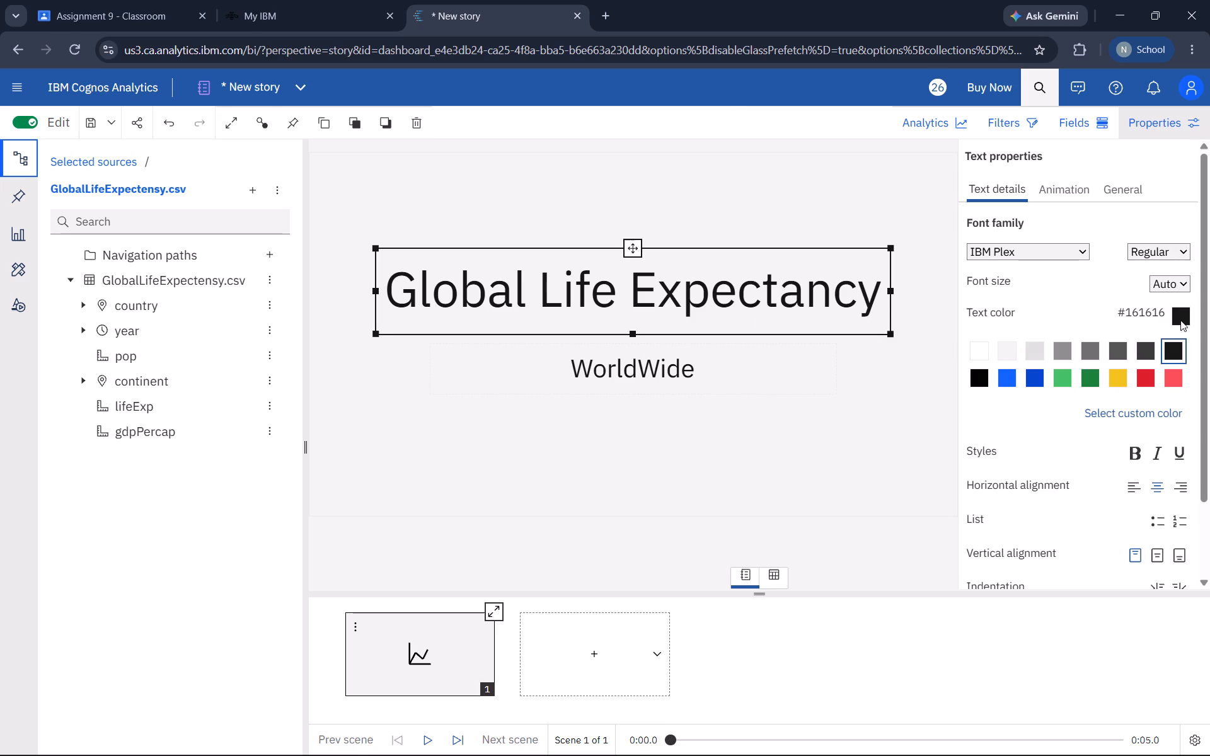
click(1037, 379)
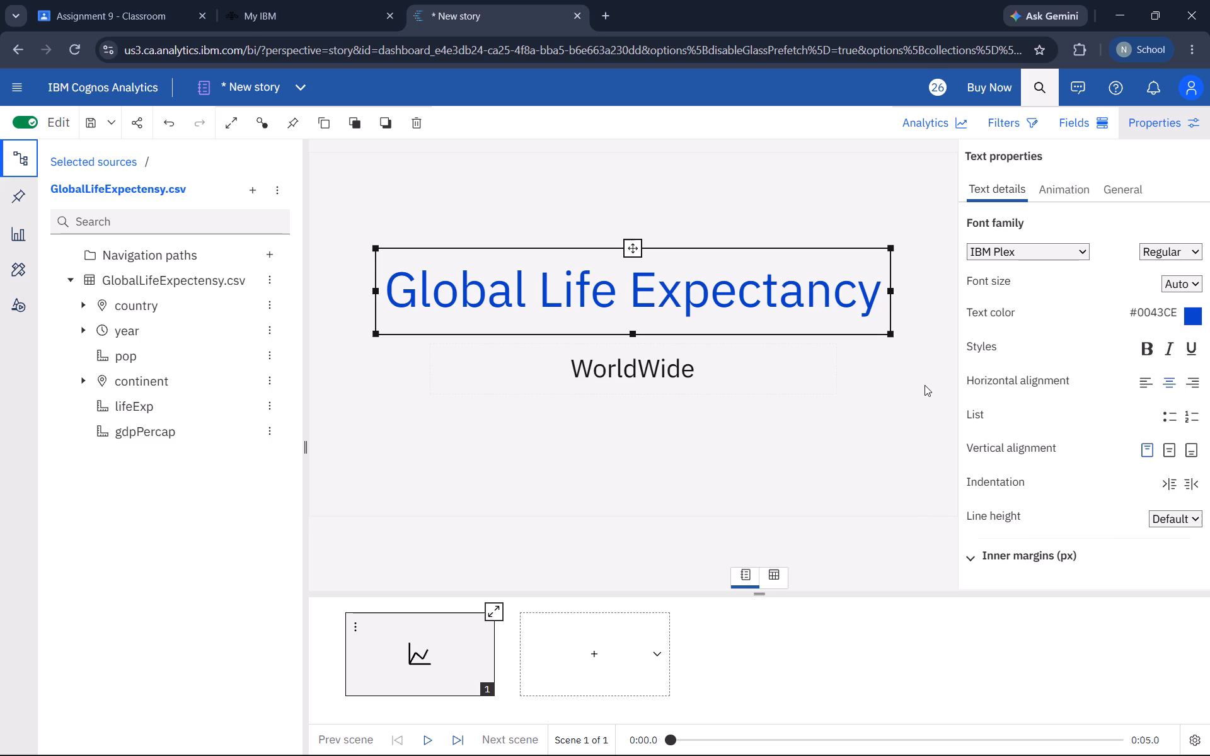
Look through the title's text properties and the story's field, filter and analytics settings.
click(1068, 195)
click(1097, 184)
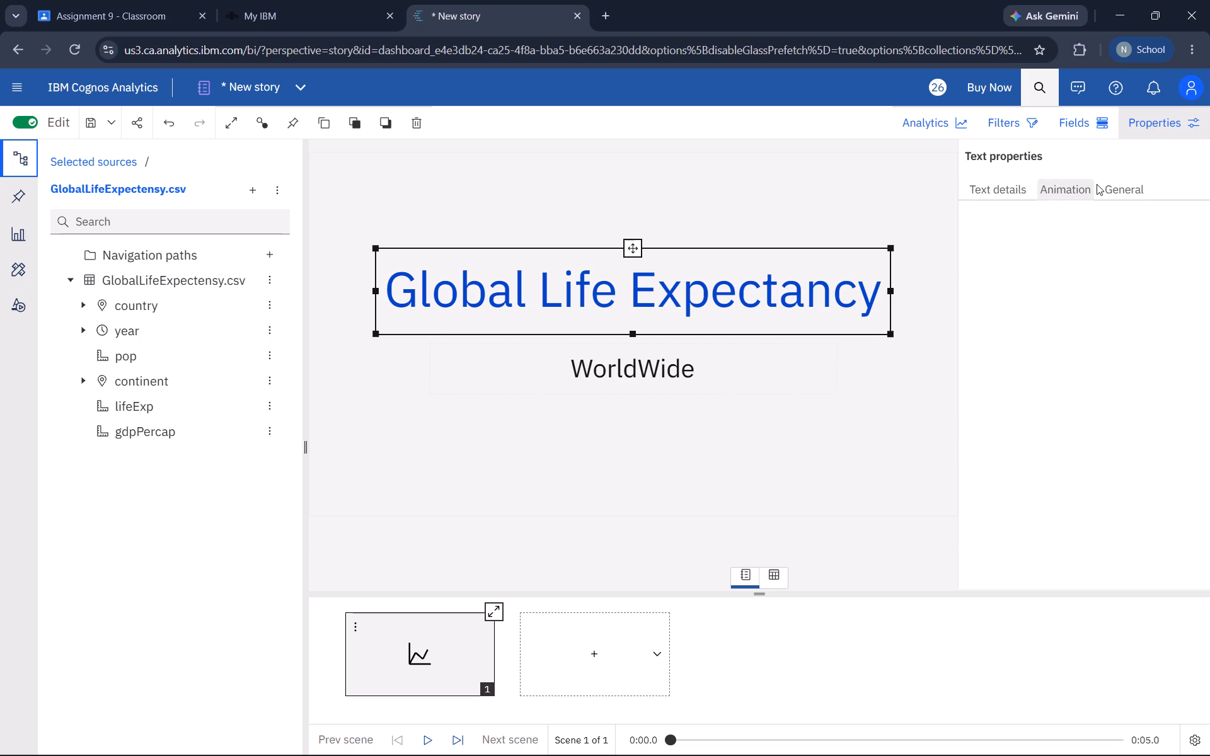
click(1015, 190)
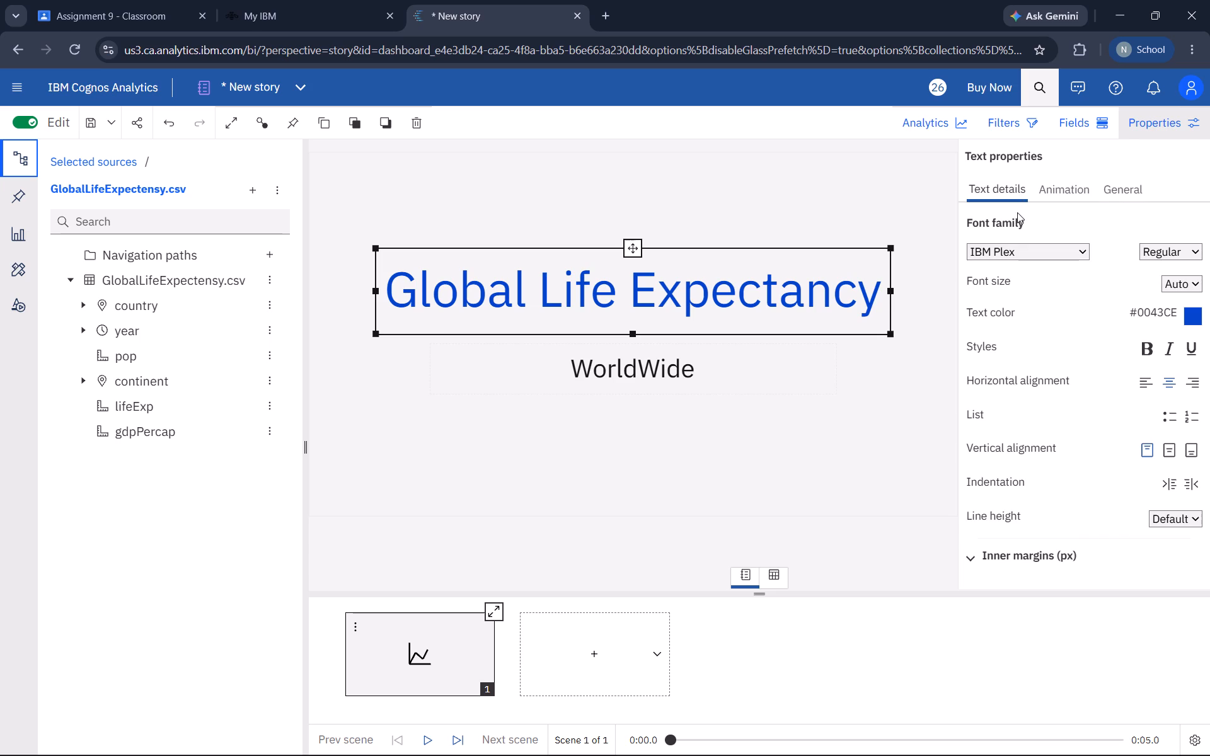
click(1170, 130)
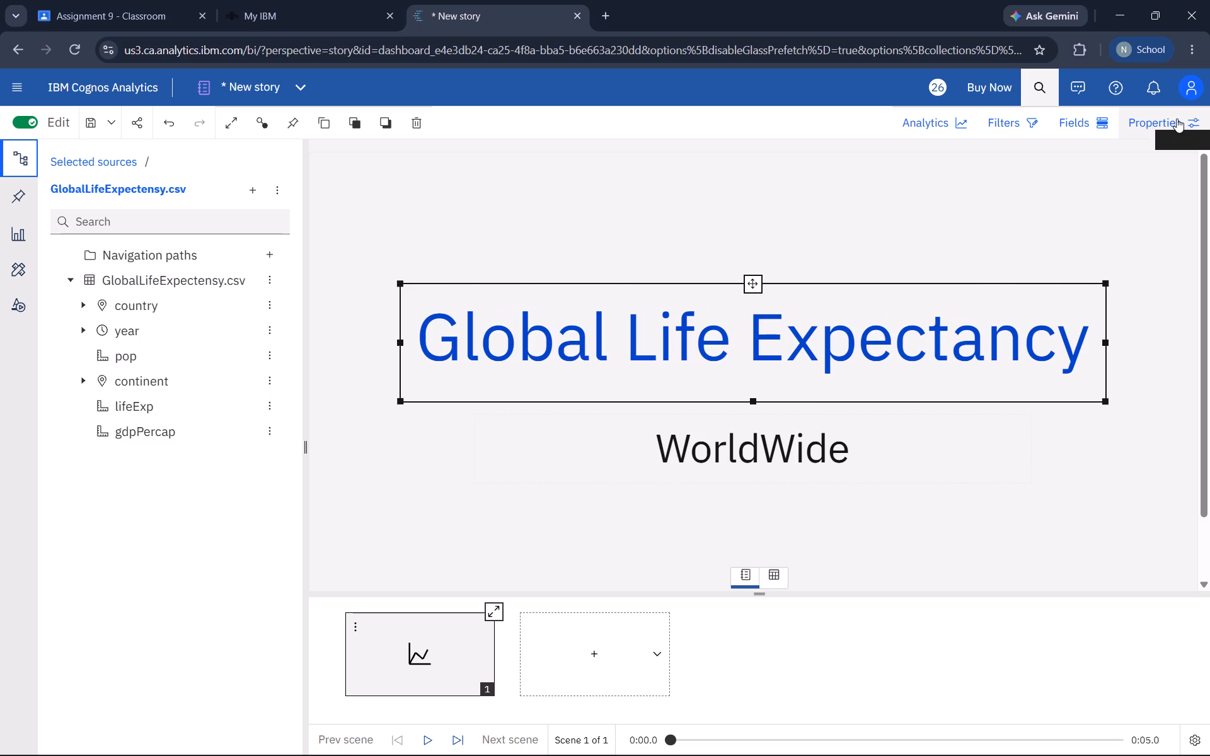
click(1177, 118)
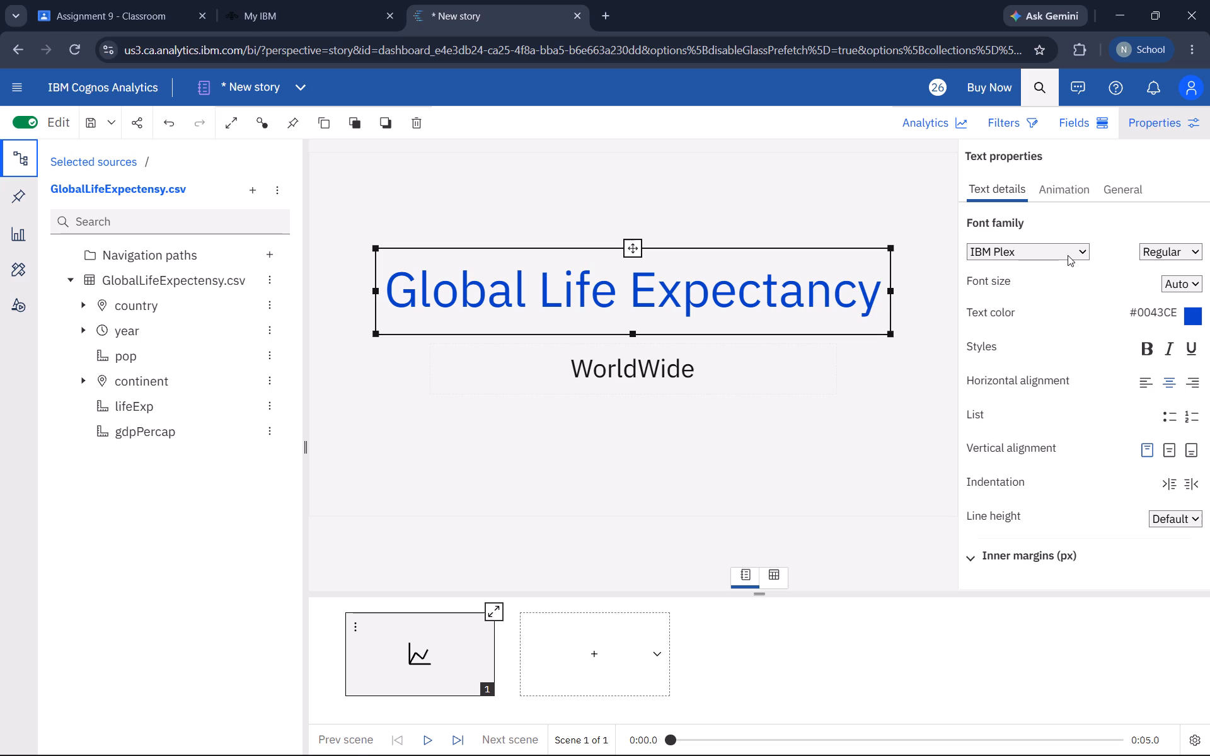
scroll(1089, 451, down, 4)
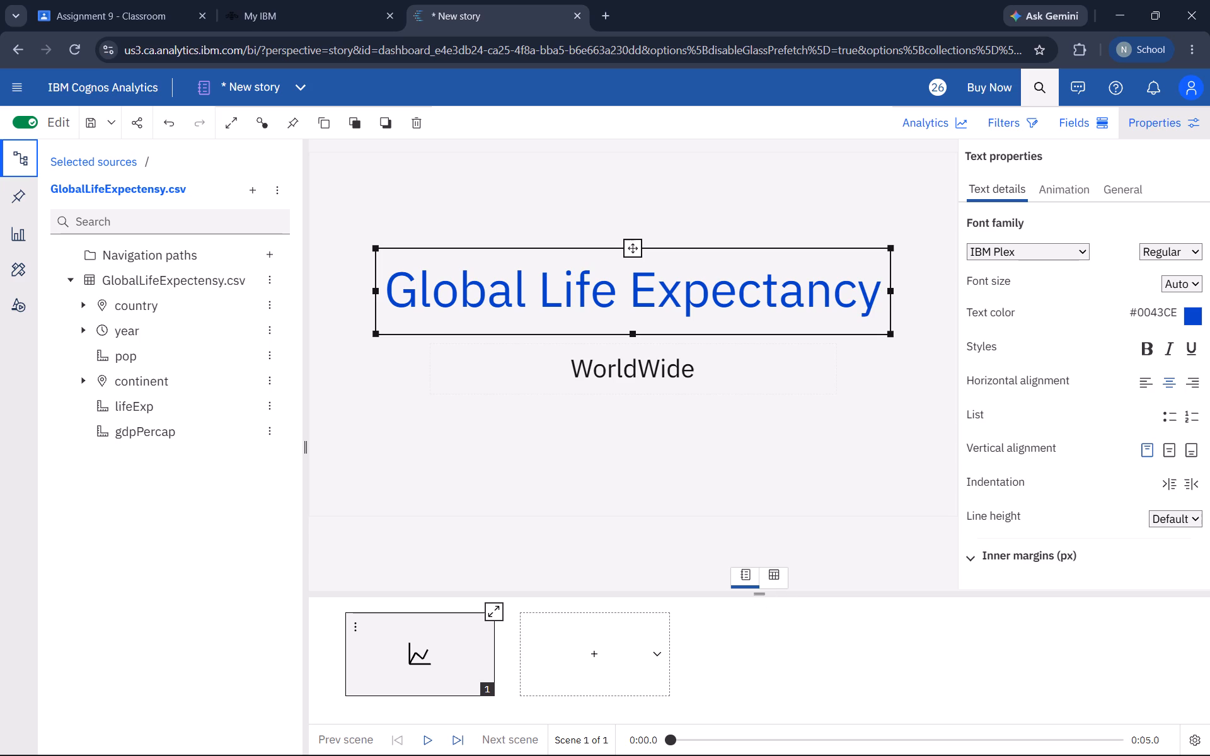
click(771, 585)
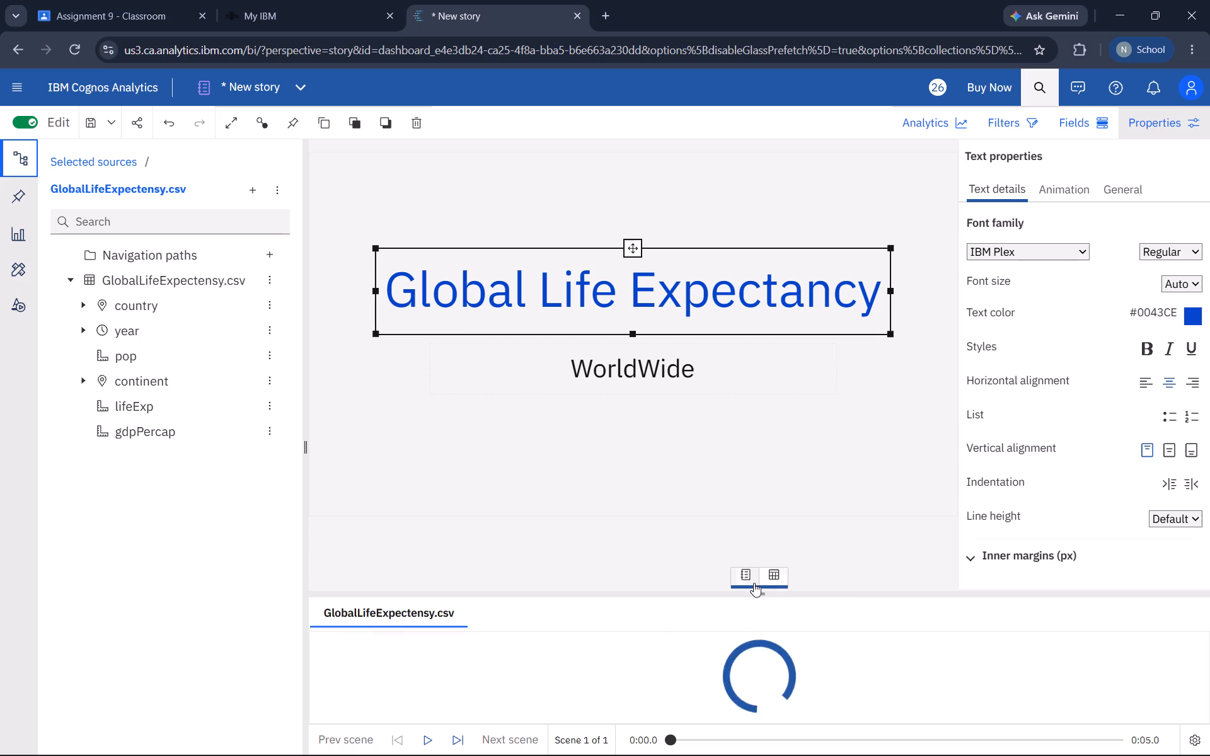
click(746, 581)
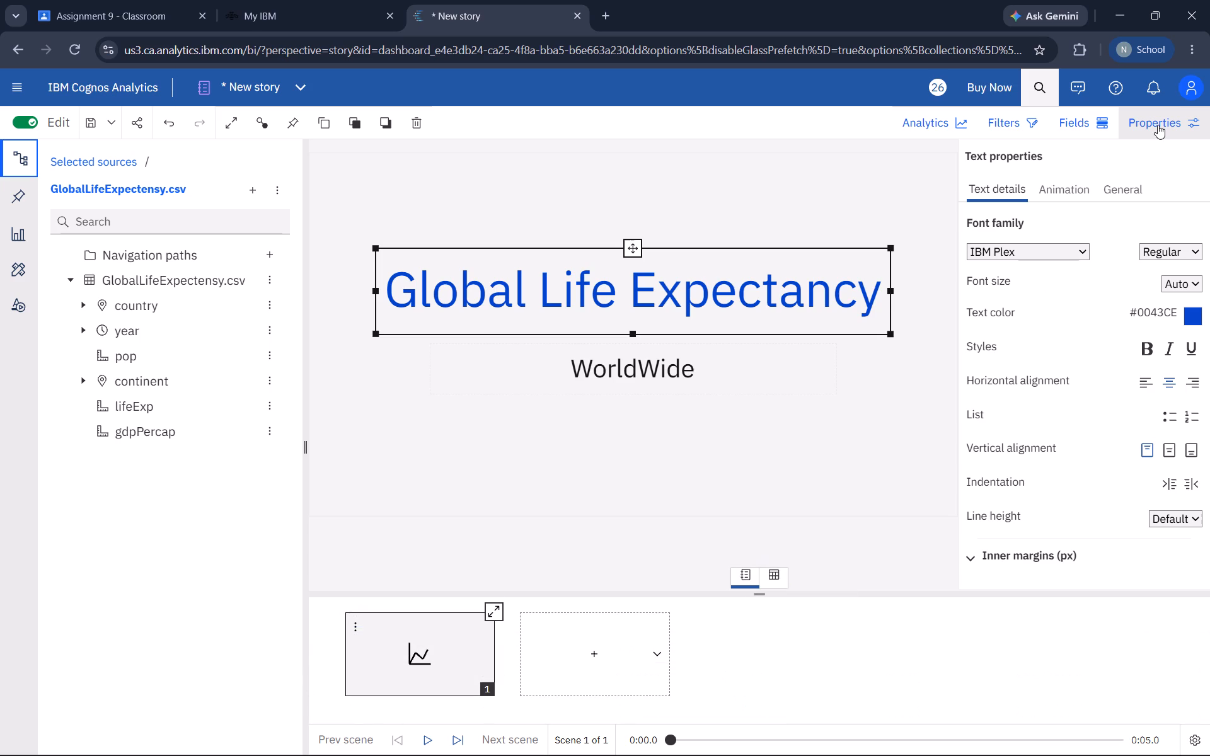
click(1158, 125)
click(1090, 111)
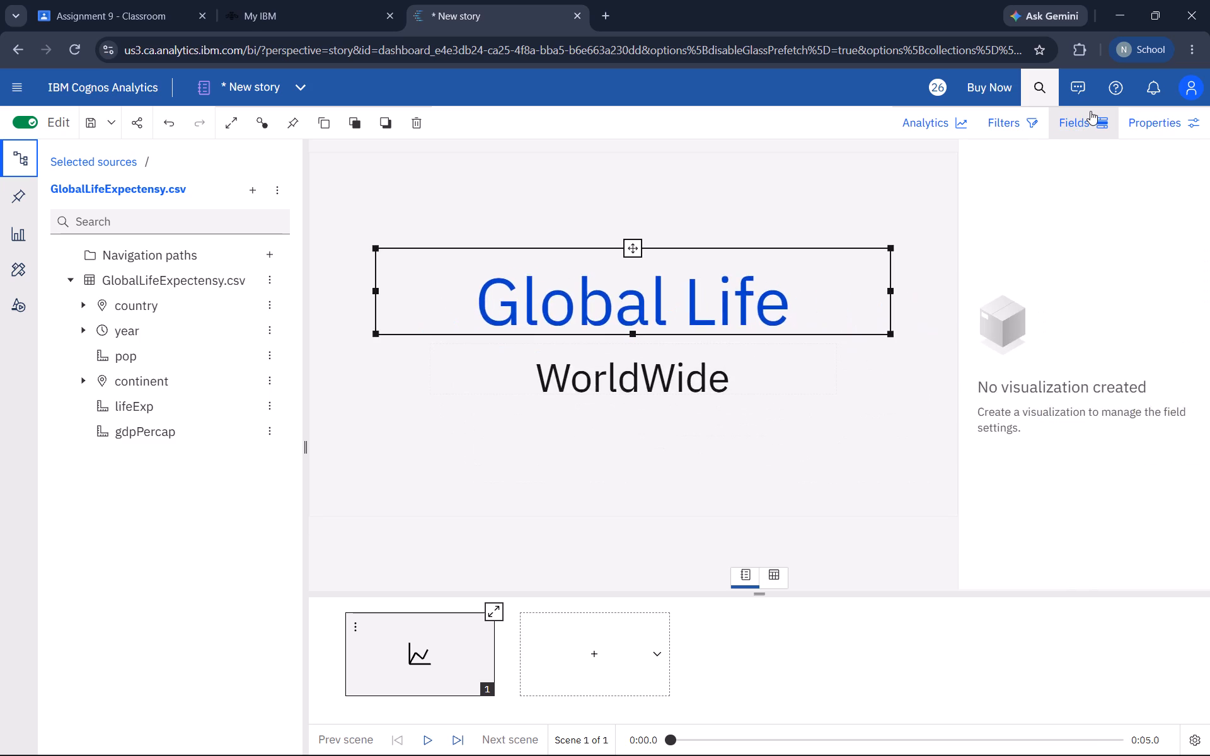
click(1037, 127)
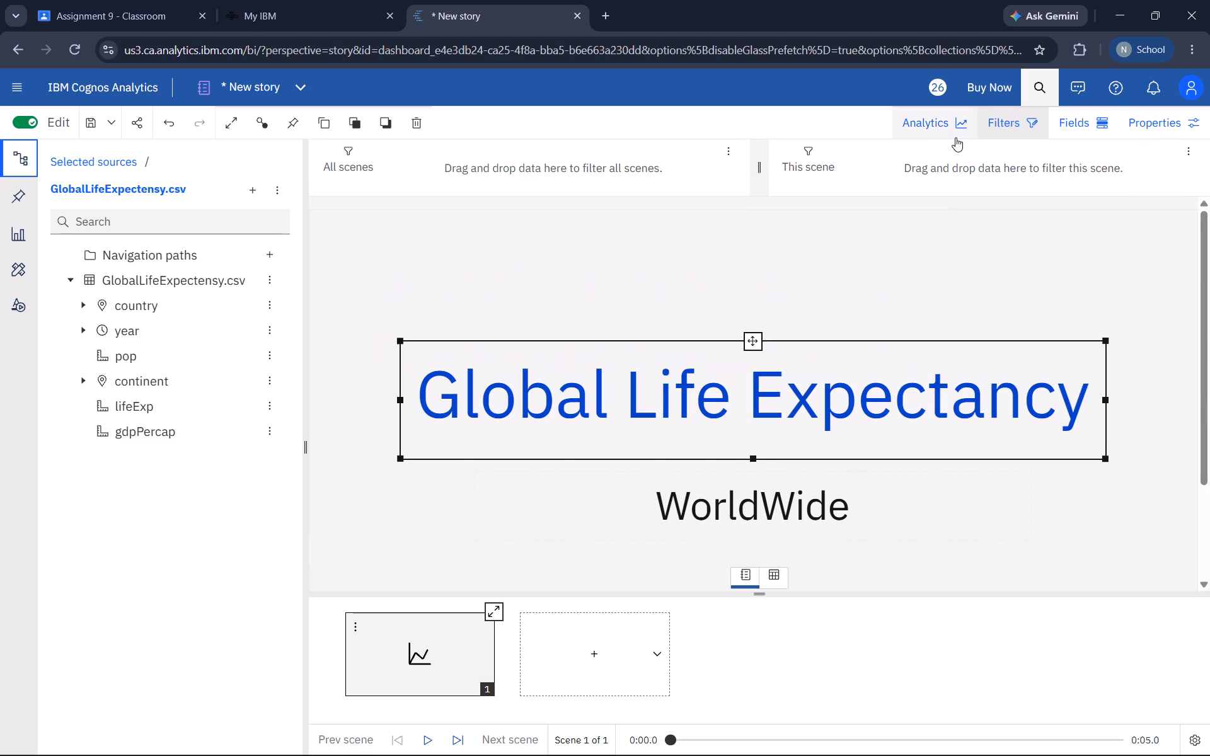
click(954, 125)
click(1015, 130)
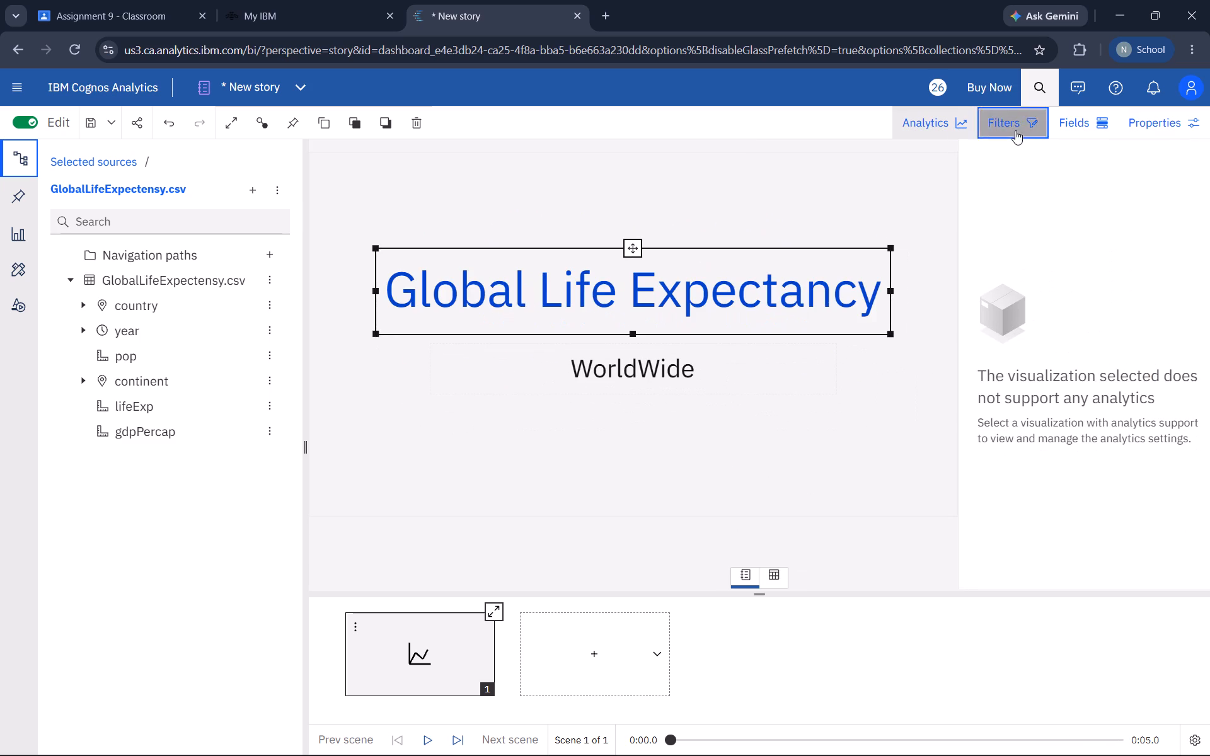
click(1080, 121)
click(1116, 117)
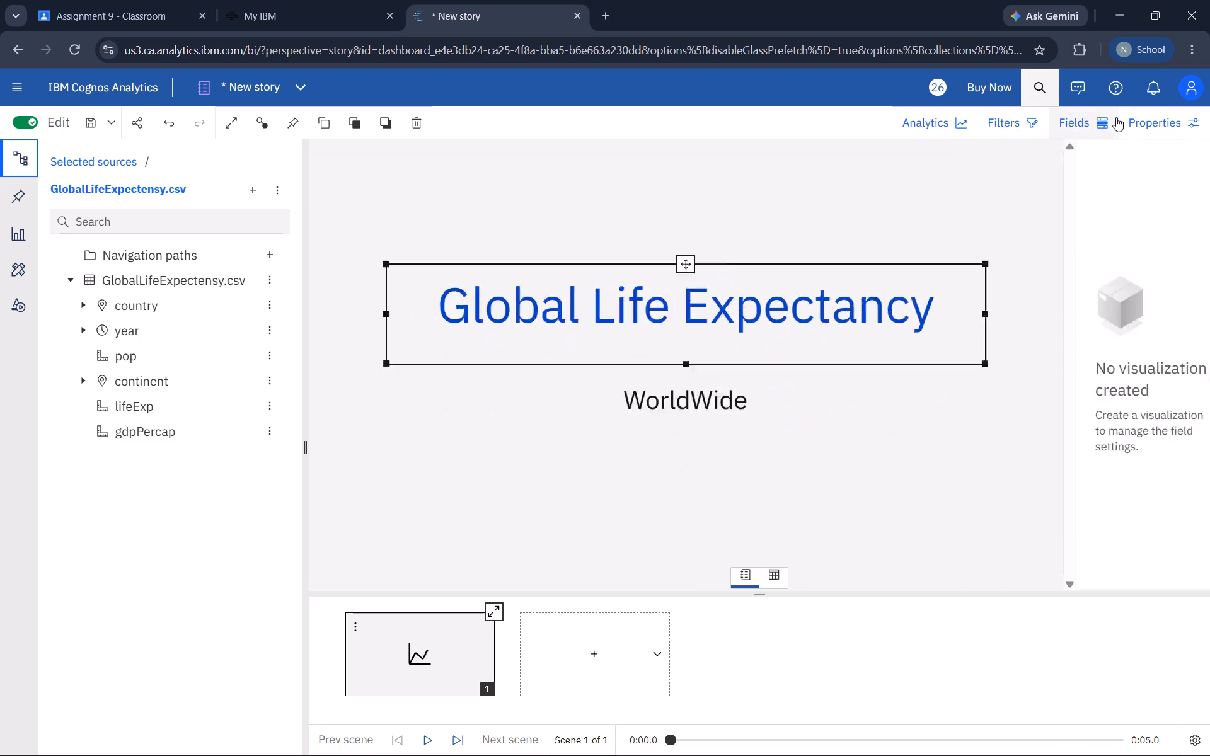
click(942, 477)
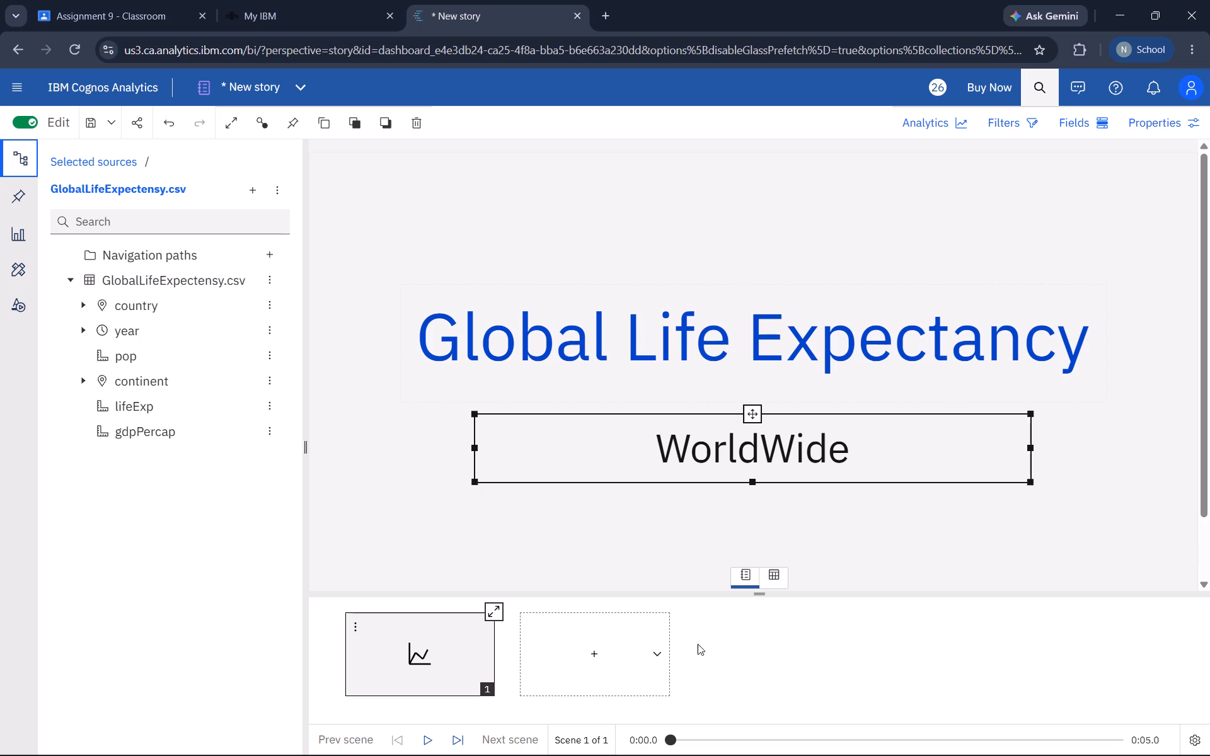
View the data rows of GlobalLifeExpectensy.csv in the data tray.
click(775, 582)
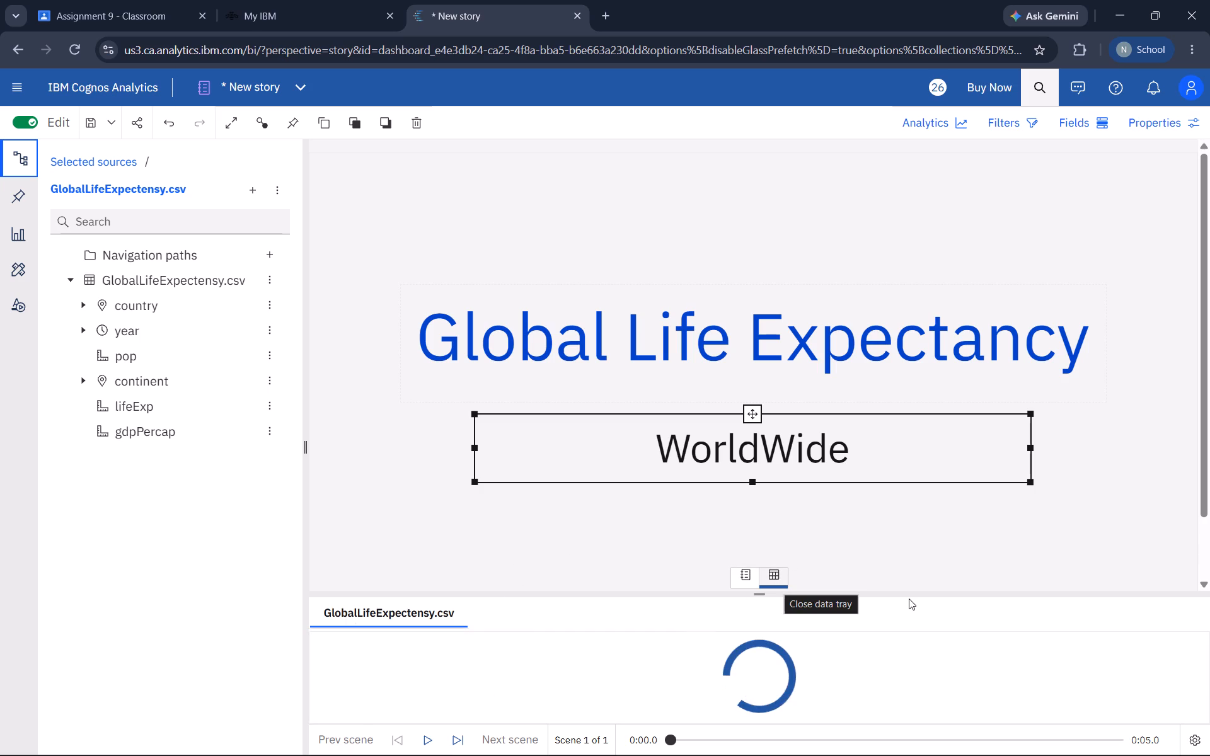
scroll(837, 682, up, 1)
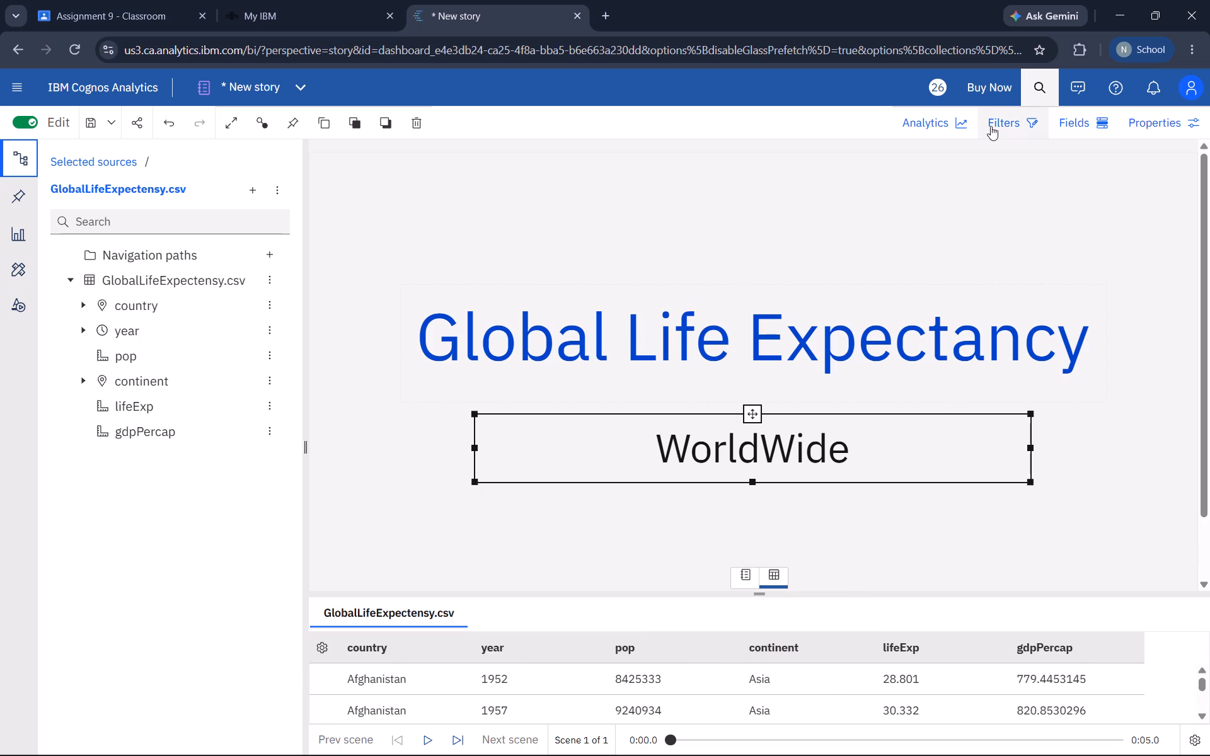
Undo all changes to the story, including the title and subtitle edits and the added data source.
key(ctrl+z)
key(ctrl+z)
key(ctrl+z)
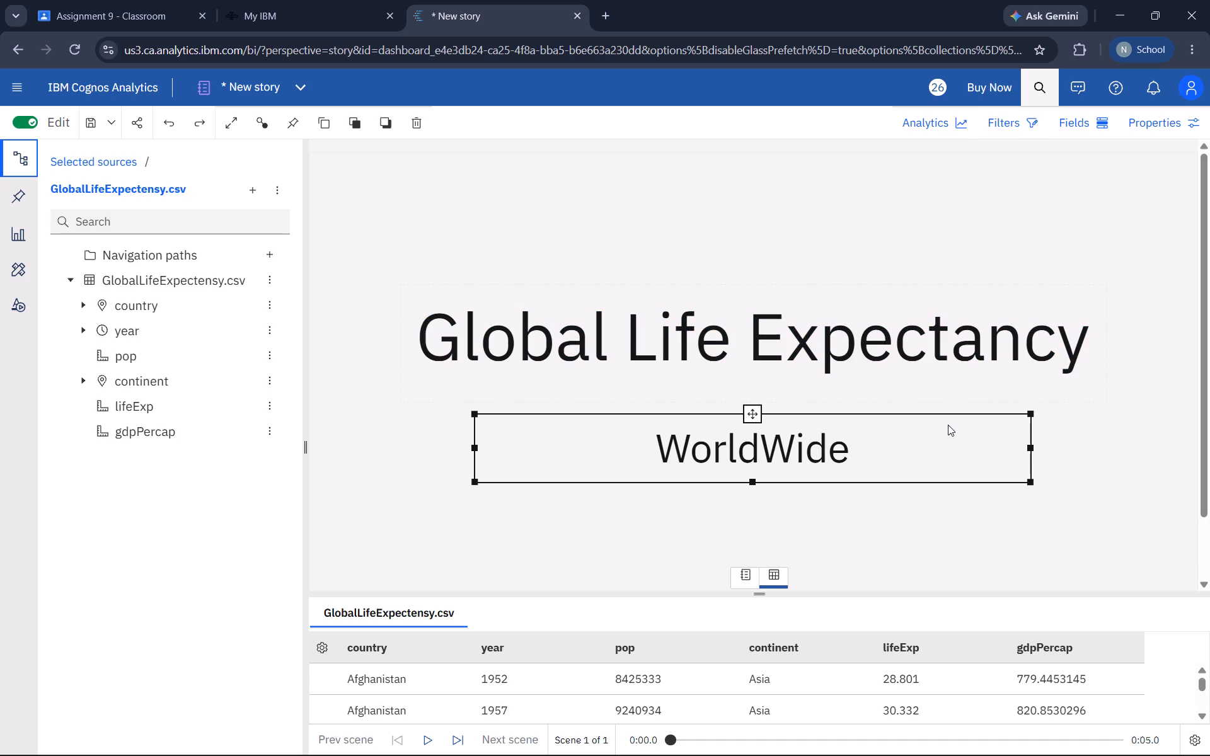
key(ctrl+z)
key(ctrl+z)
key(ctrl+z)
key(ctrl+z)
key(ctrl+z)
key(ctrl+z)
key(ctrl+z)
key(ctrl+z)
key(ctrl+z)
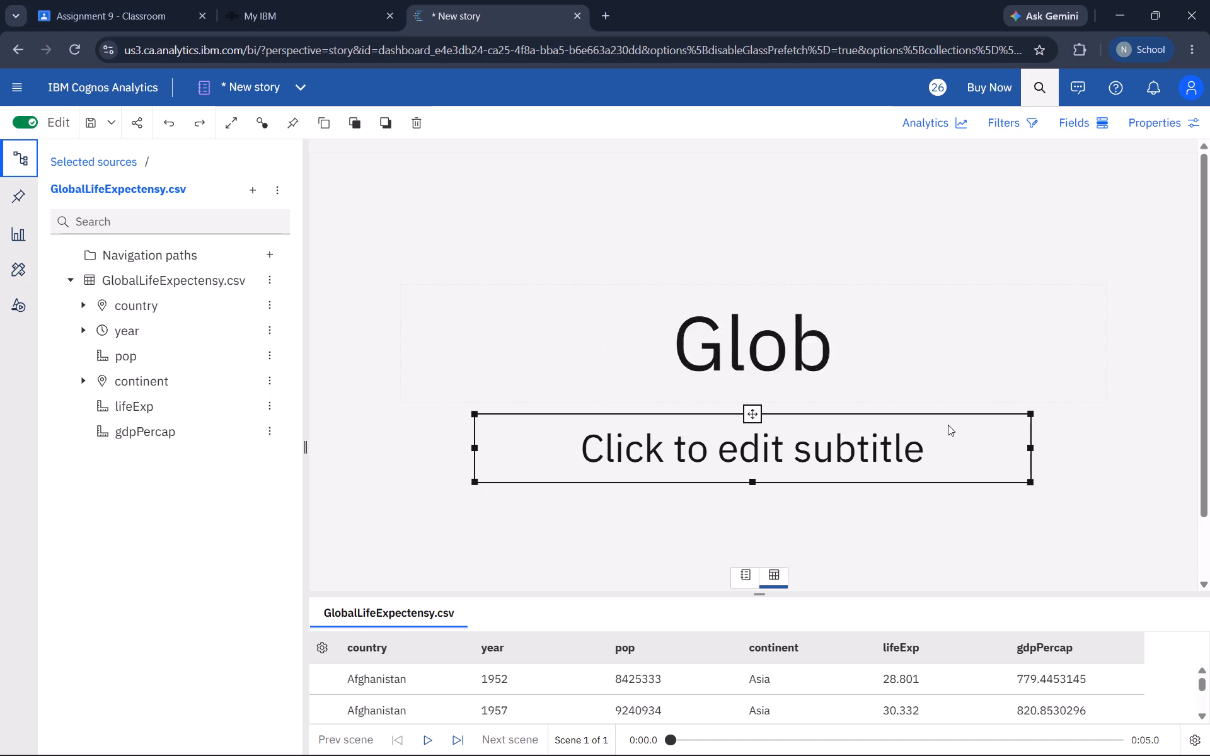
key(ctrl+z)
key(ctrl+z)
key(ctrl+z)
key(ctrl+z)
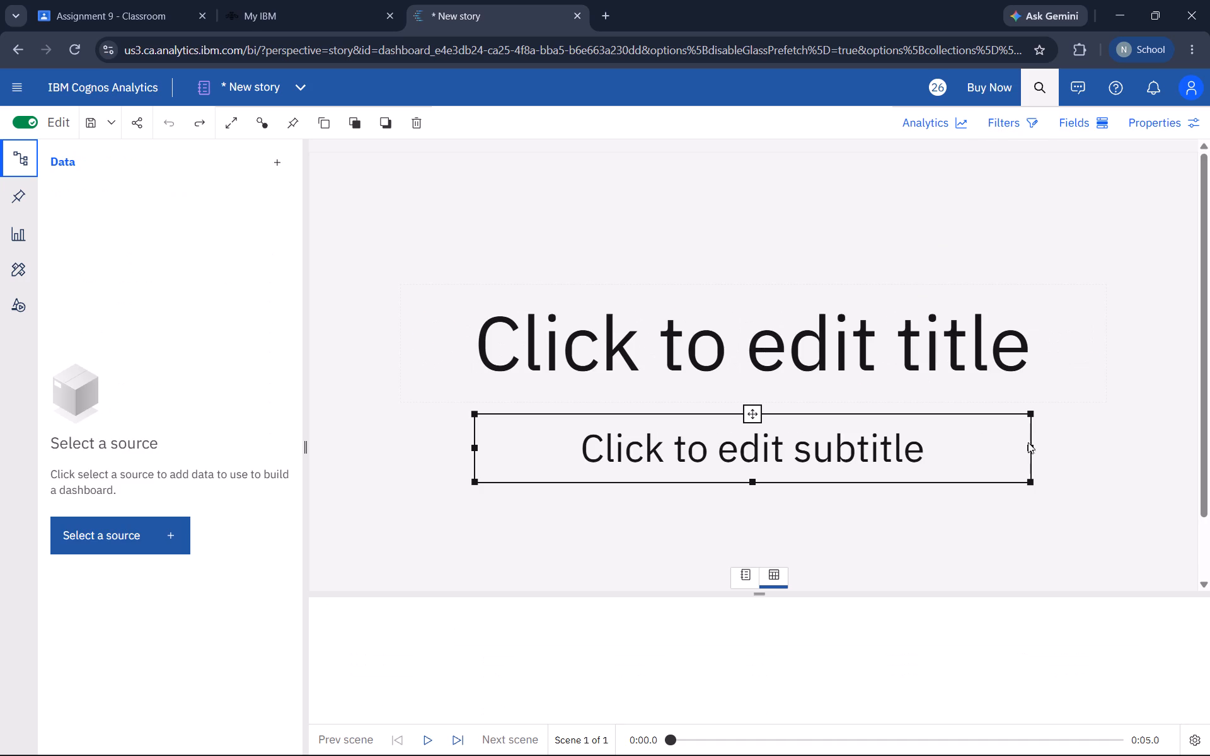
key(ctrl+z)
Add GlobalLifeExpectensy.csv from the Practical 9 folder in My content as the story's data source.
click(112, 542)
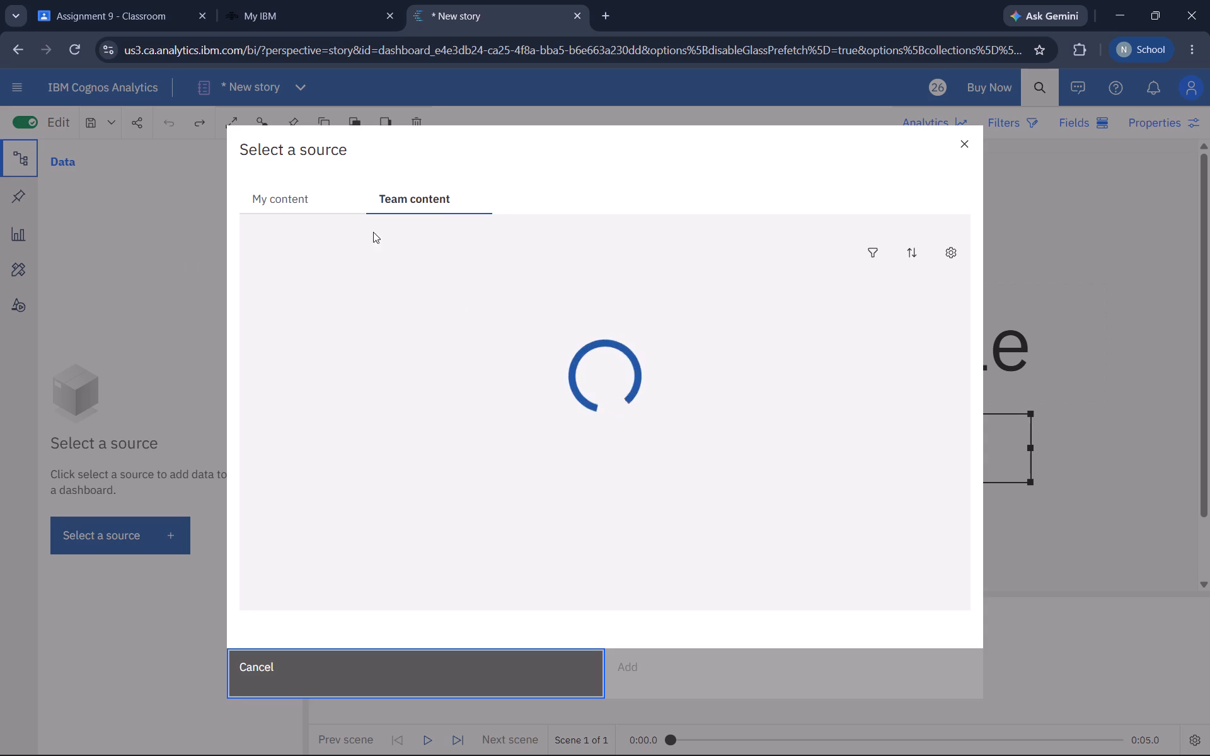
click(310, 200)
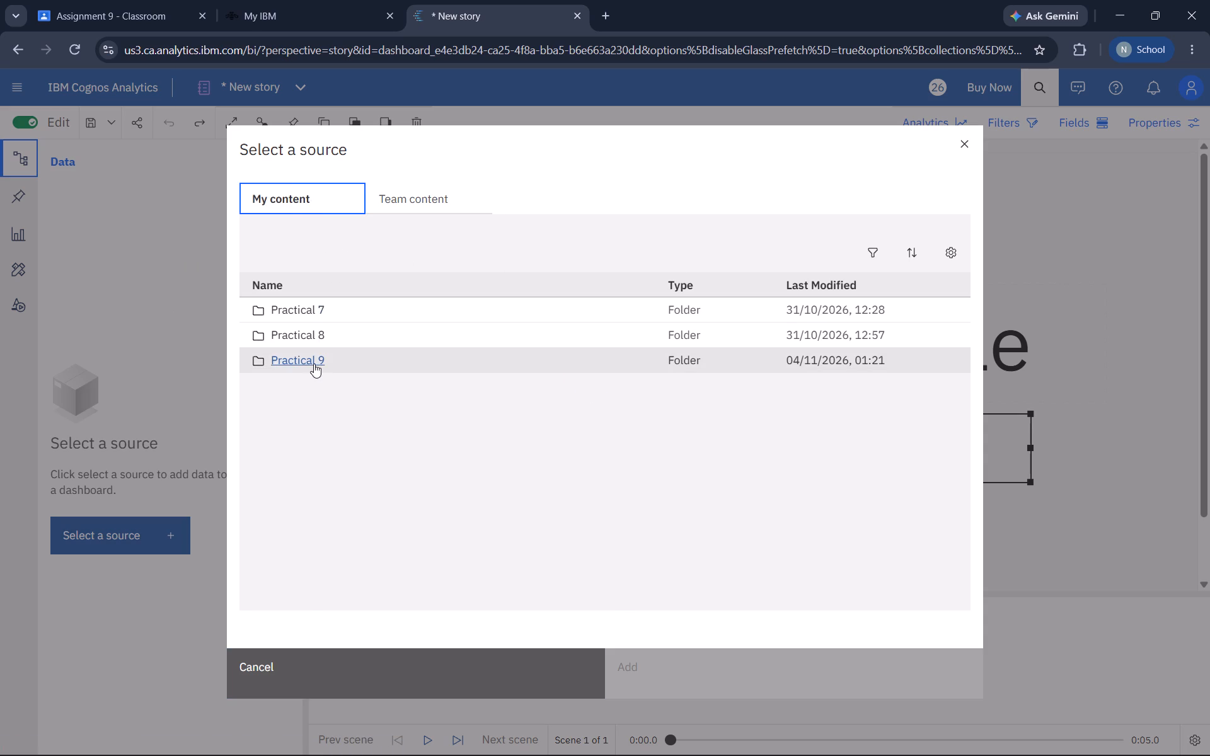
click(314, 364)
click(412, 325)
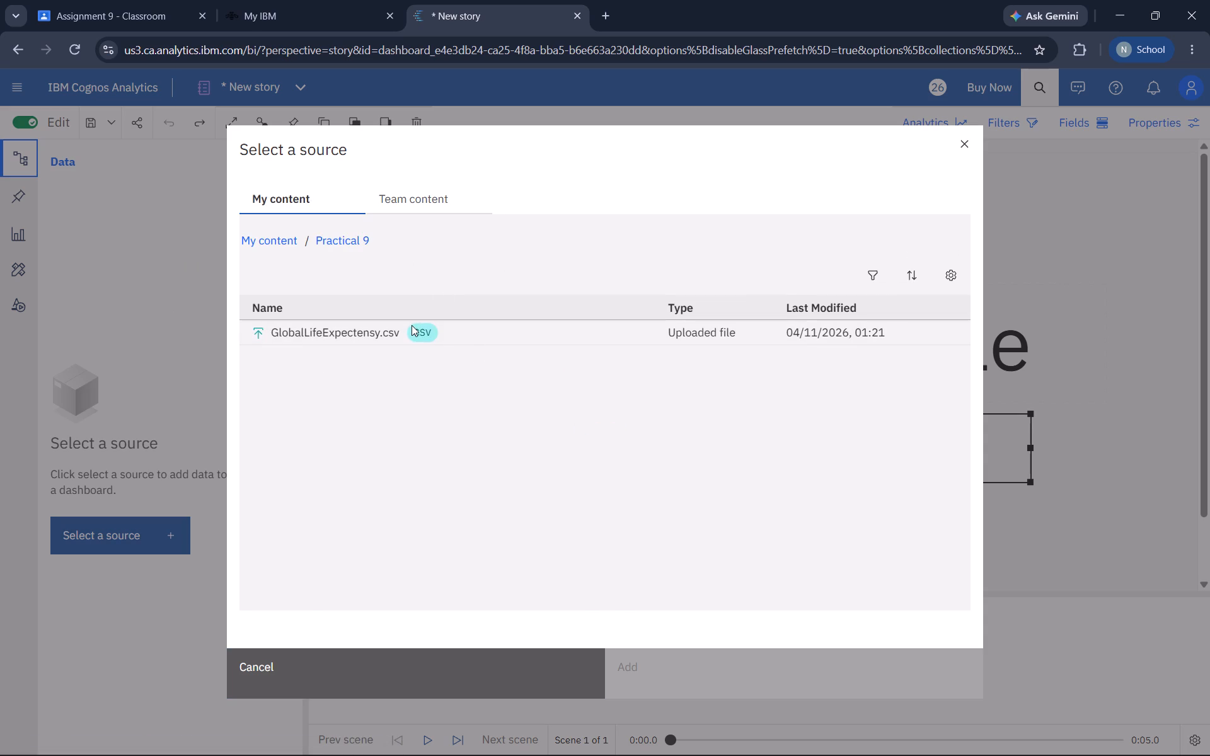
click(678, 688)
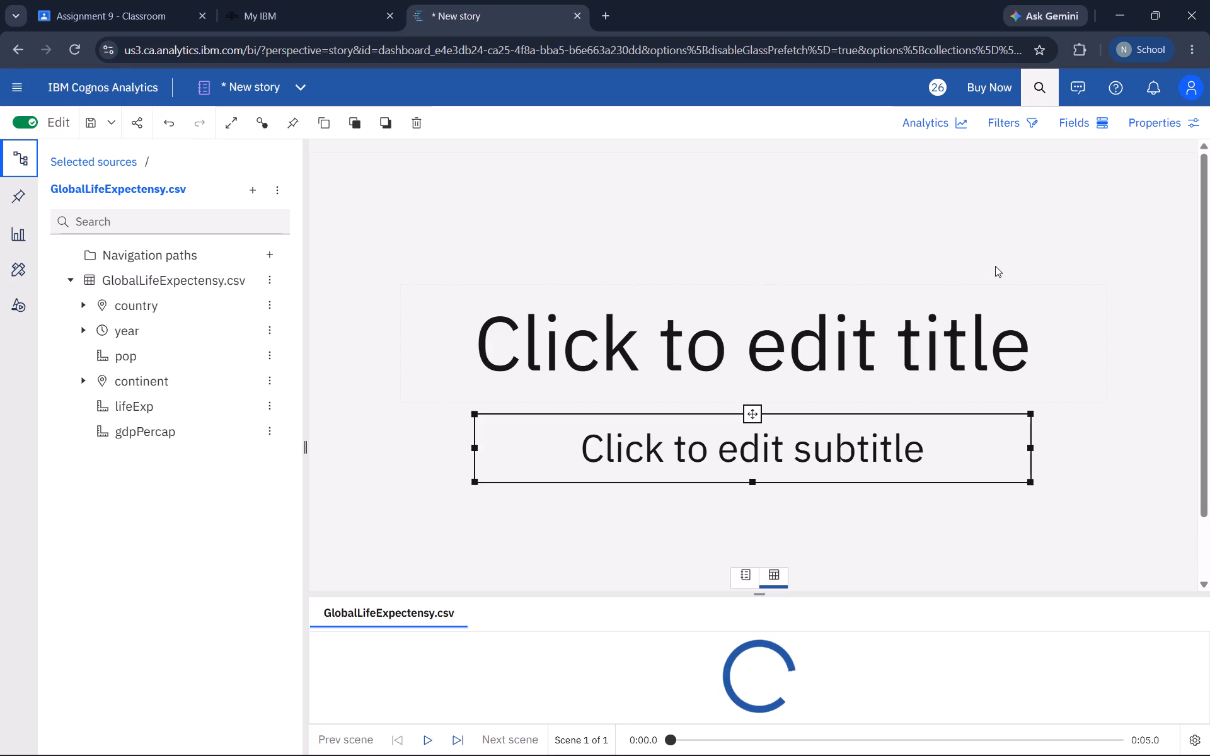
click(1042, 445)
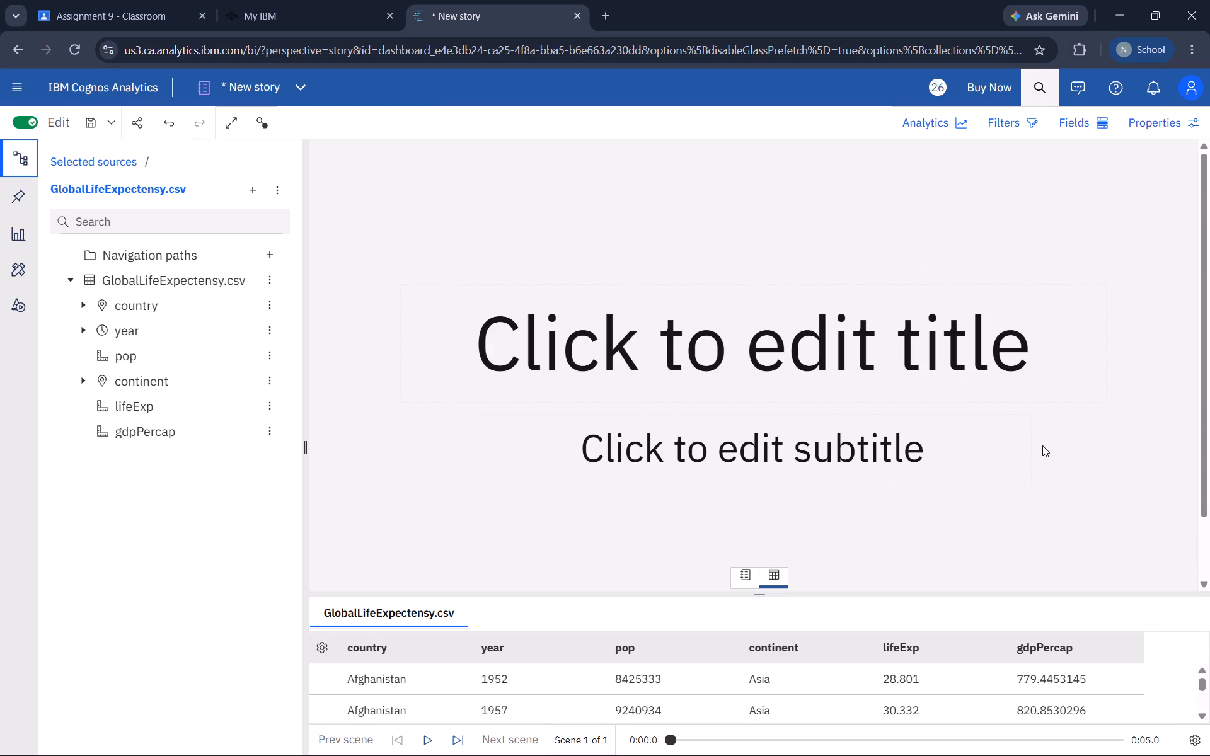
Look through the story's playback options, advanced properties and scene transition choices.
click(1198, 741)
click(1198, 741)
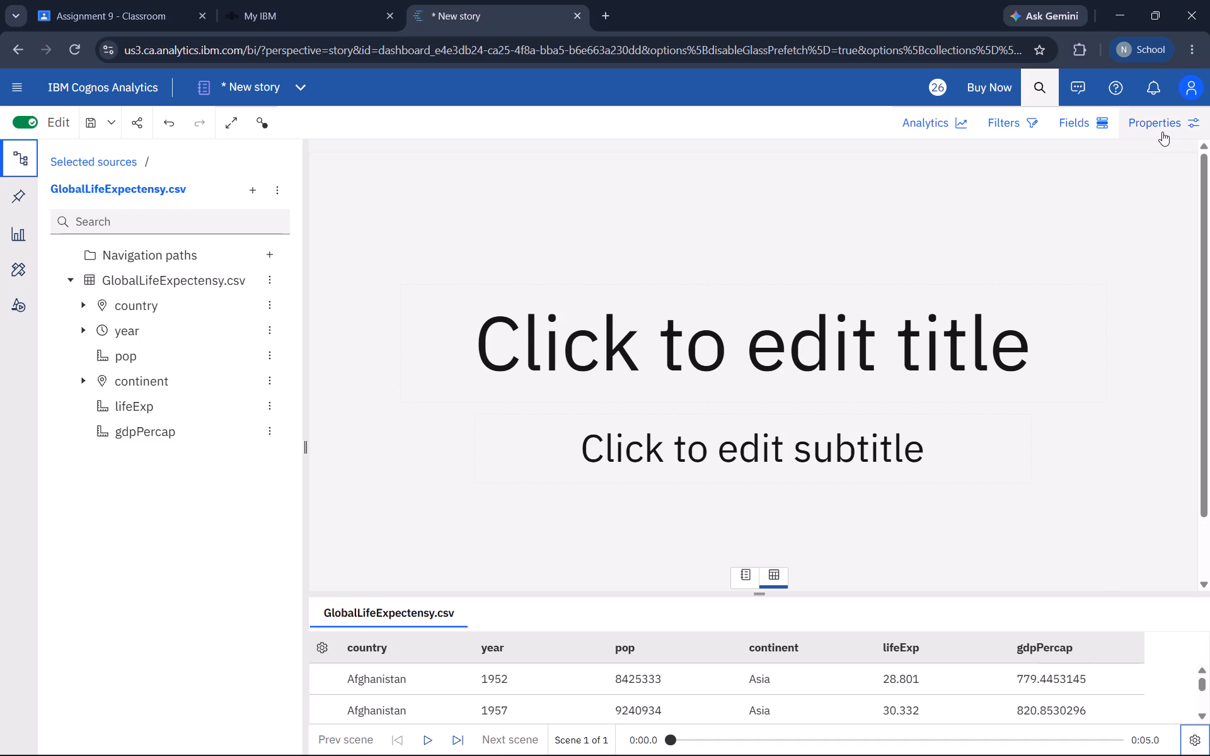
click(1162, 132)
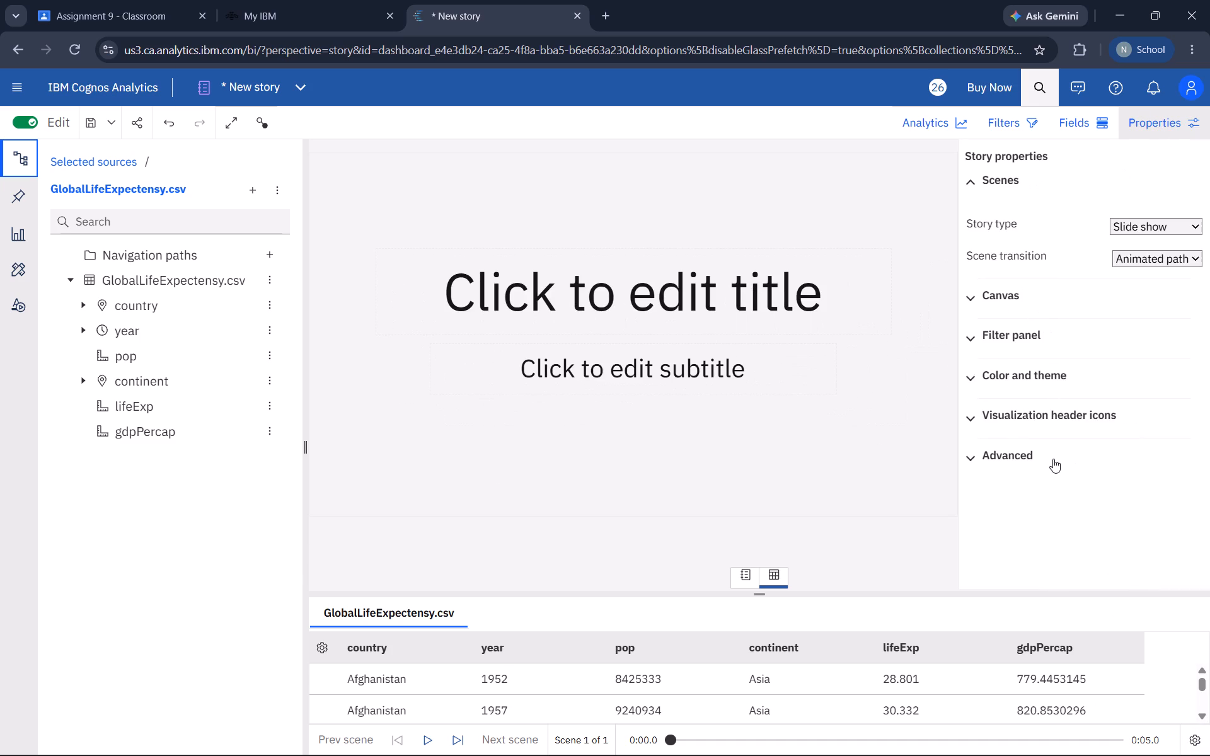
click(1053, 459)
scroll(1053, 459, down, 2)
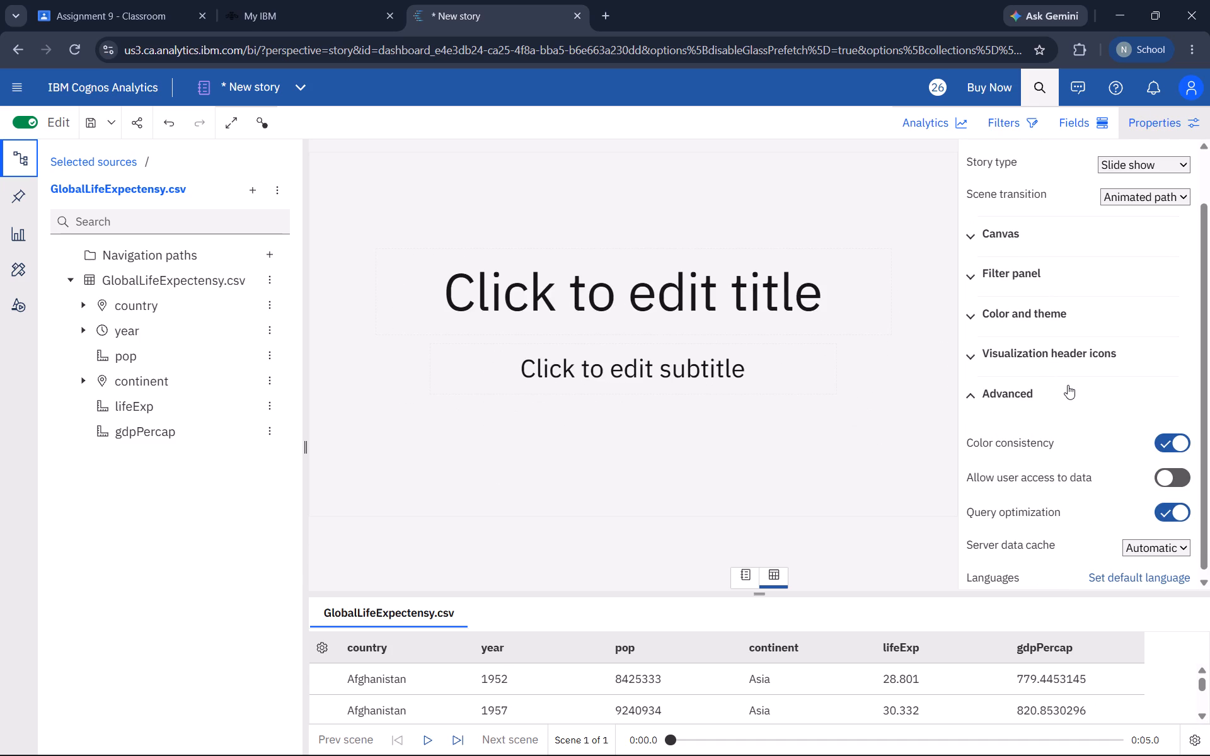
click(1068, 385)
scroll(1068, 385, up, 2)
click(1159, 258)
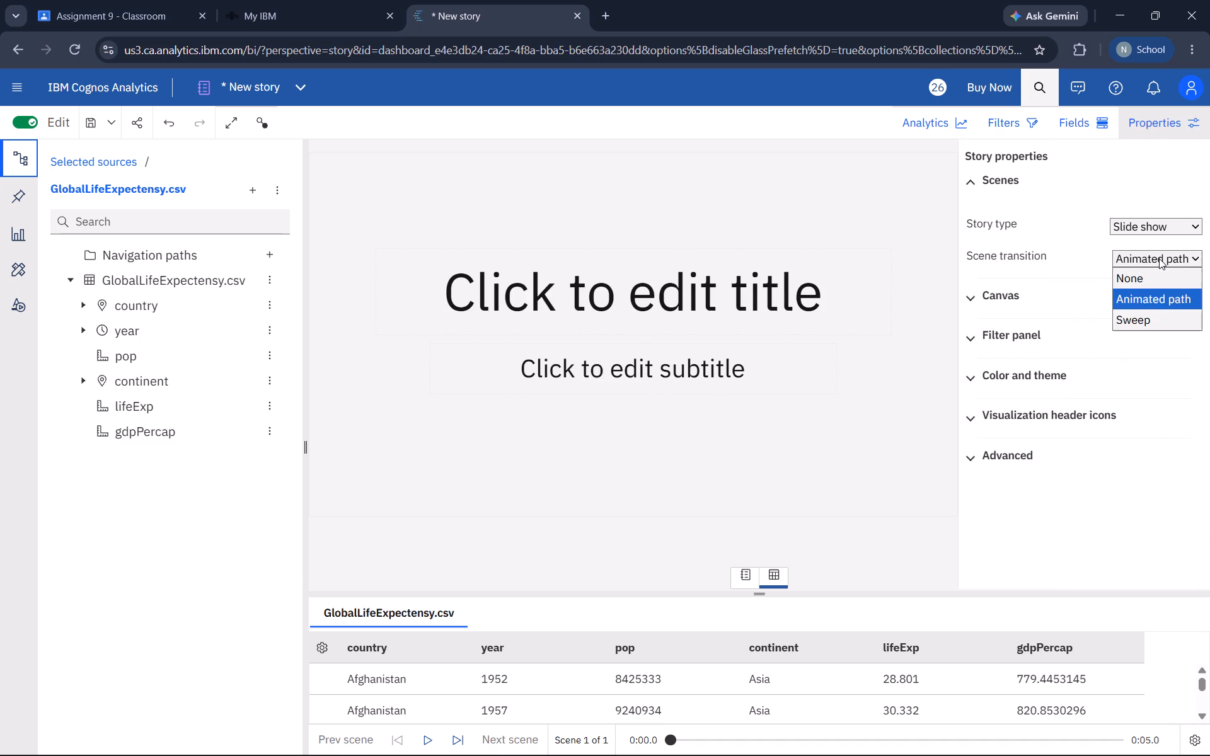
click(1159, 258)
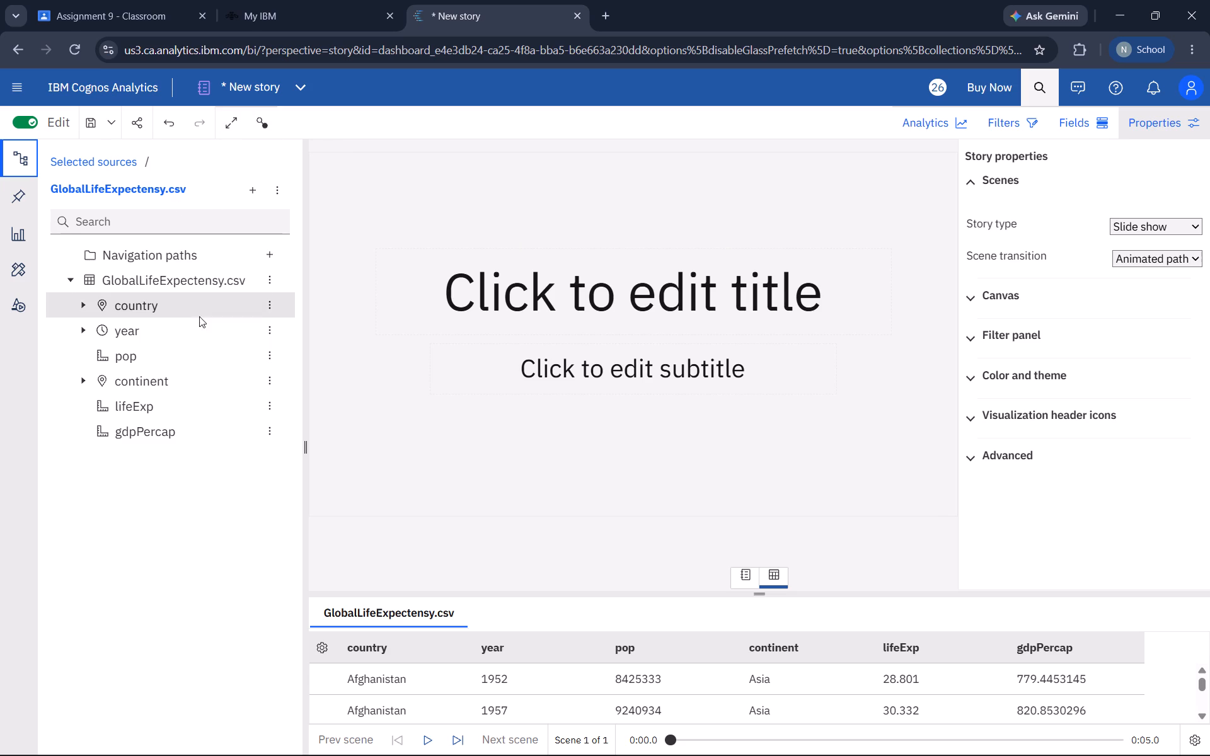
Add a second scene to the story after the title scene.
drag(186, 307, 657, 528)
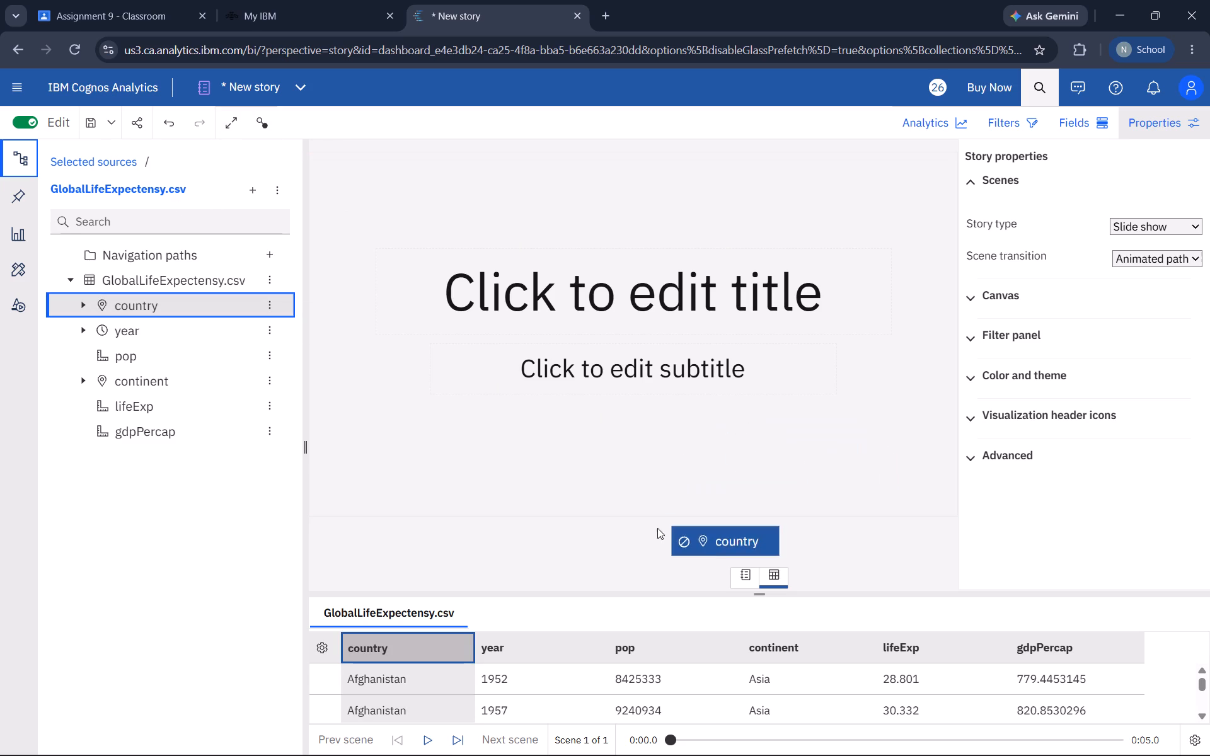
drag(657, 528, 125, 293)
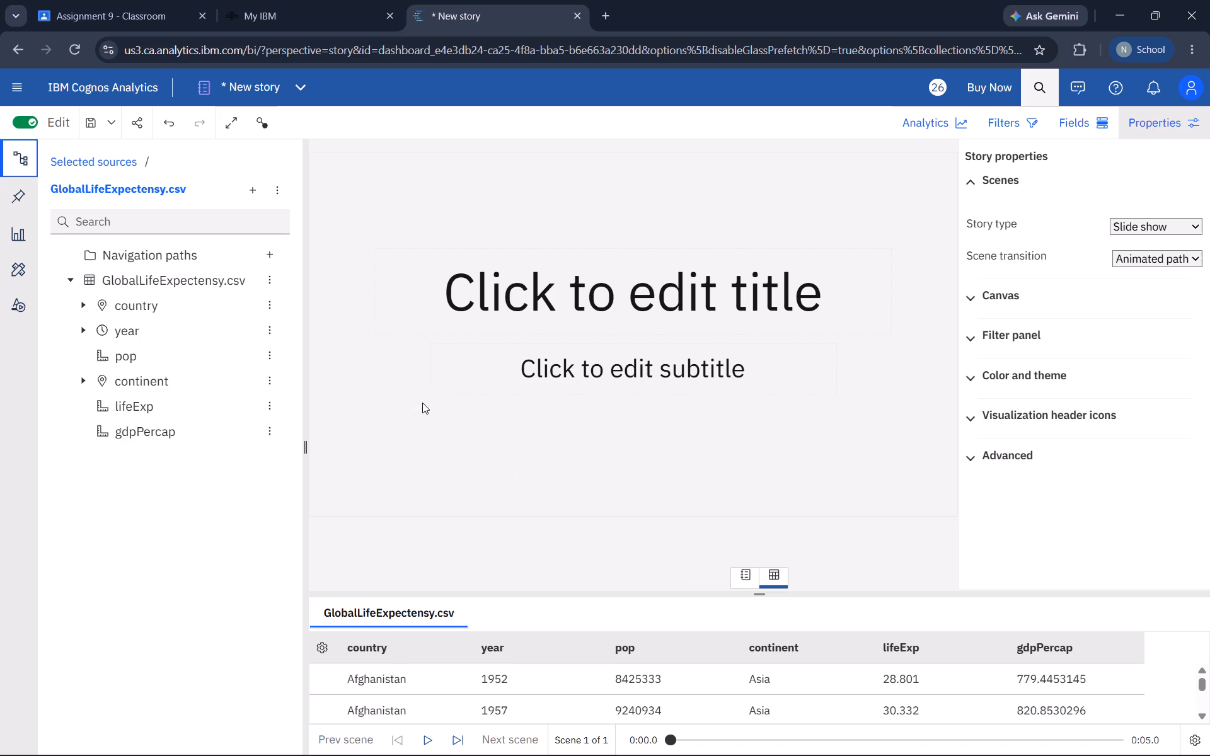
click(745, 584)
click(577, 636)
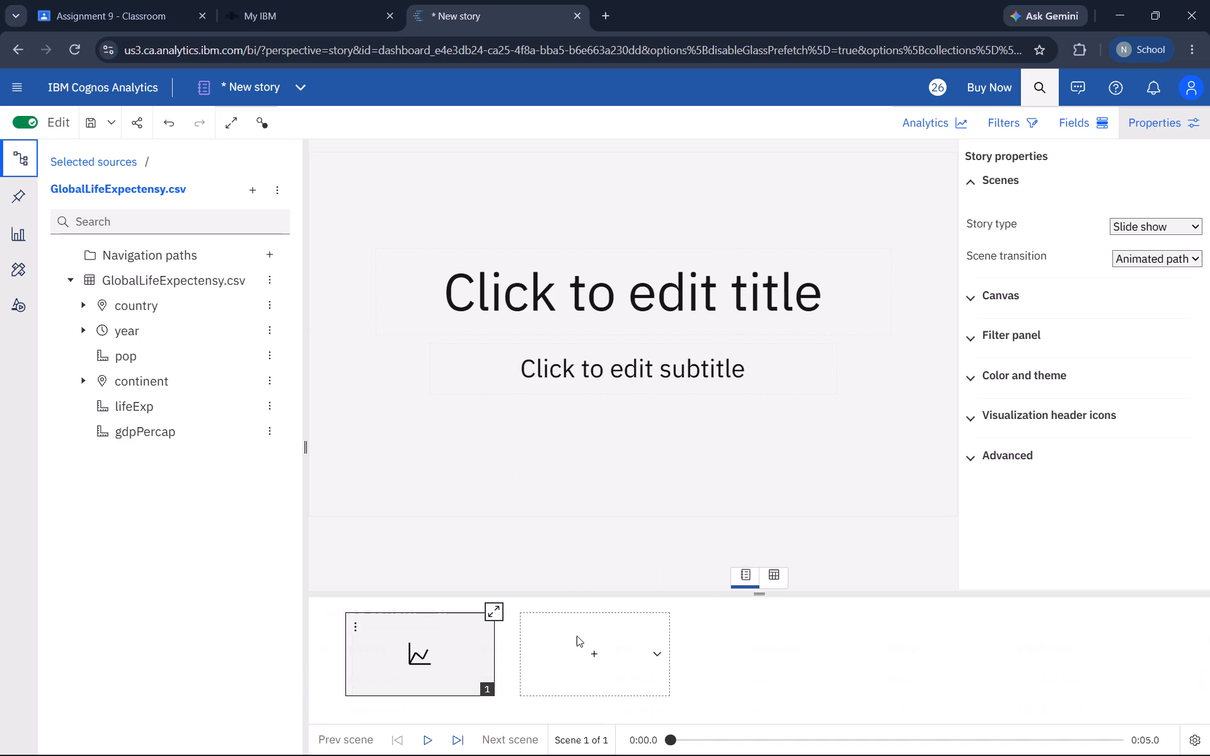
click(596, 656)
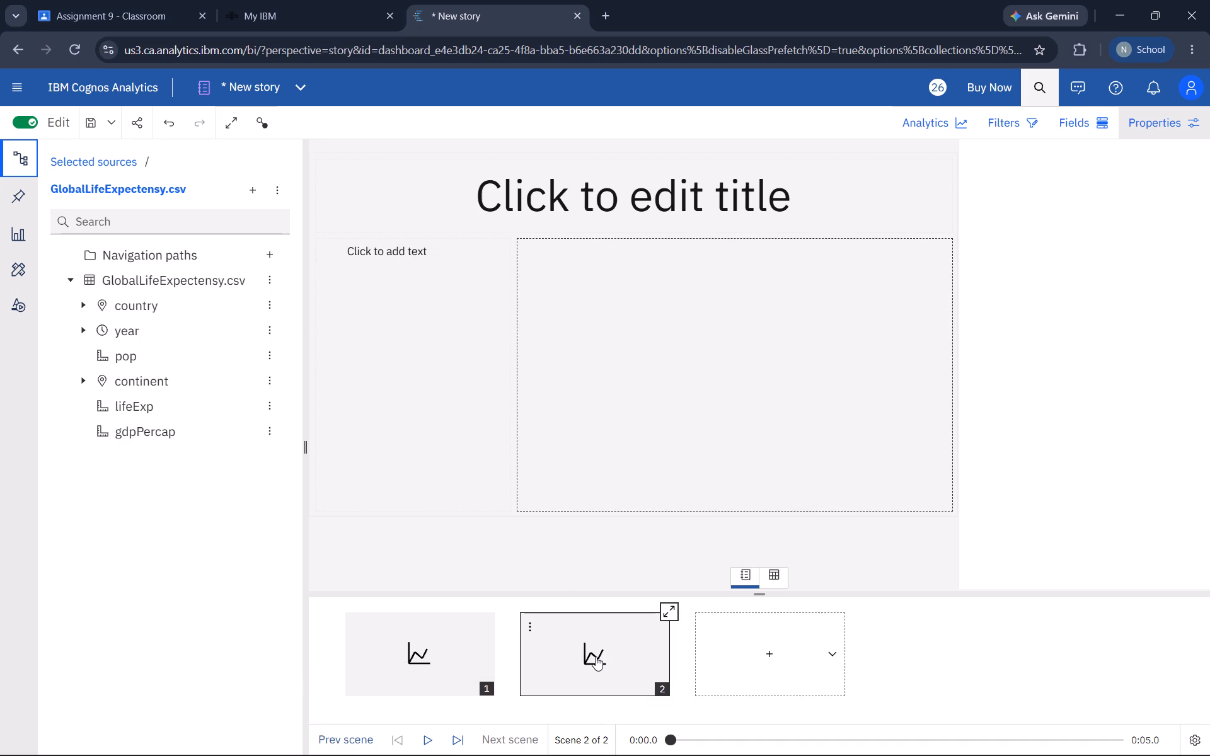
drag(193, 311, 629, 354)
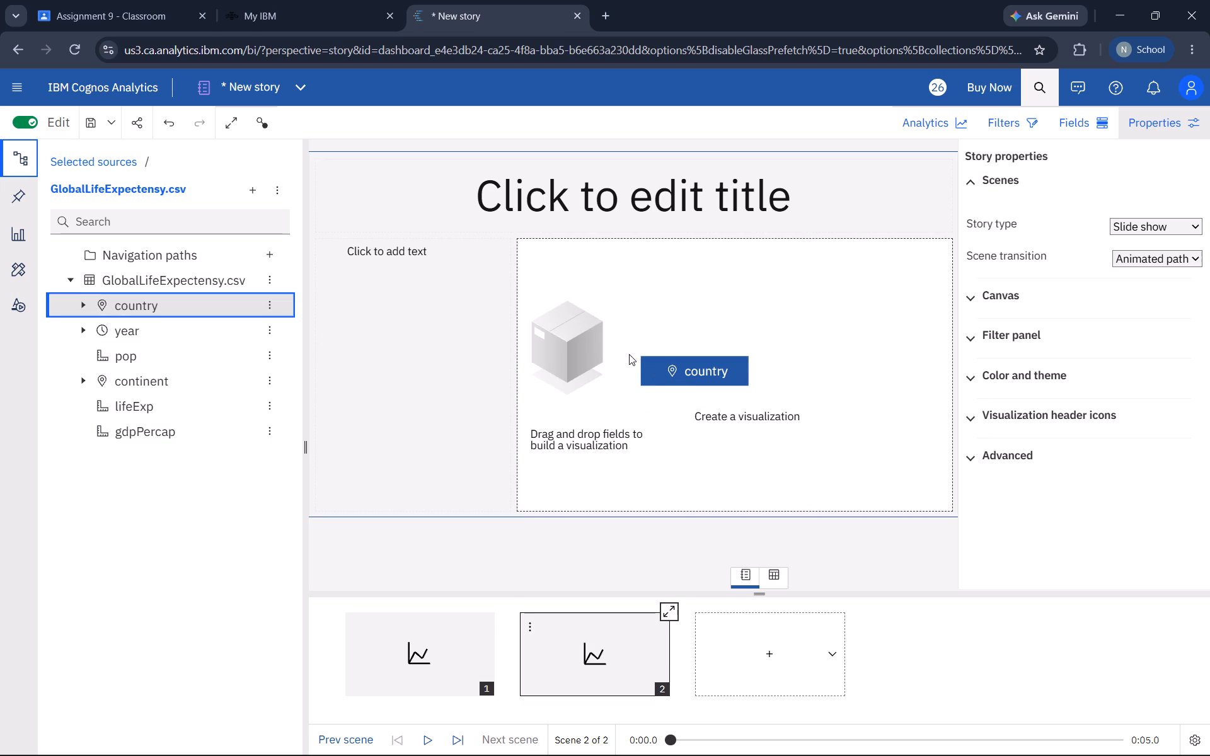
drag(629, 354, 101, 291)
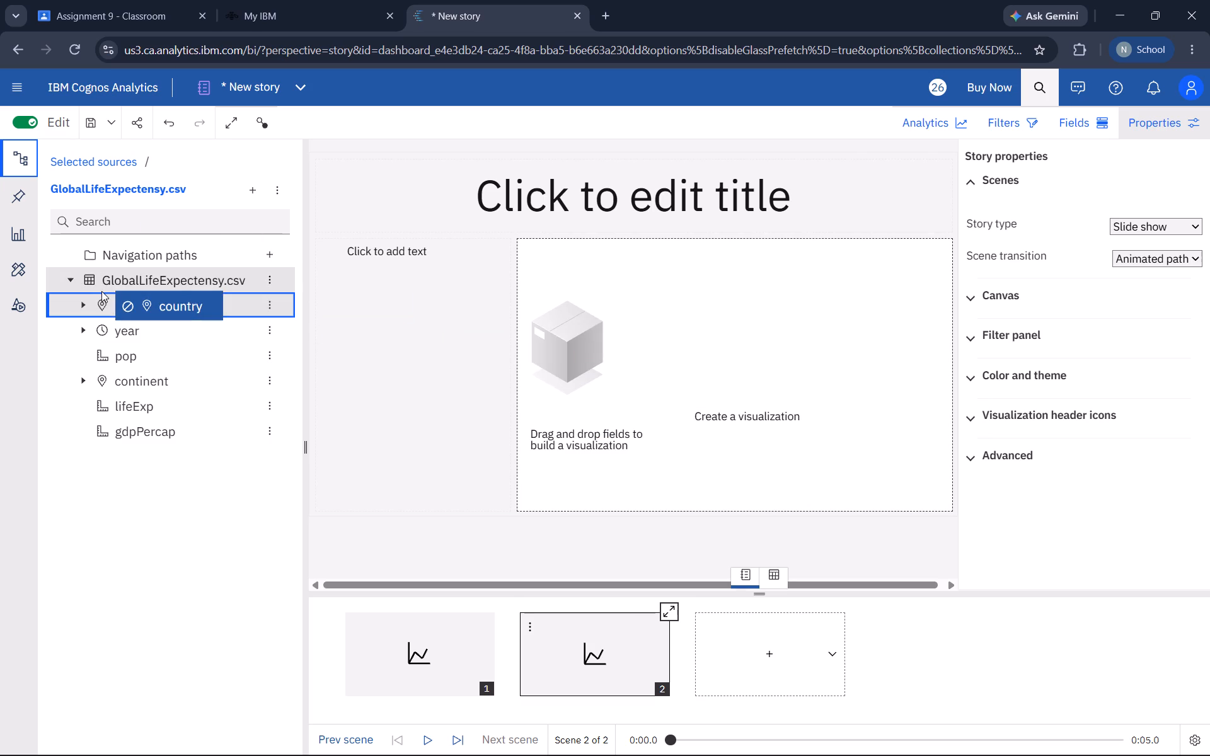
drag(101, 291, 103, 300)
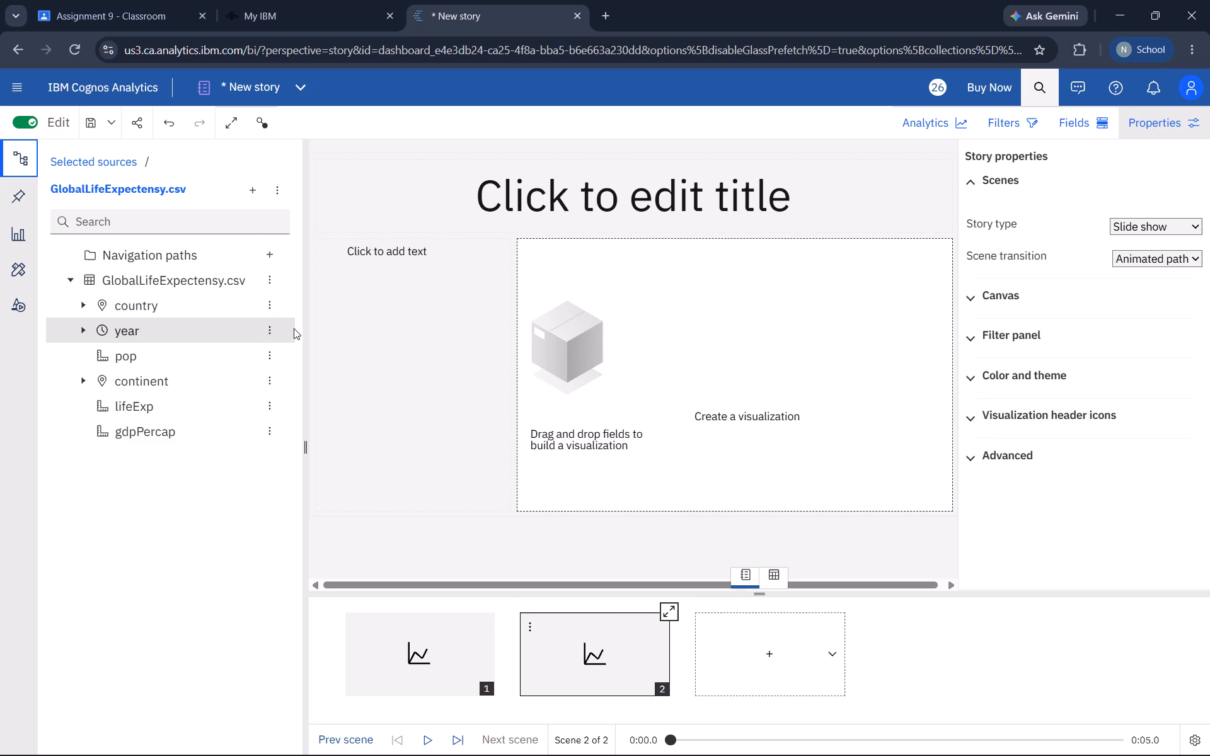
Search Google for "who logo" in a new browser tab and view the image results.
click(611, 5)
text(who ;)
key(BackSpace)
text(logo)
key(Return)
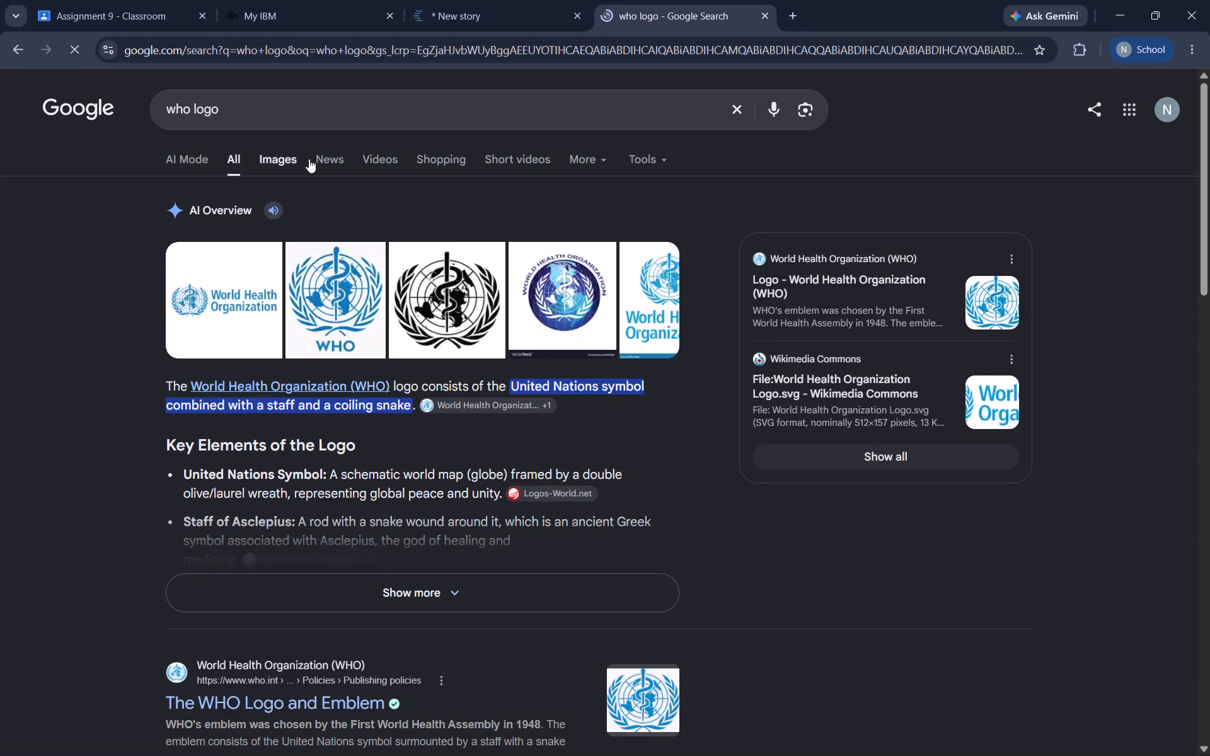
click(289, 164)
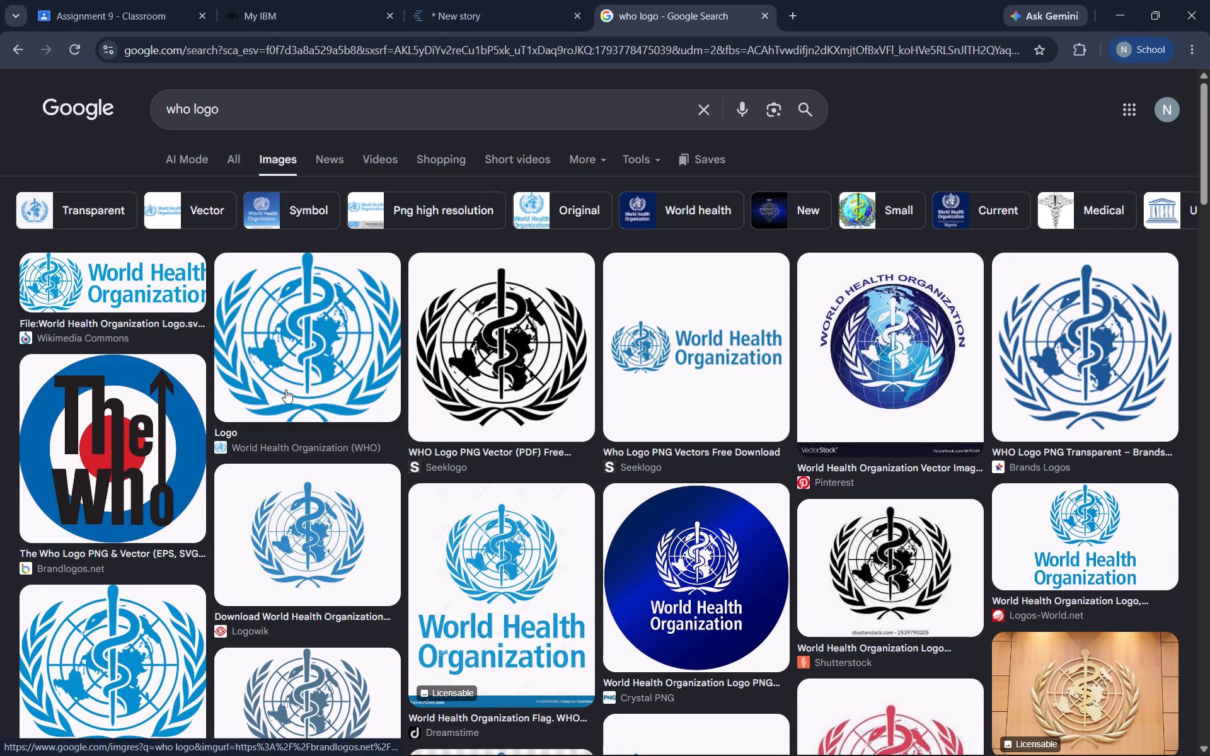
scroll(686, 404, down, 1)
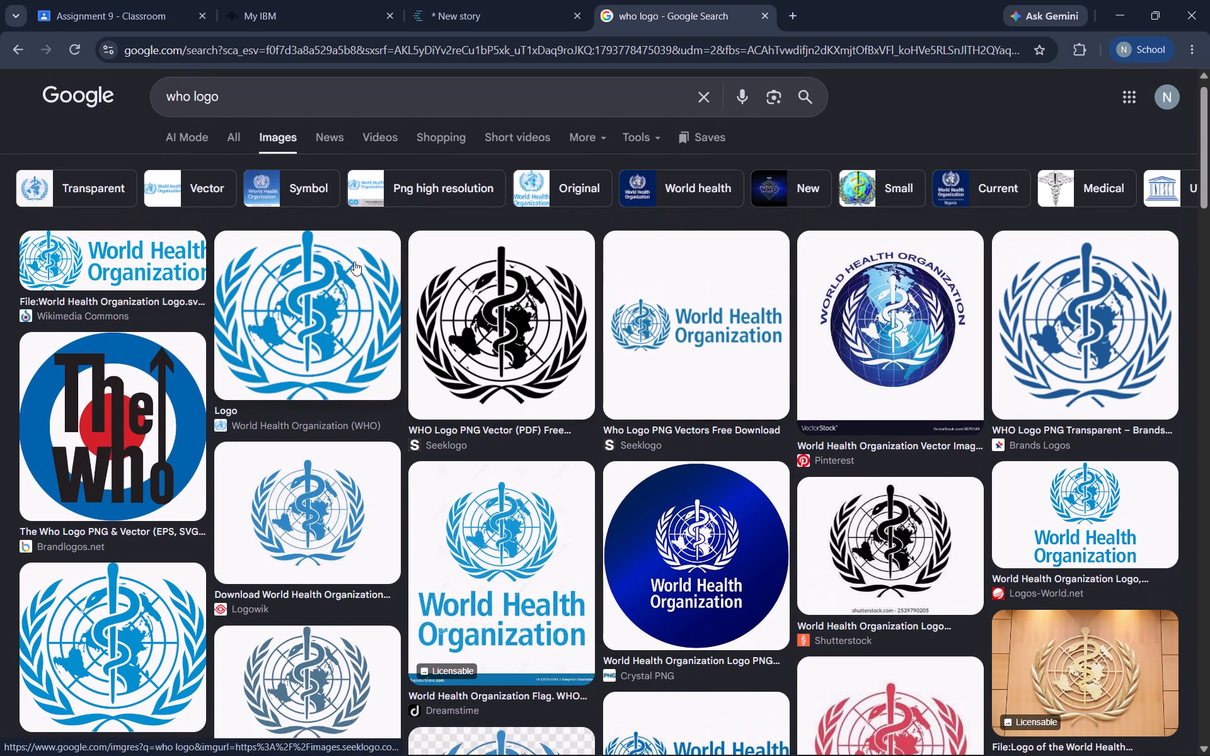
Look through the AI Mode answer and the general web results for the WHO logo search.
click(166, 137)
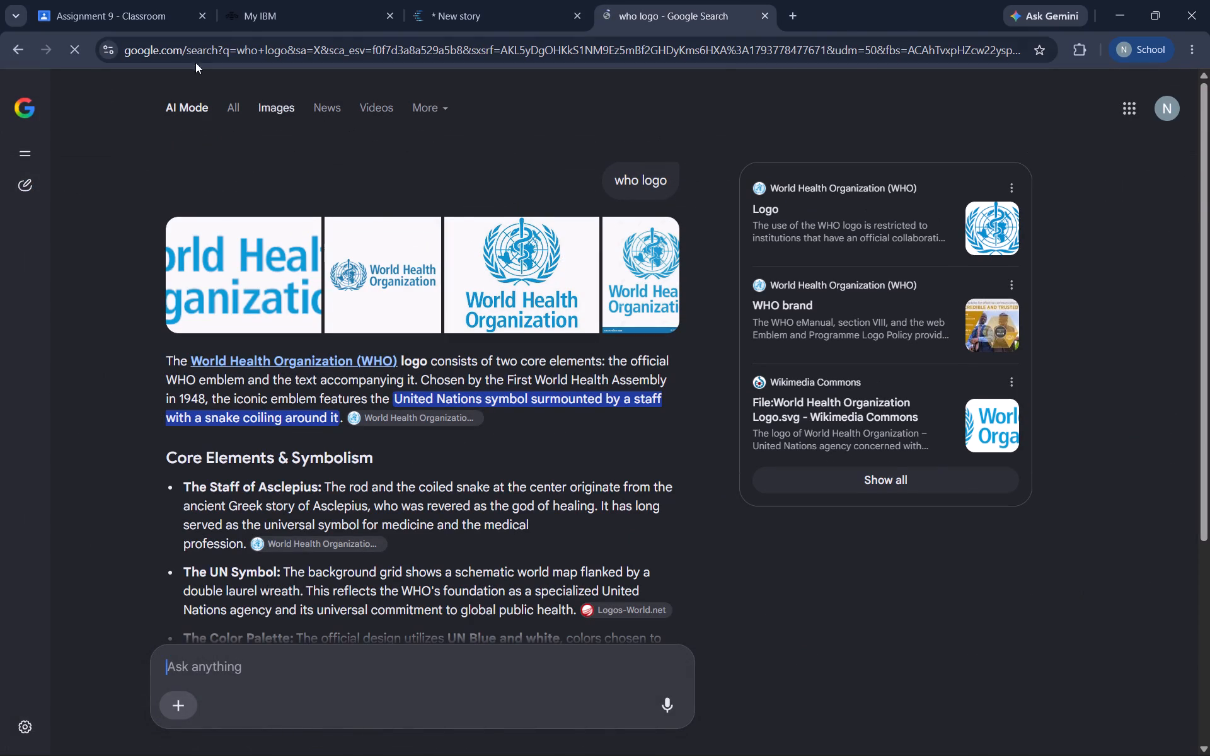
click(10, 38)
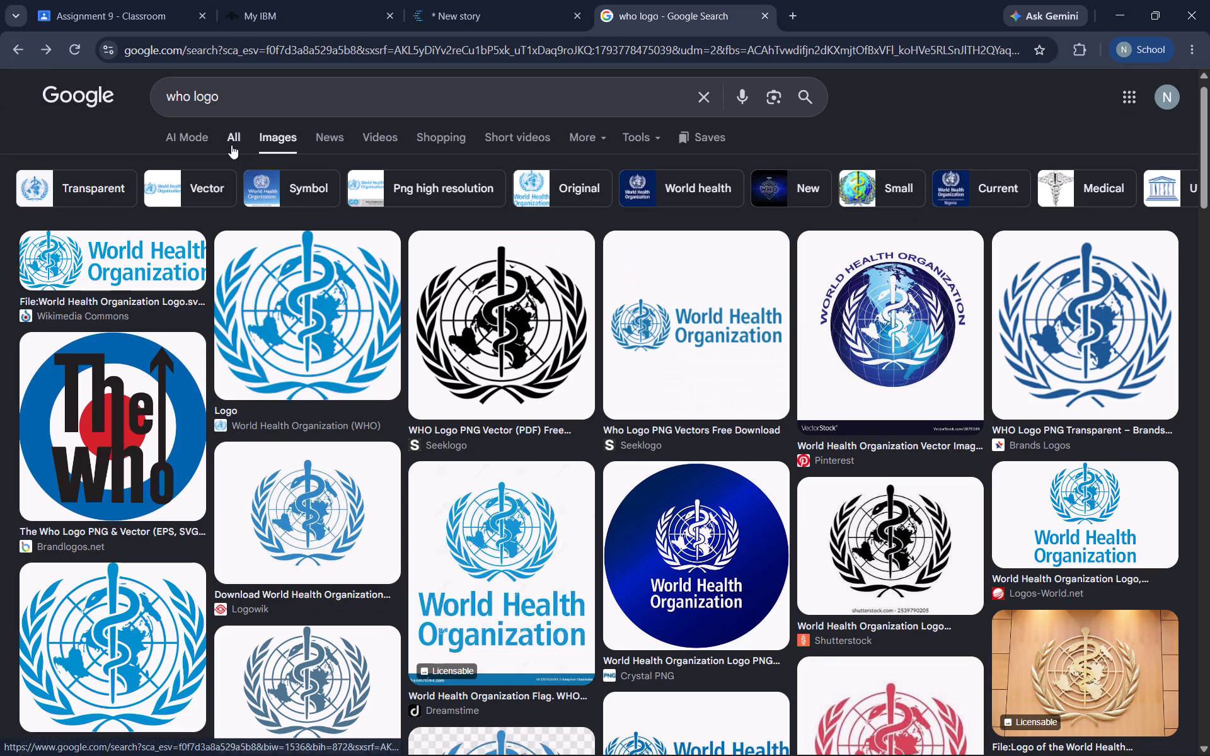
click(231, 145)
scroll(475, 306, left, 1)
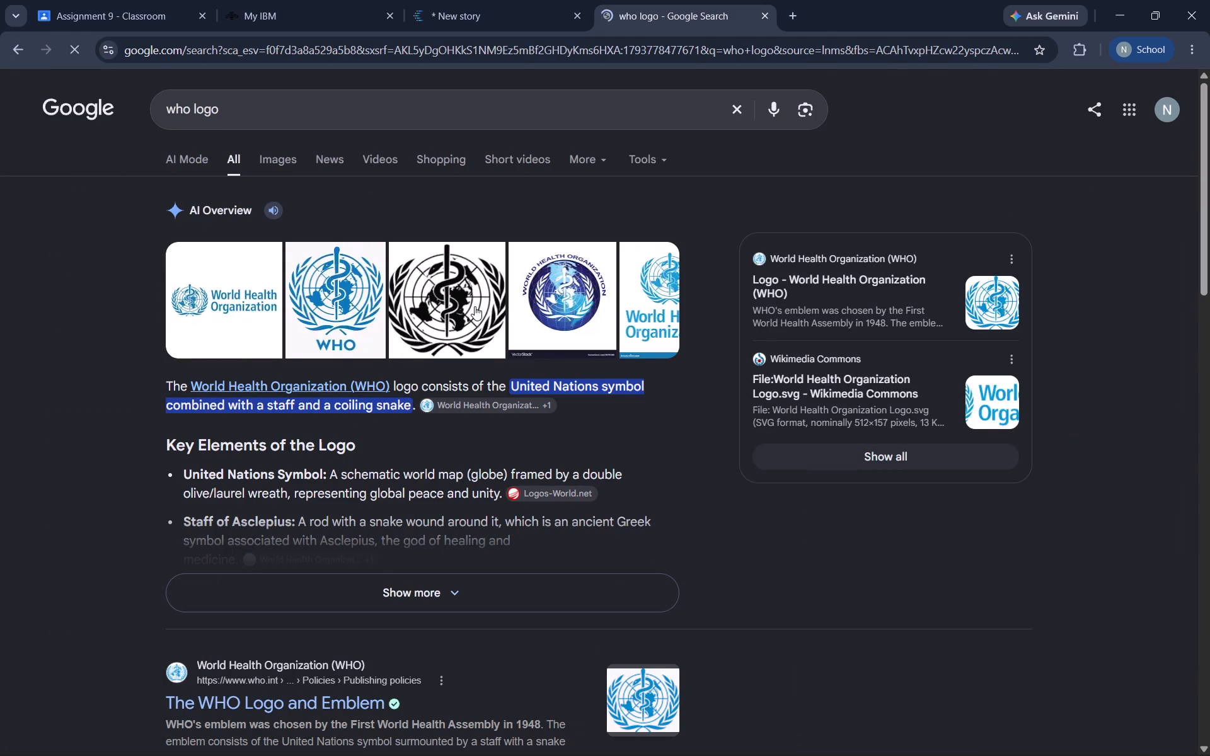
scroll(475, 306, left, 4)
scroll(475, 306, right, 1)
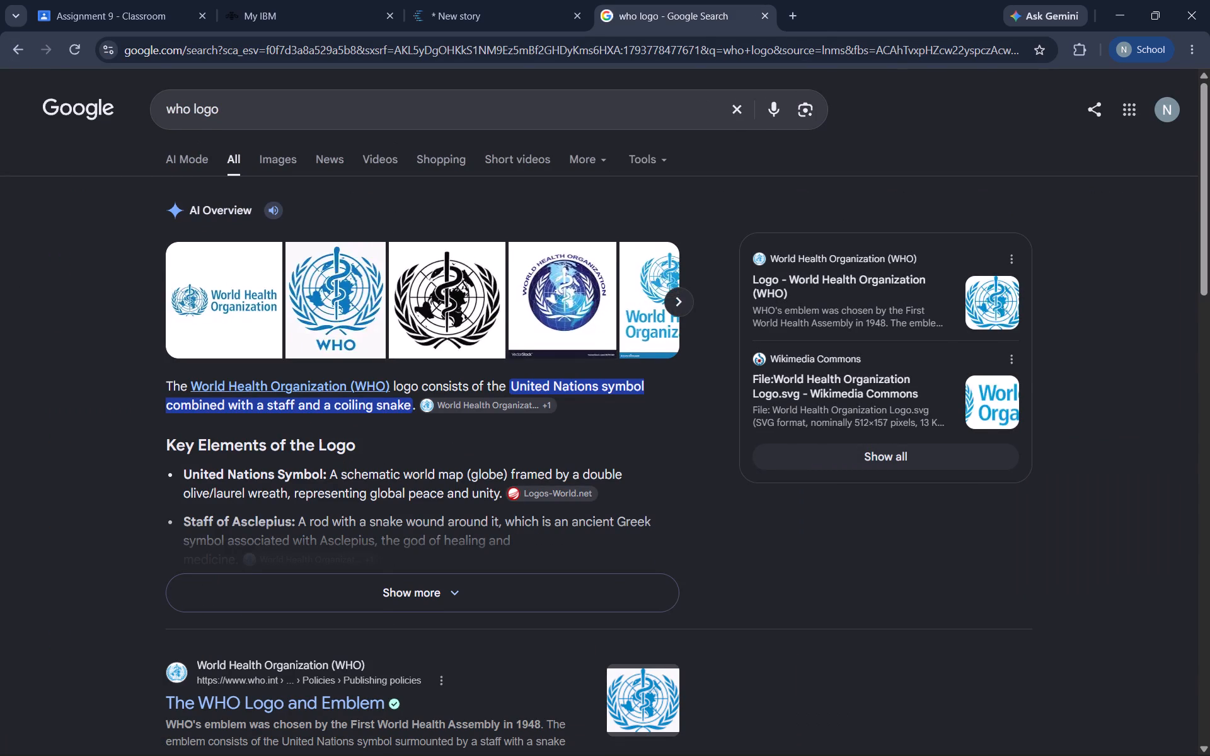
scroll(363, 474, down, 2)
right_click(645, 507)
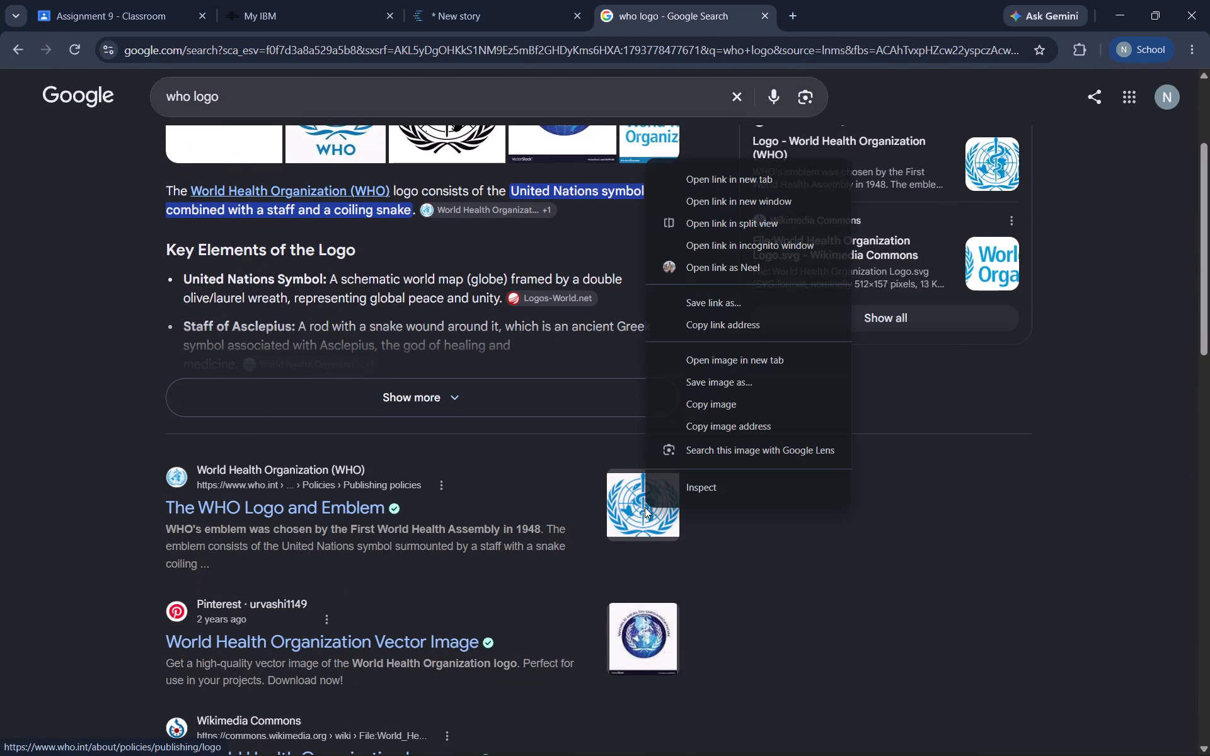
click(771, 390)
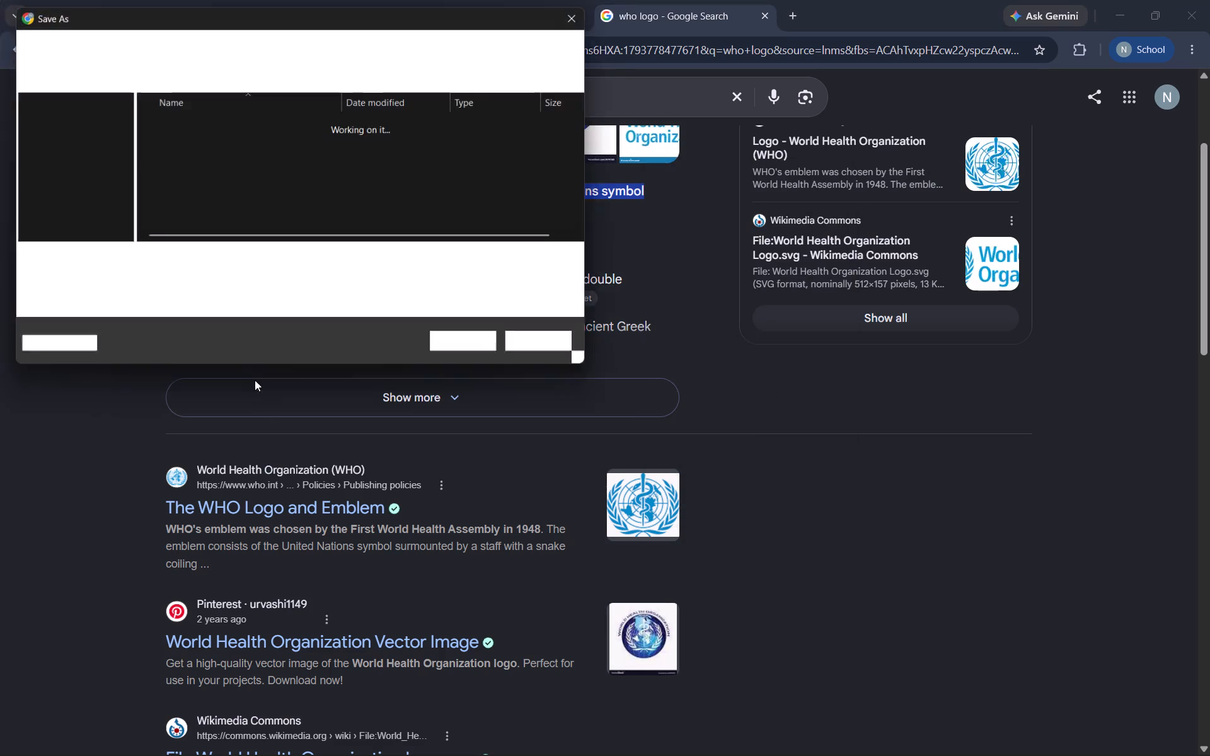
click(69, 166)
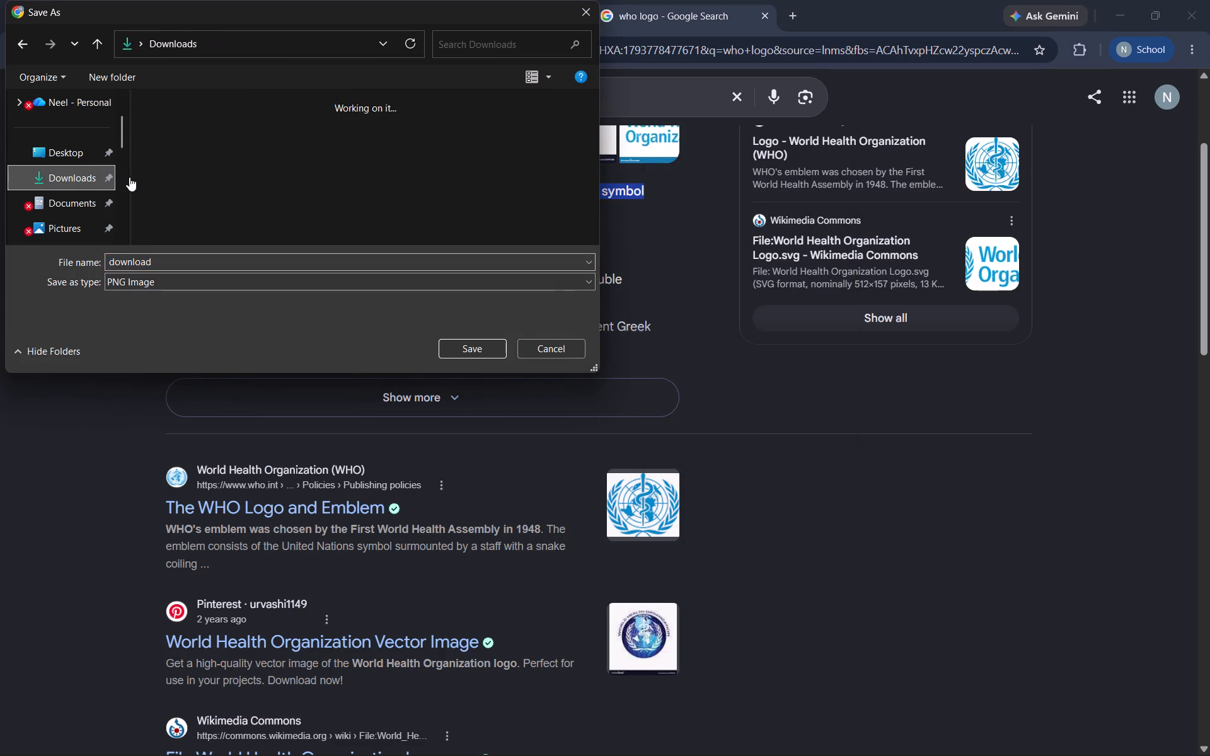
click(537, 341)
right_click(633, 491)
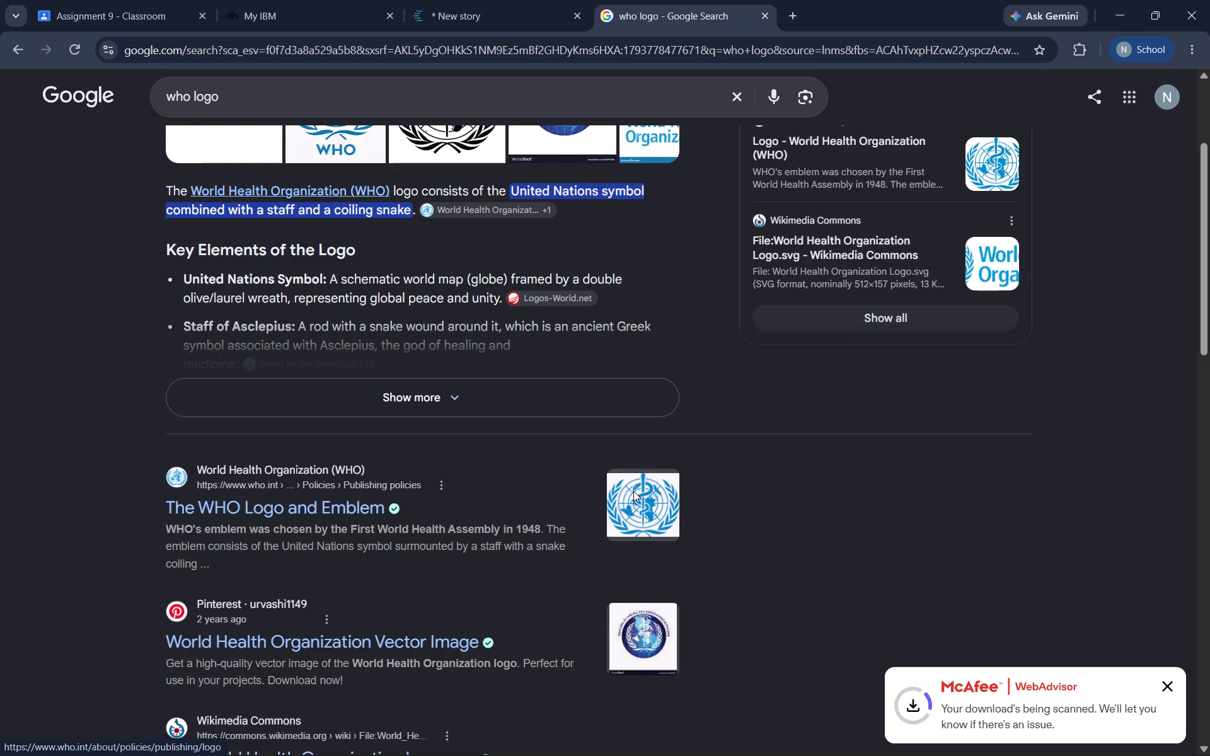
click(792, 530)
Return to the image results for "who logo" and browse them for a suitable World Health Organization logo.
scroll(792, 530, up, 3)
click(270, 144)
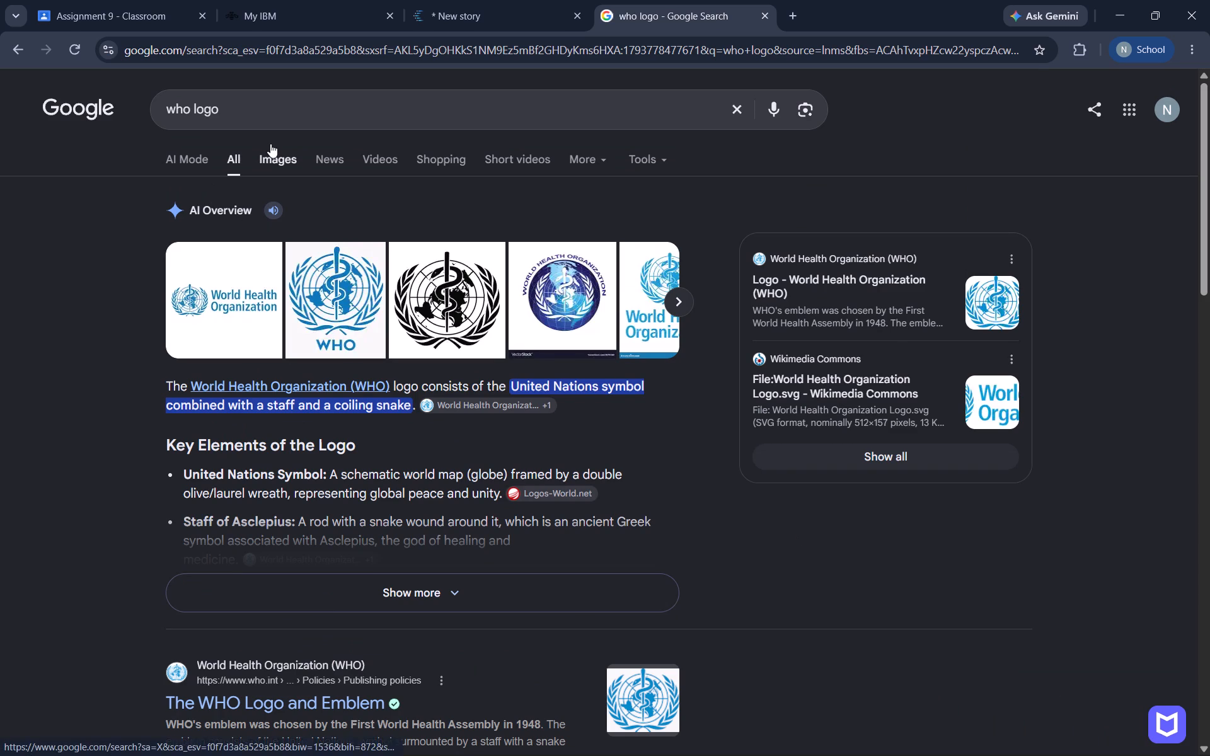
scroll(727, 459, down, 4)
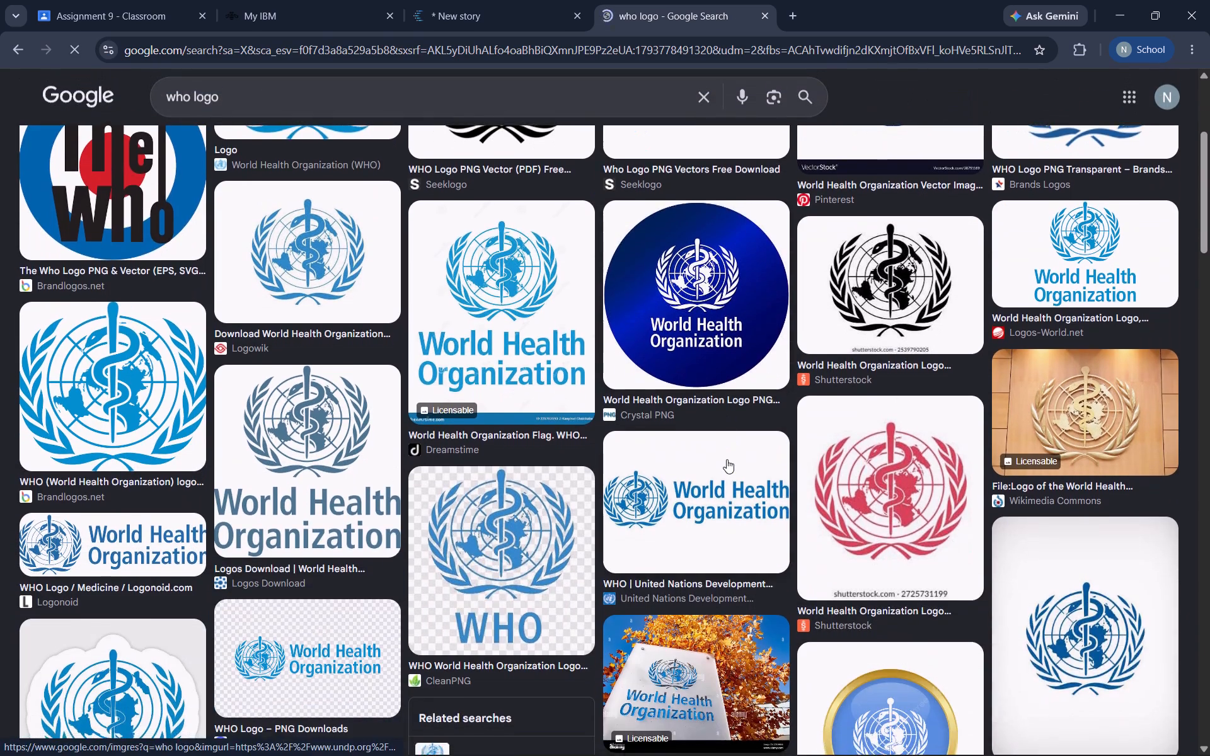
scroll(727, 459, down, 4)
scroll(727, 459, up, 5)
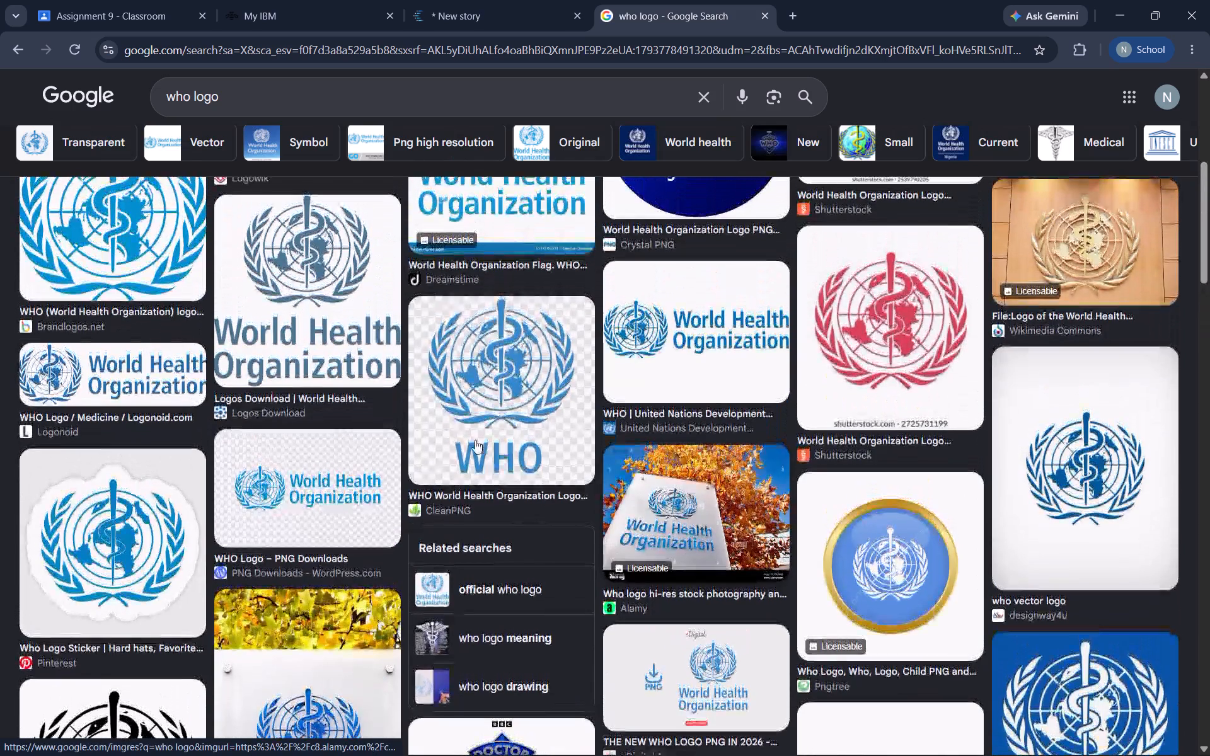
scroll(475, 440, down, 3)
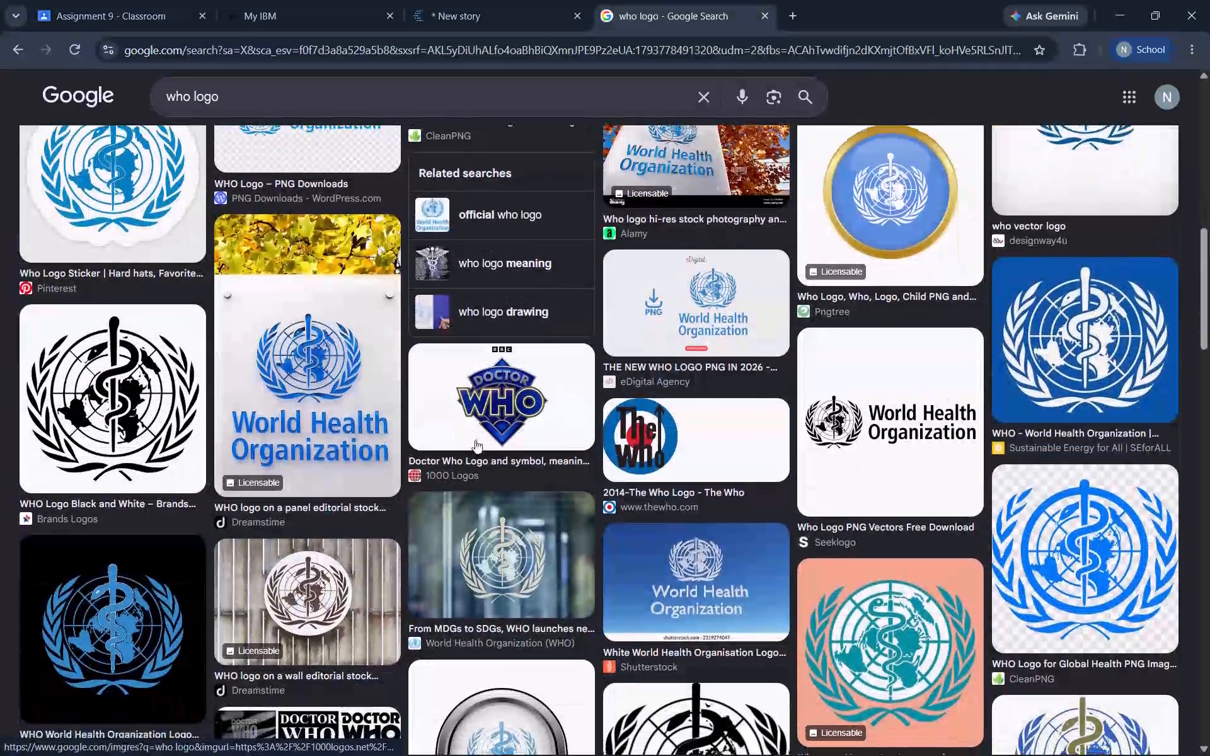
scroll(475, 440, down, 3)
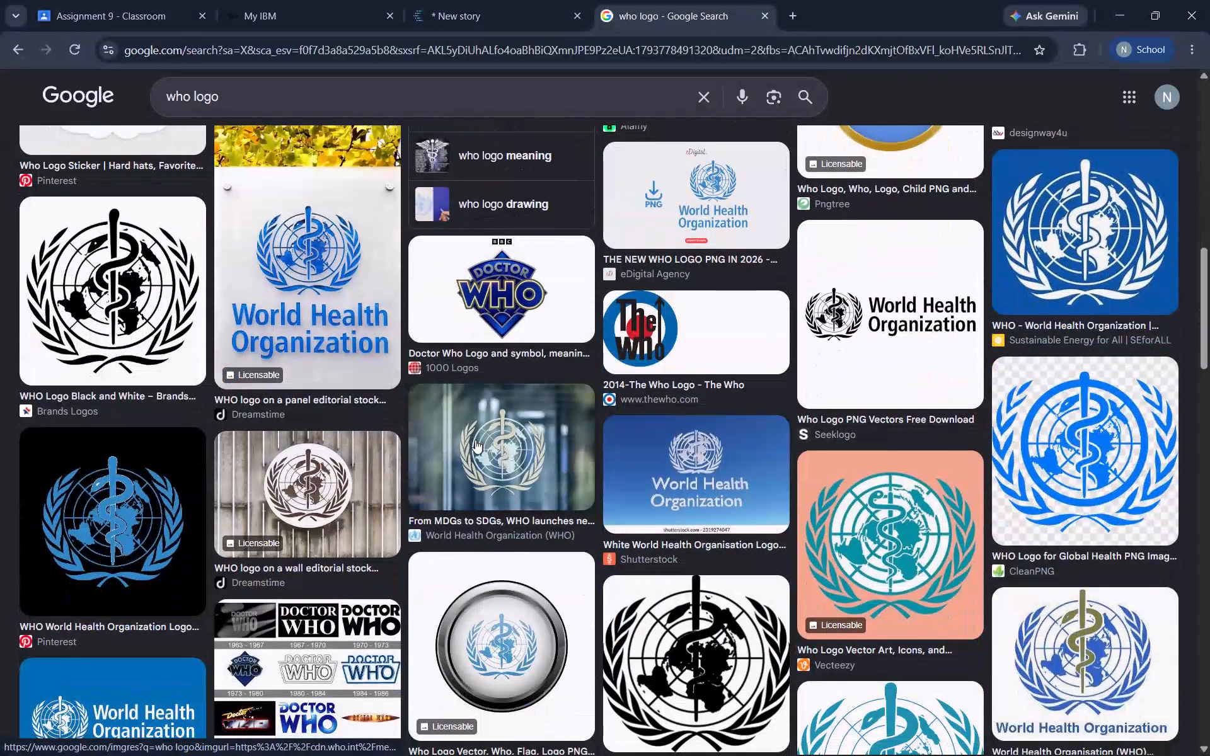
scroll(543, 430, up, 5)
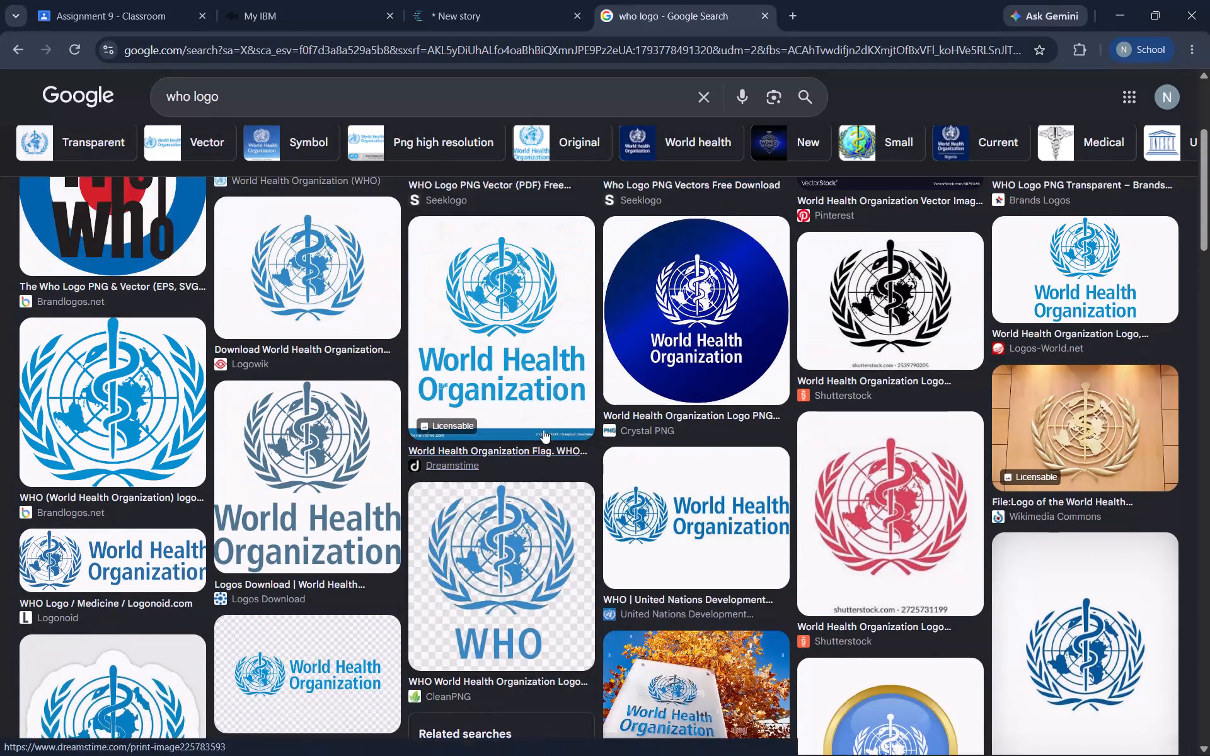
scroll(543, 430, up, 2)
scroll(543, 430, down, 2)
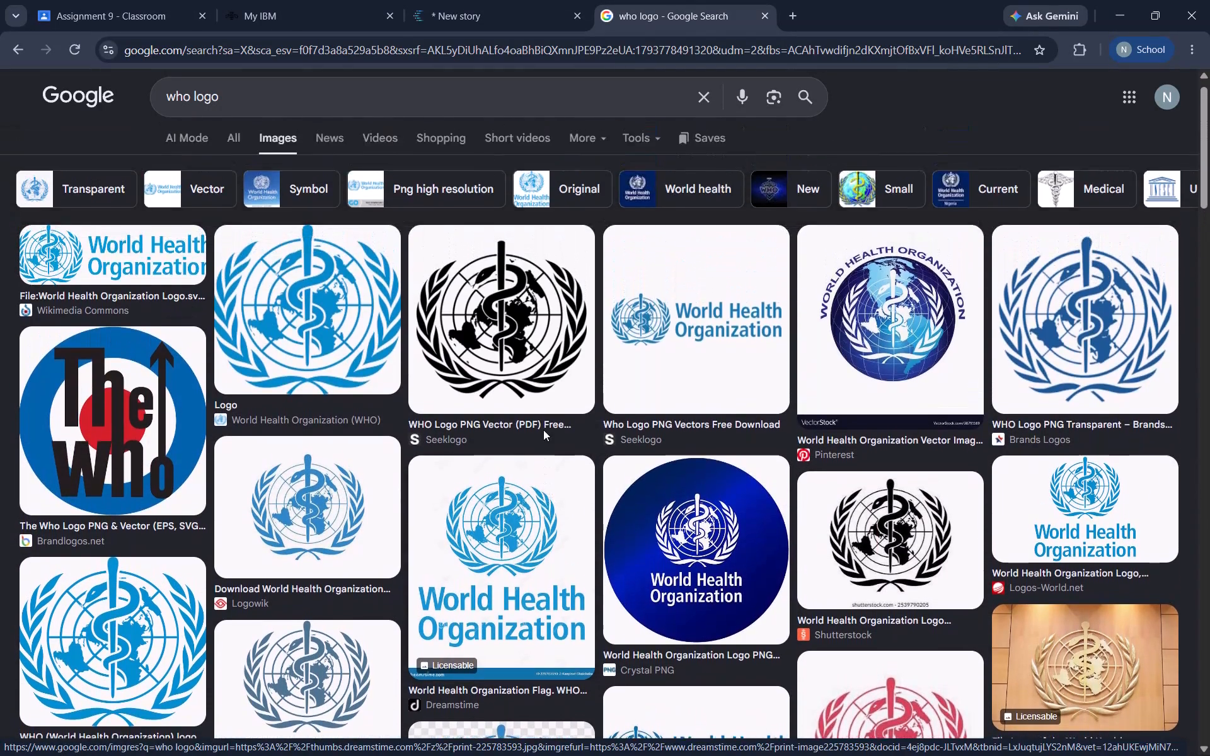
scroll(543, 430, down, 6)
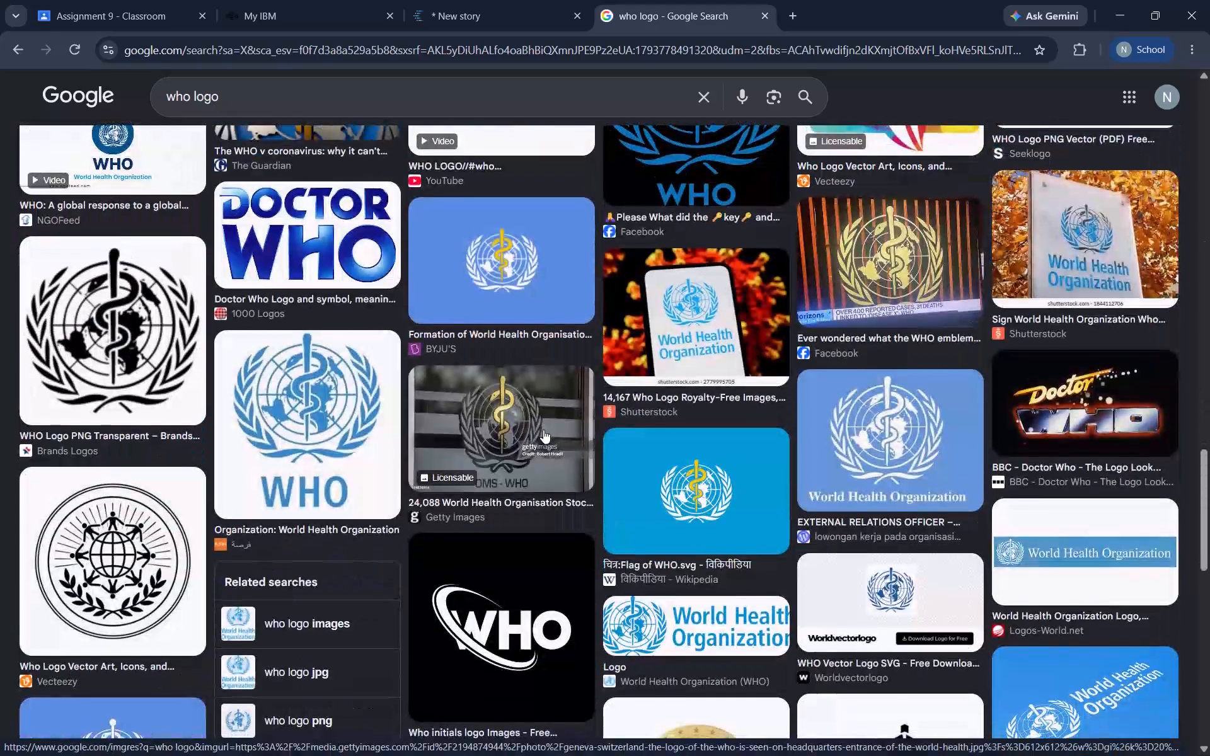
scroll(543, 430, up, 4)
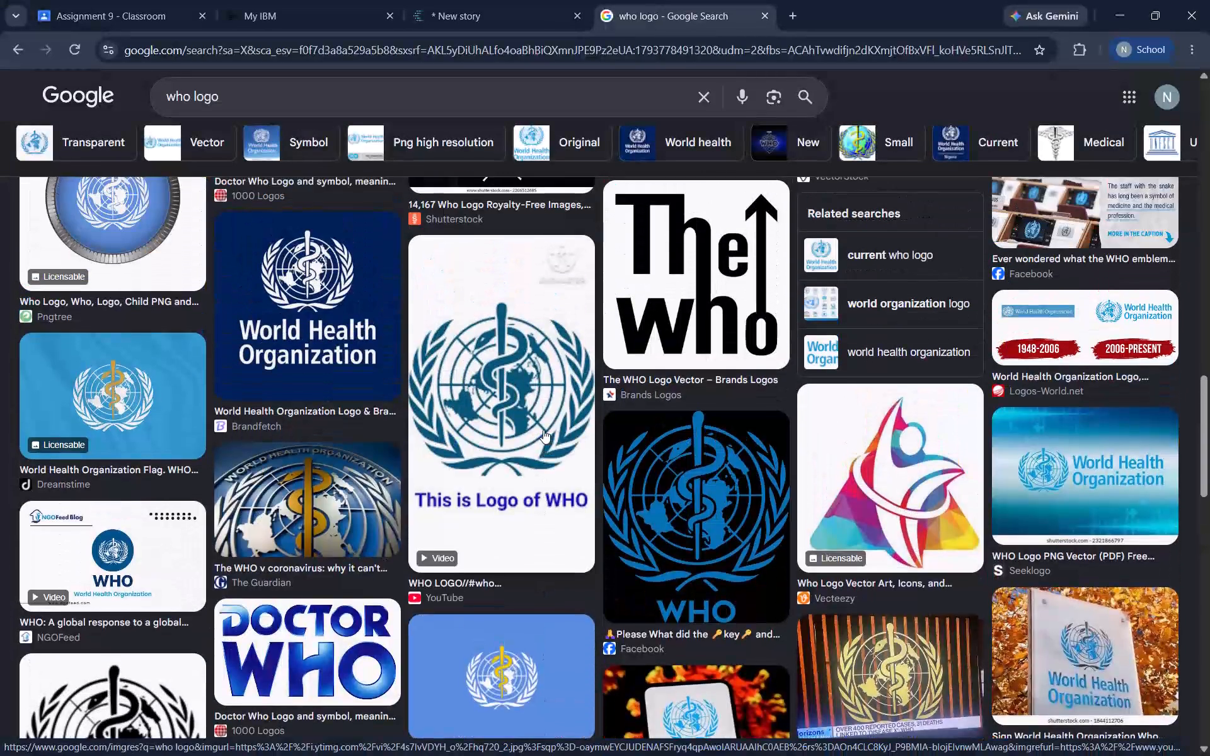
scroll(543, 430, up, 7)
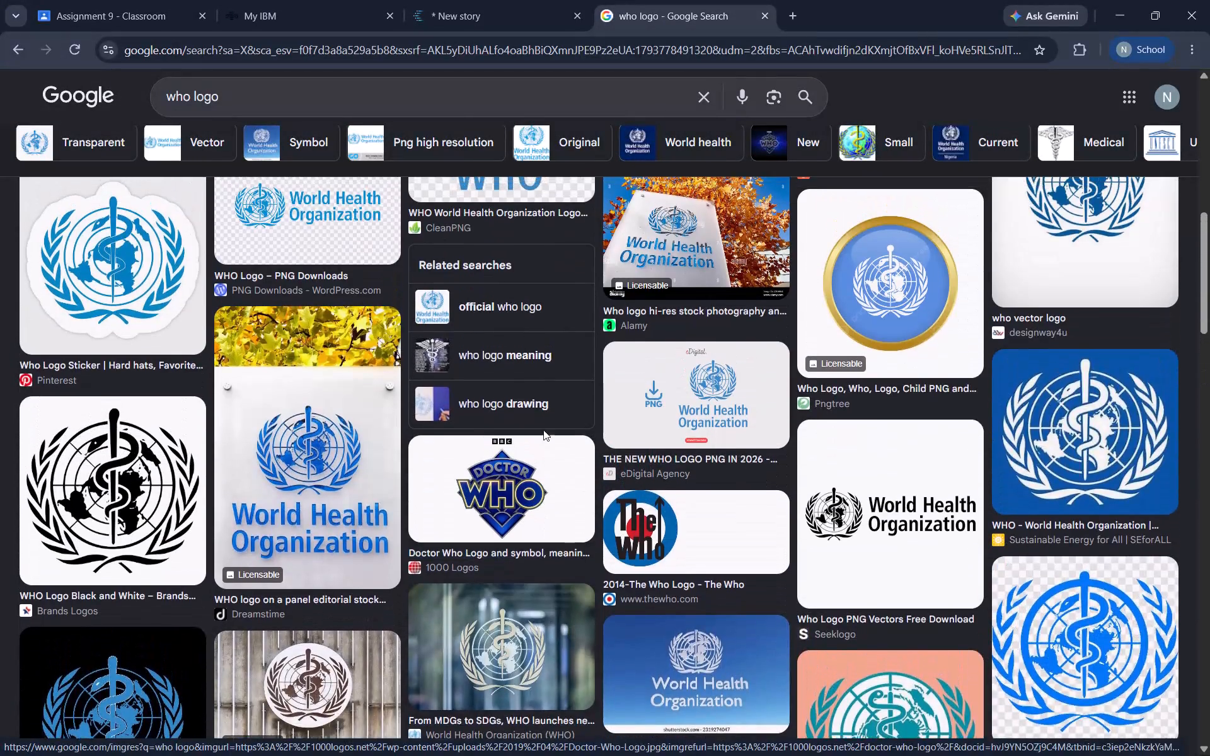
scroll(543, 430, up, 1)
scroll(543, 430, down, 1)
Preview the blue CleanPNG WHO logo, look through its related images, and preview the similar Facebook version.
click(487, 468)
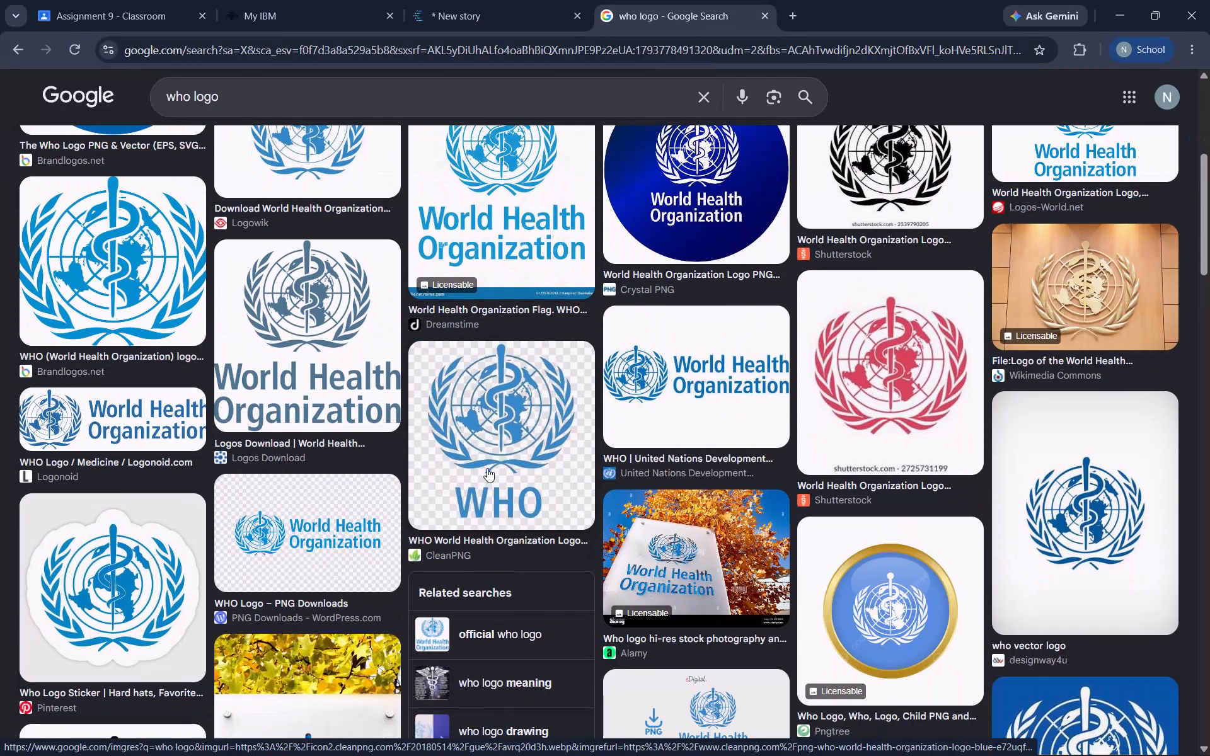
scroll(893, 551, down, 3)
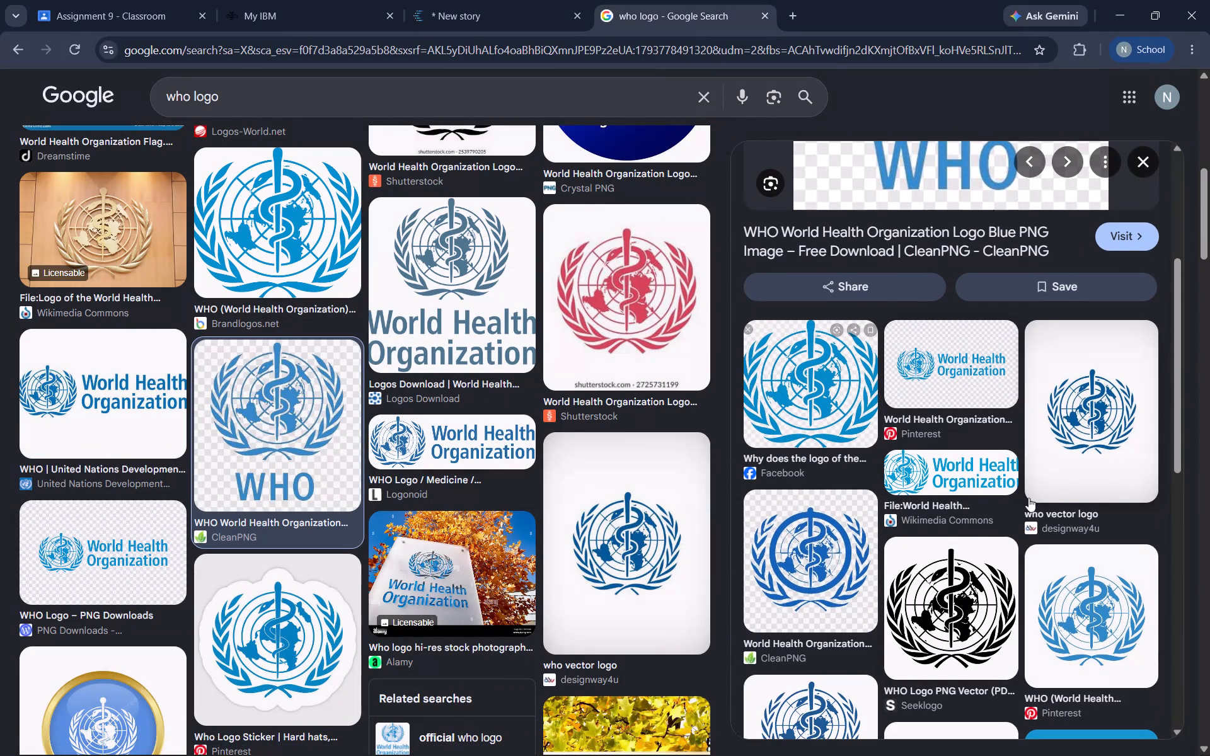
scroll(1038, 597, down, 4)
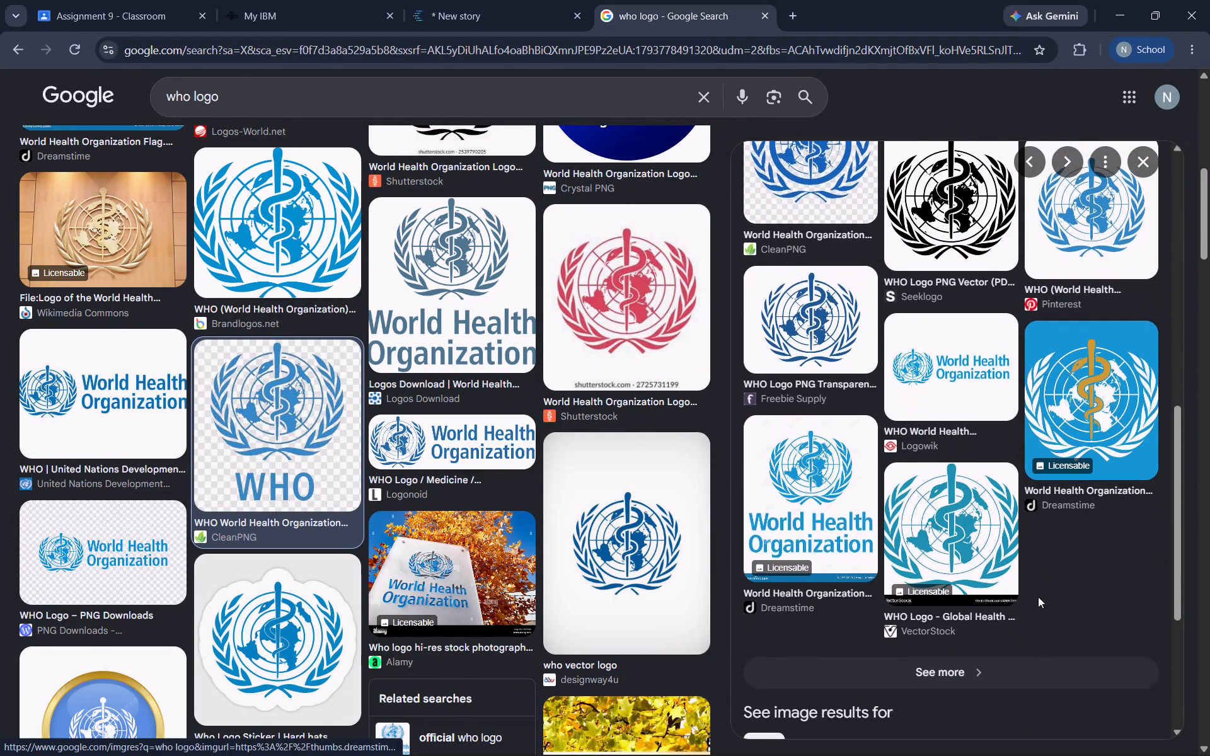
scroll(1038, 597, down, 4)
scroll(1038, 597, up, 7)
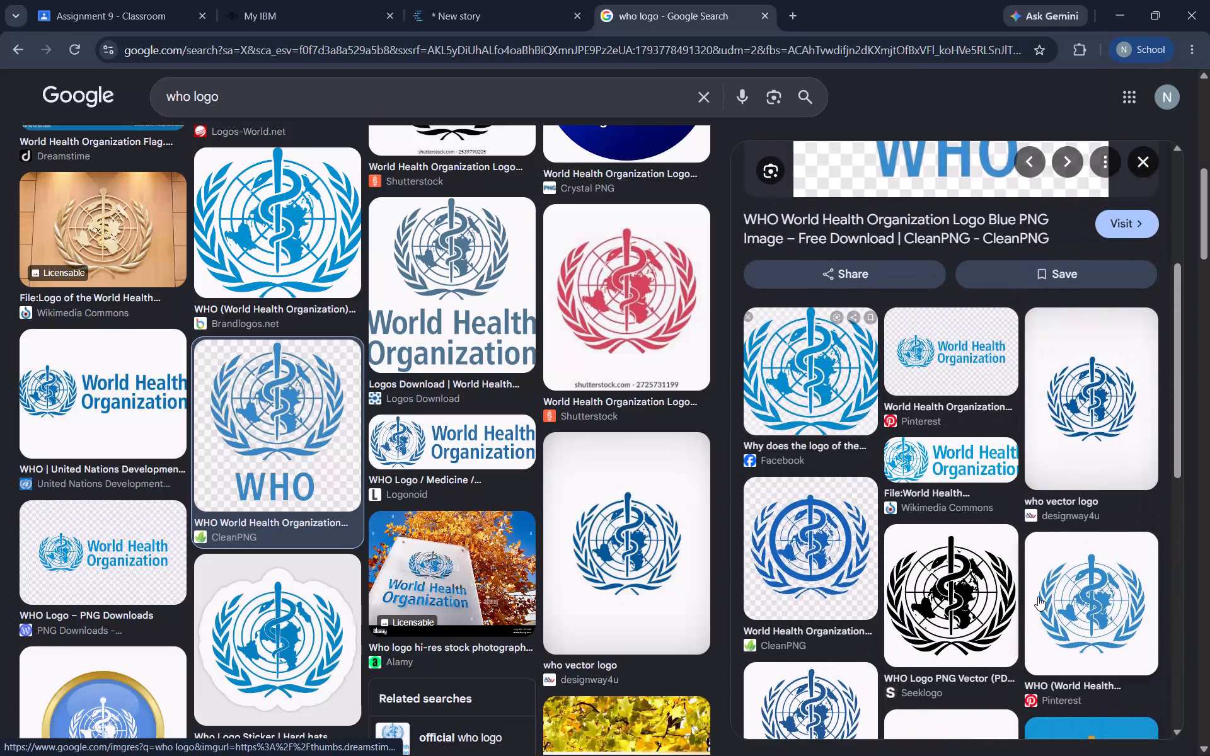
scroll(773, 755, down, 1)
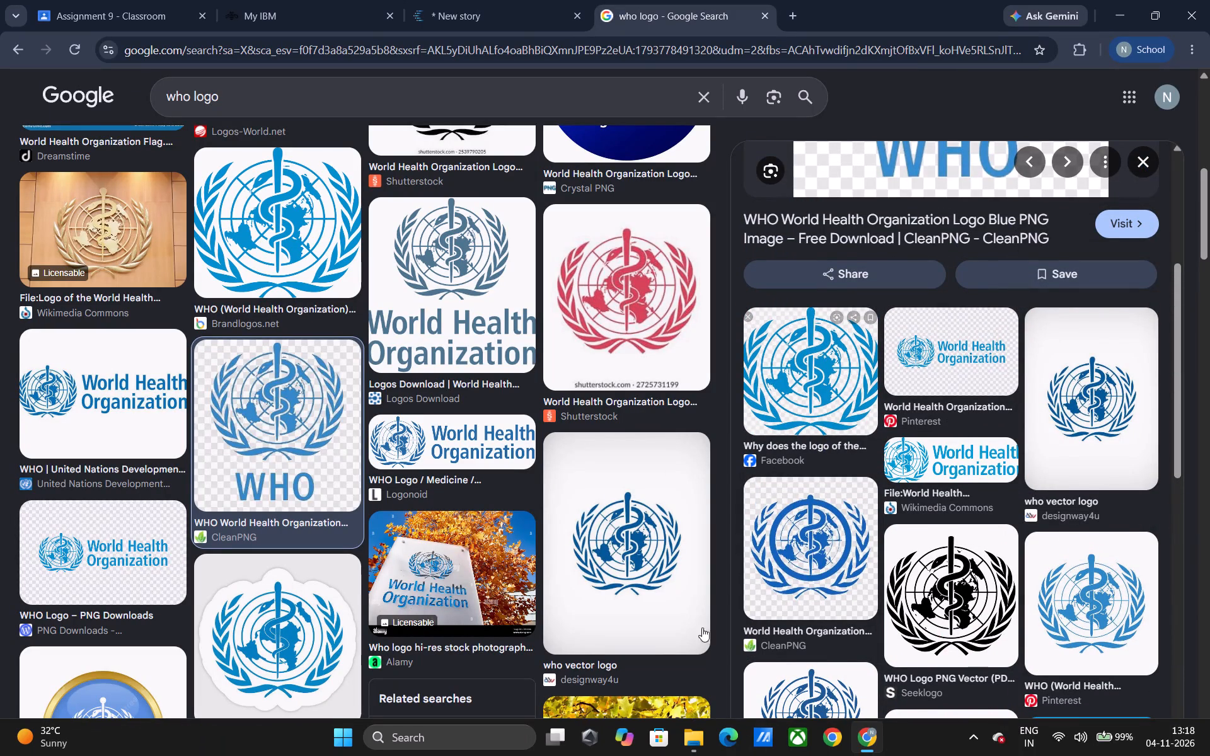
click(834, 411)
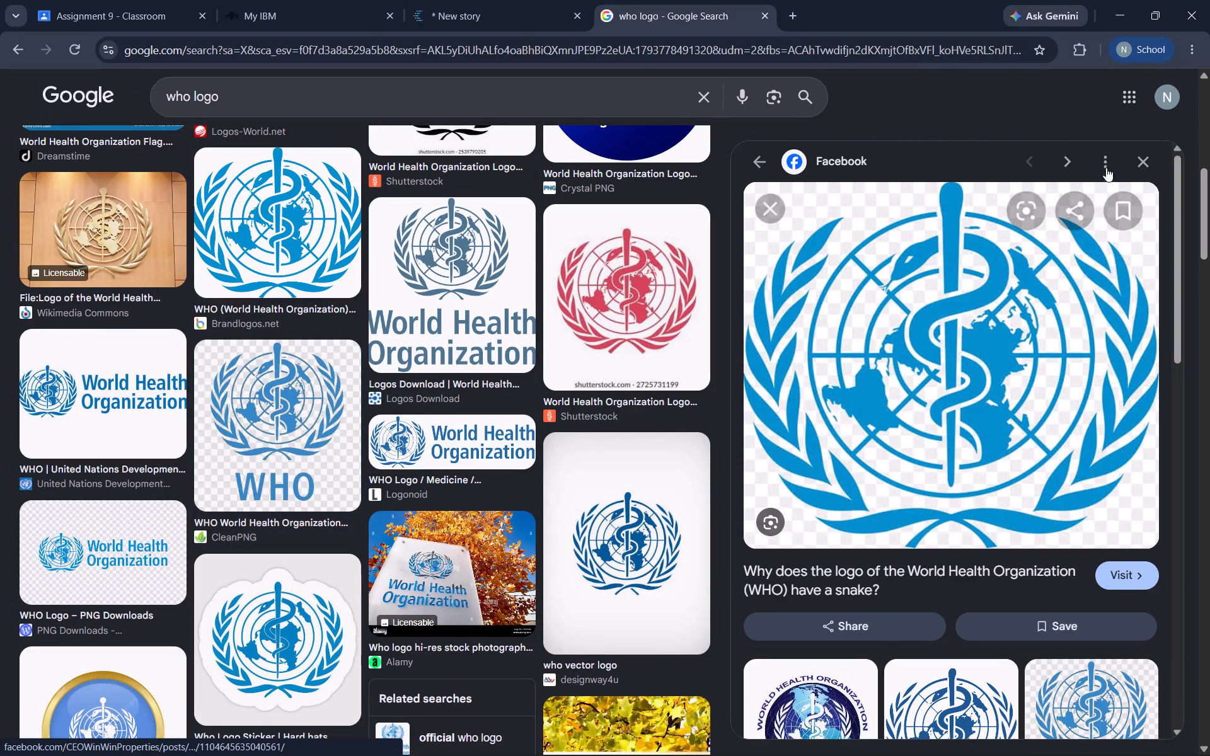
click(1132, 162)
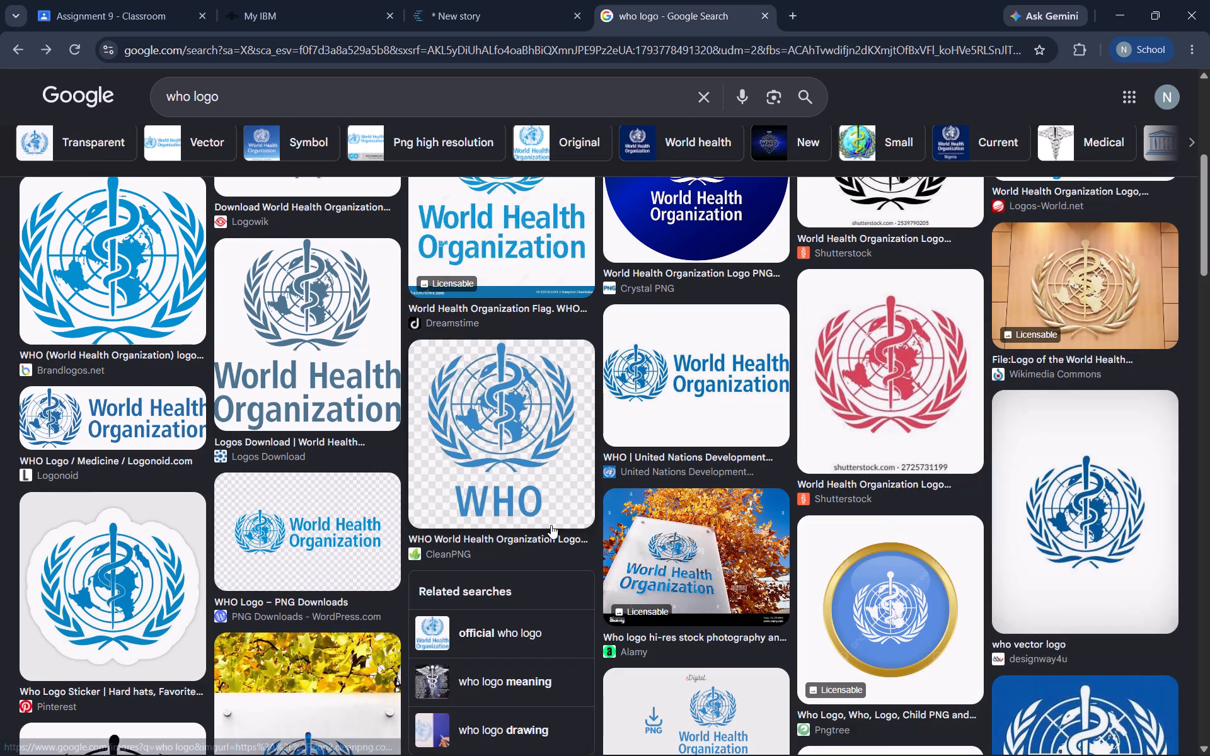
Preview the CleanPNG WHO logo again, check its result options, and view its source page on cleanpng.com.
scroll(551, 525, up, 3)
scroll(551, 525, down, 2)
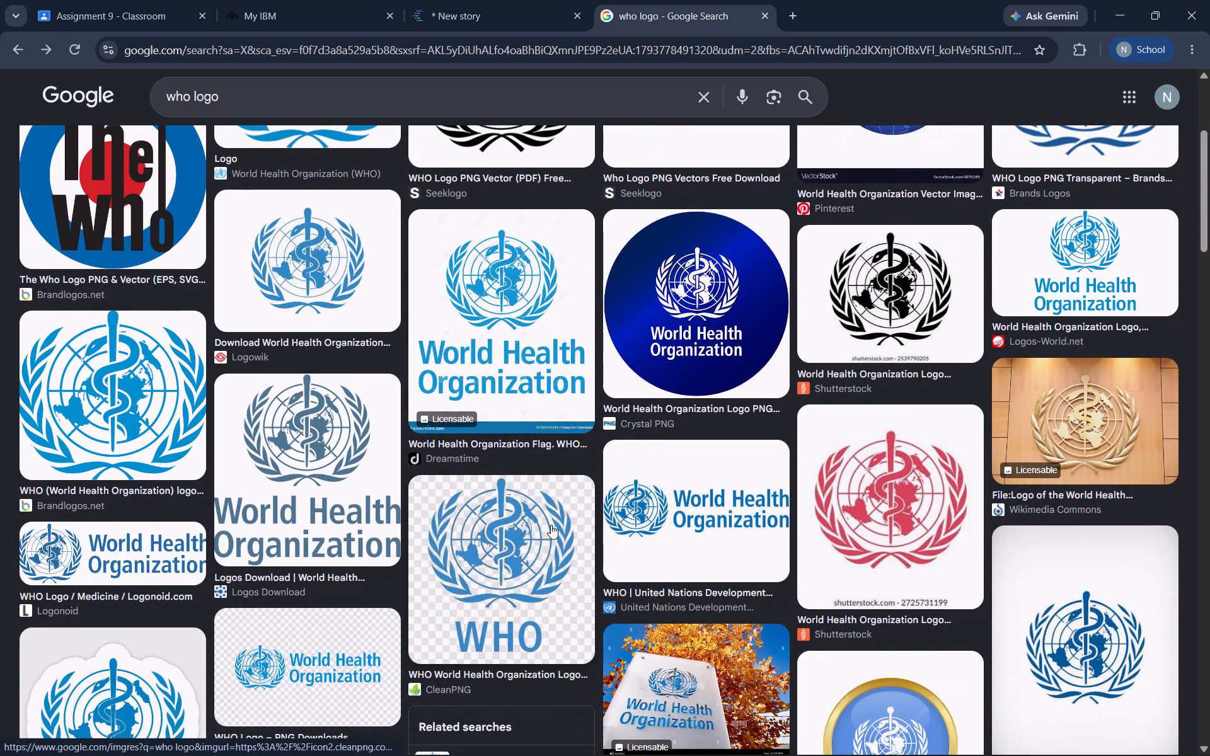
click(514, 570)
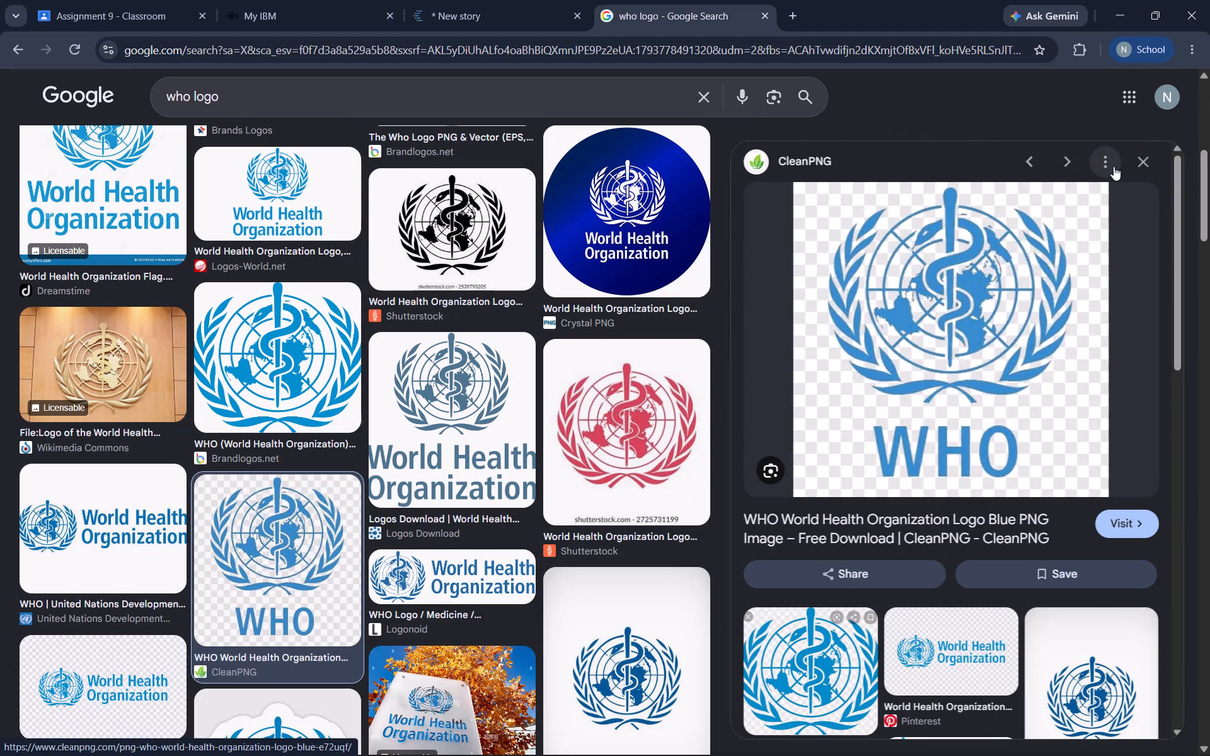
click(1114, 166)
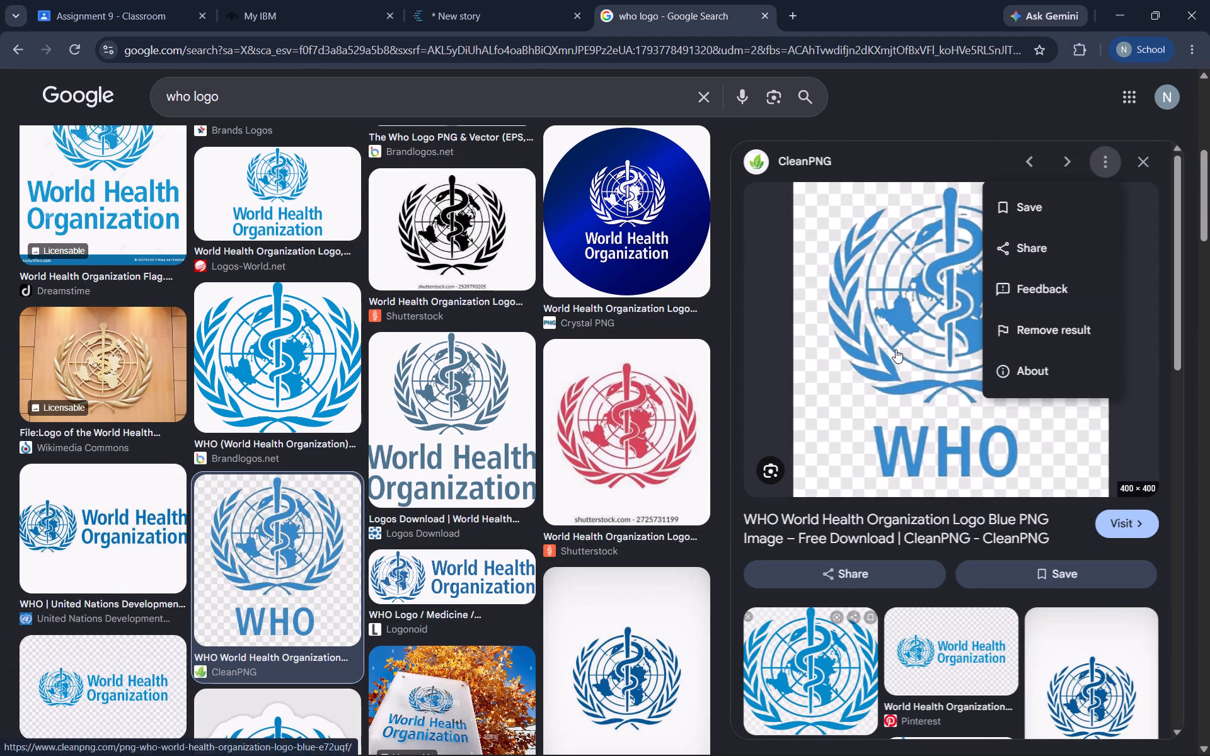
click(896, 349)
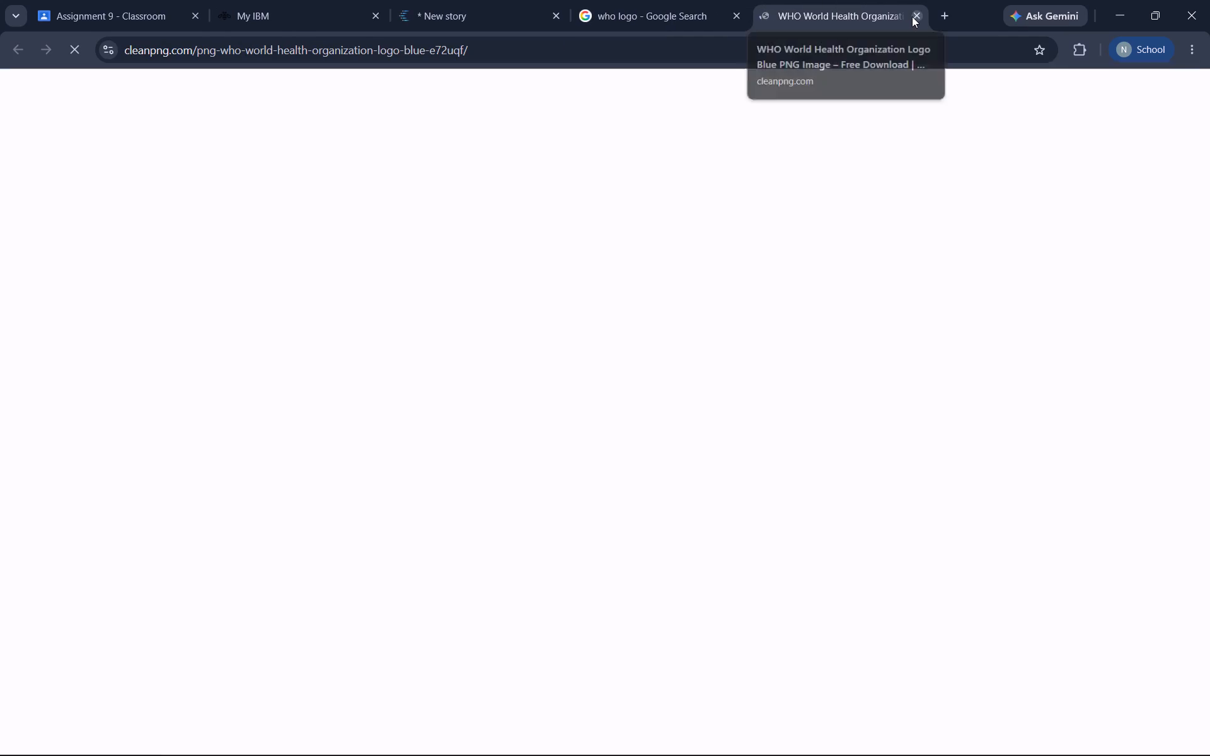
click(912, 16)
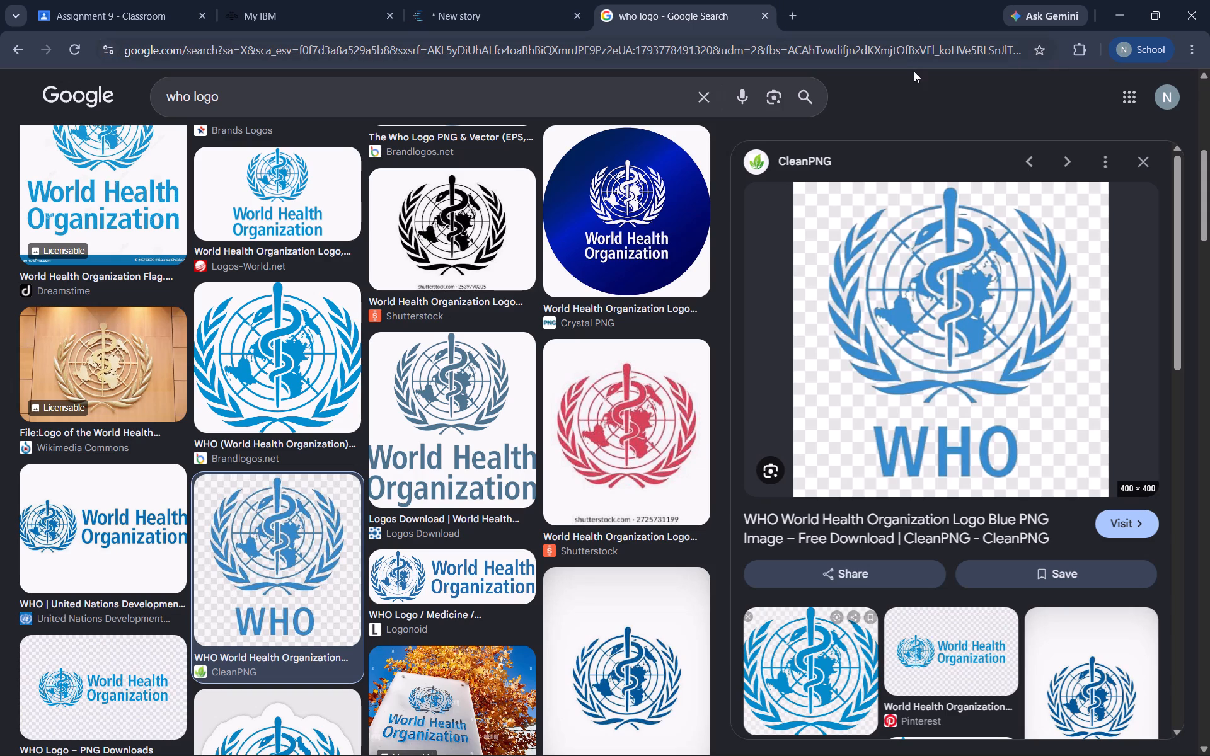
click(962, 302)
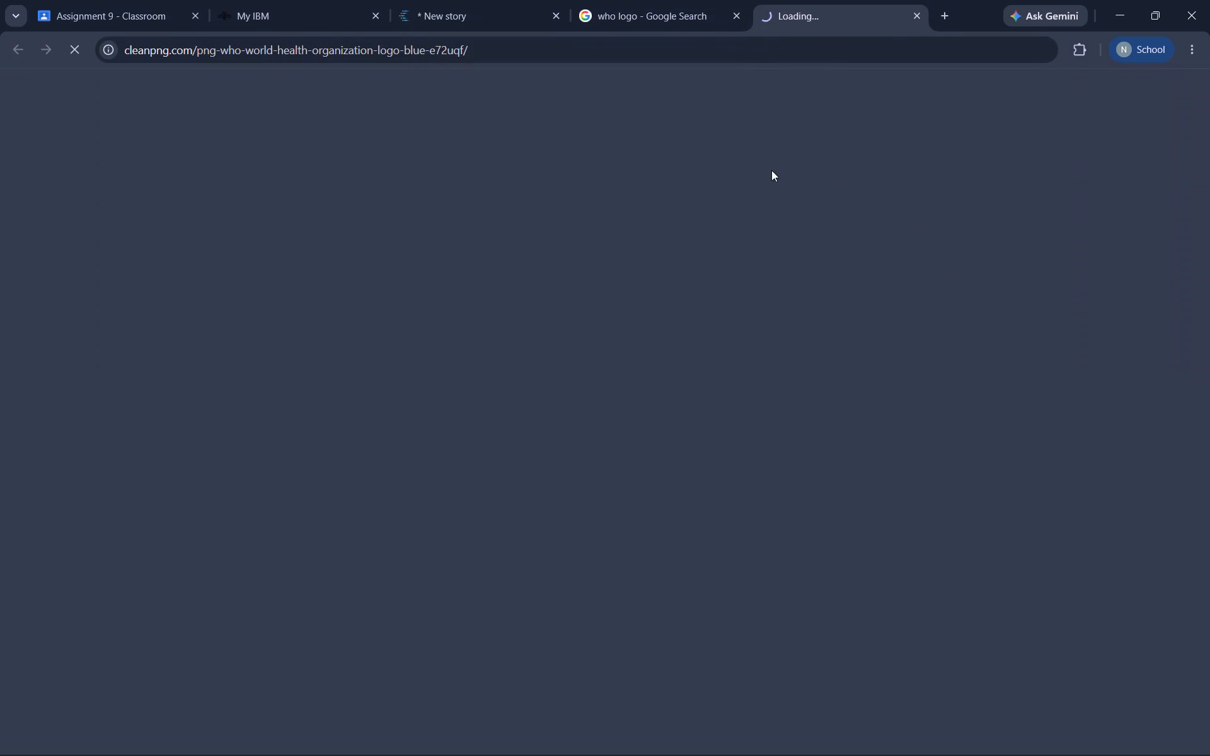
click(401, 301)
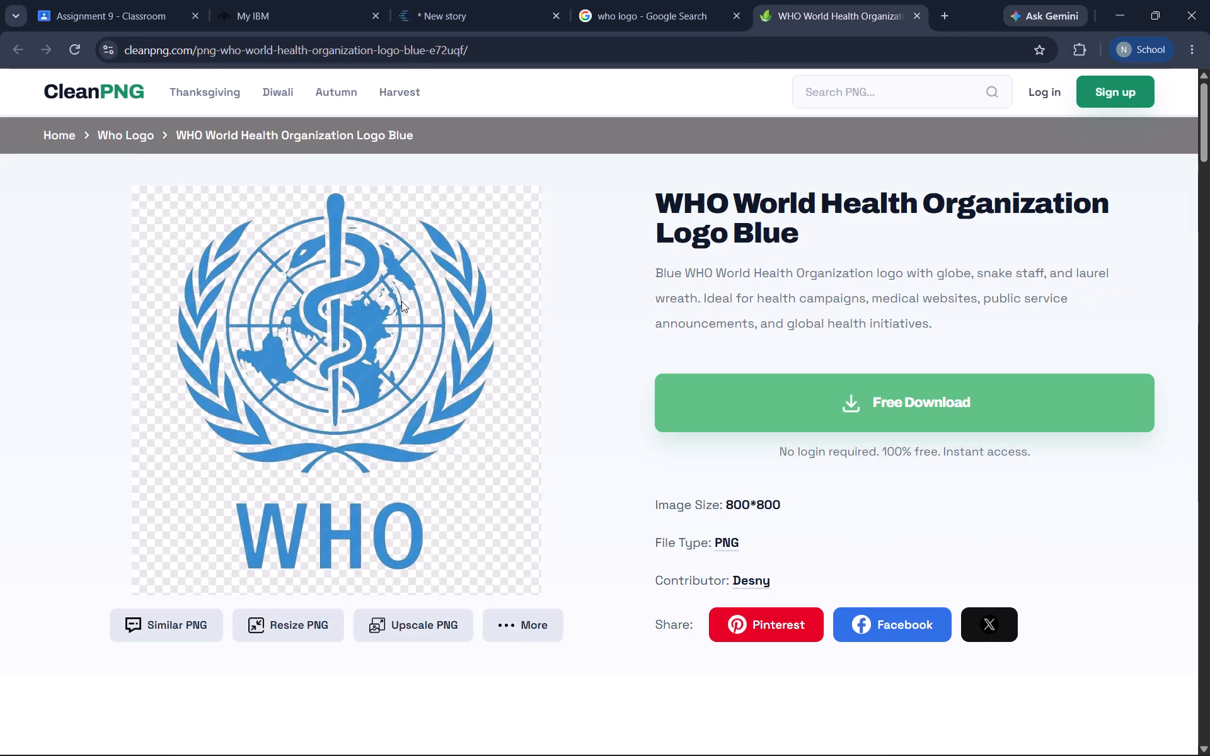
click(919, 14)
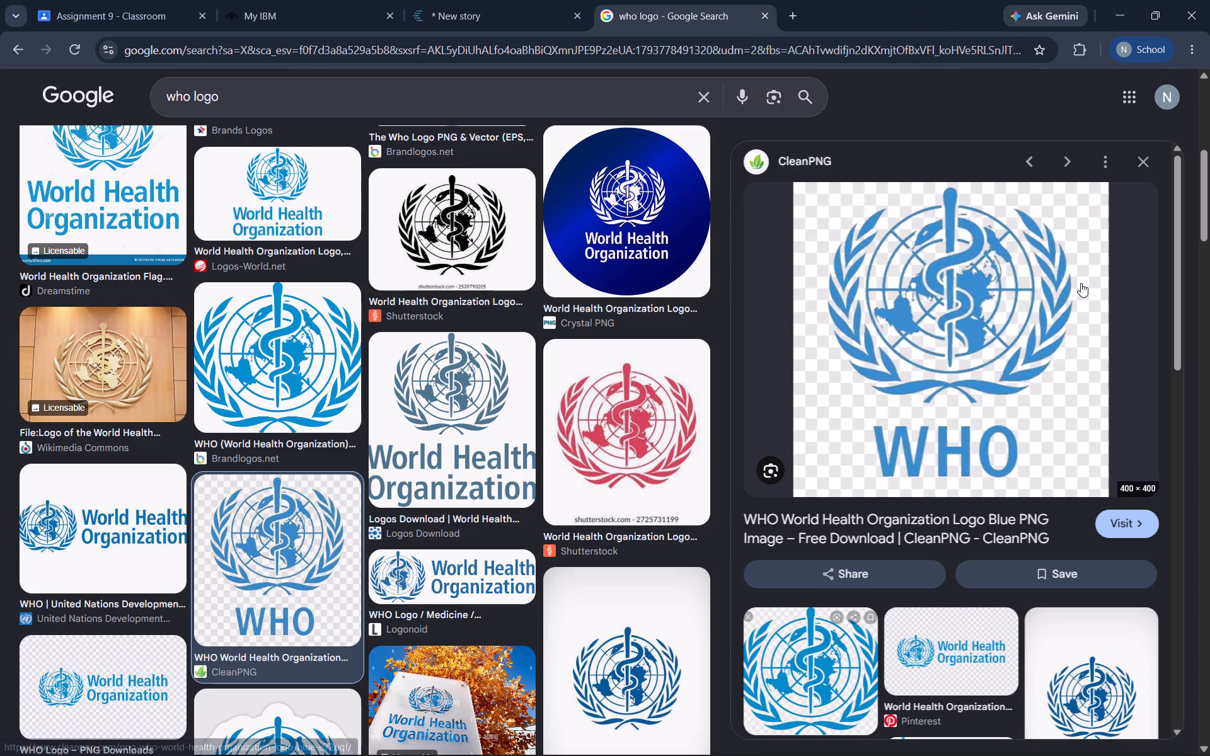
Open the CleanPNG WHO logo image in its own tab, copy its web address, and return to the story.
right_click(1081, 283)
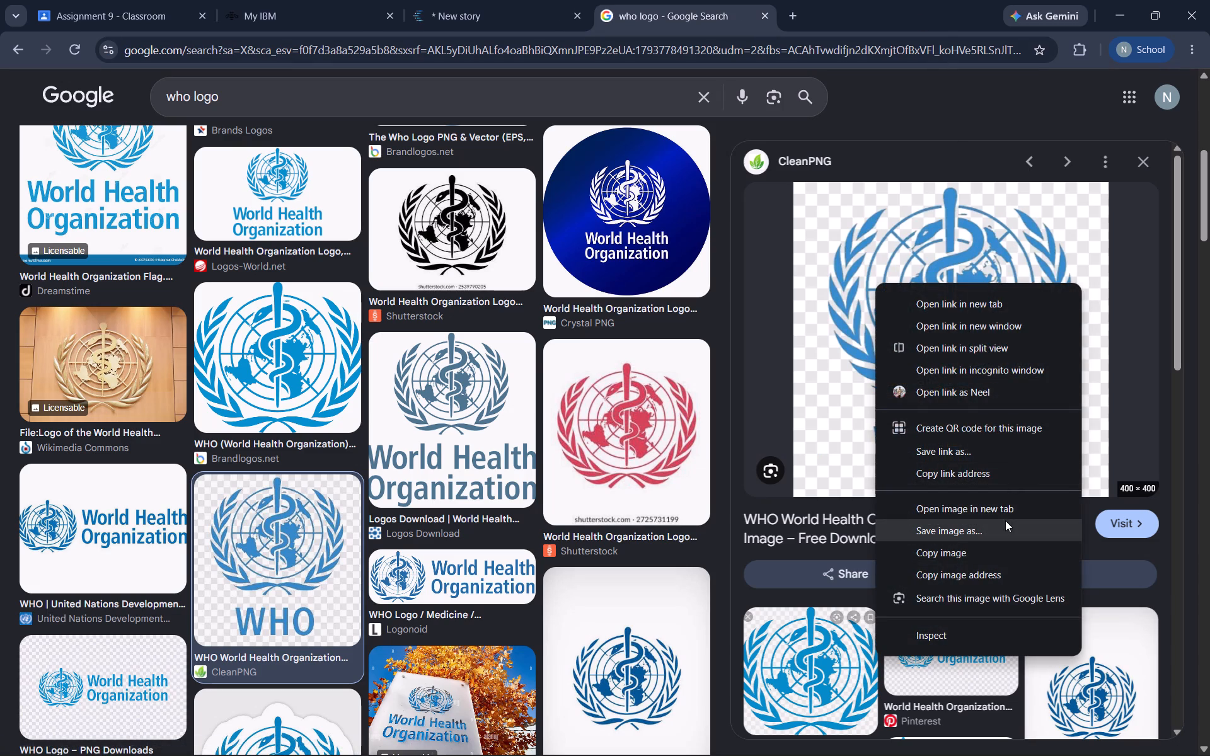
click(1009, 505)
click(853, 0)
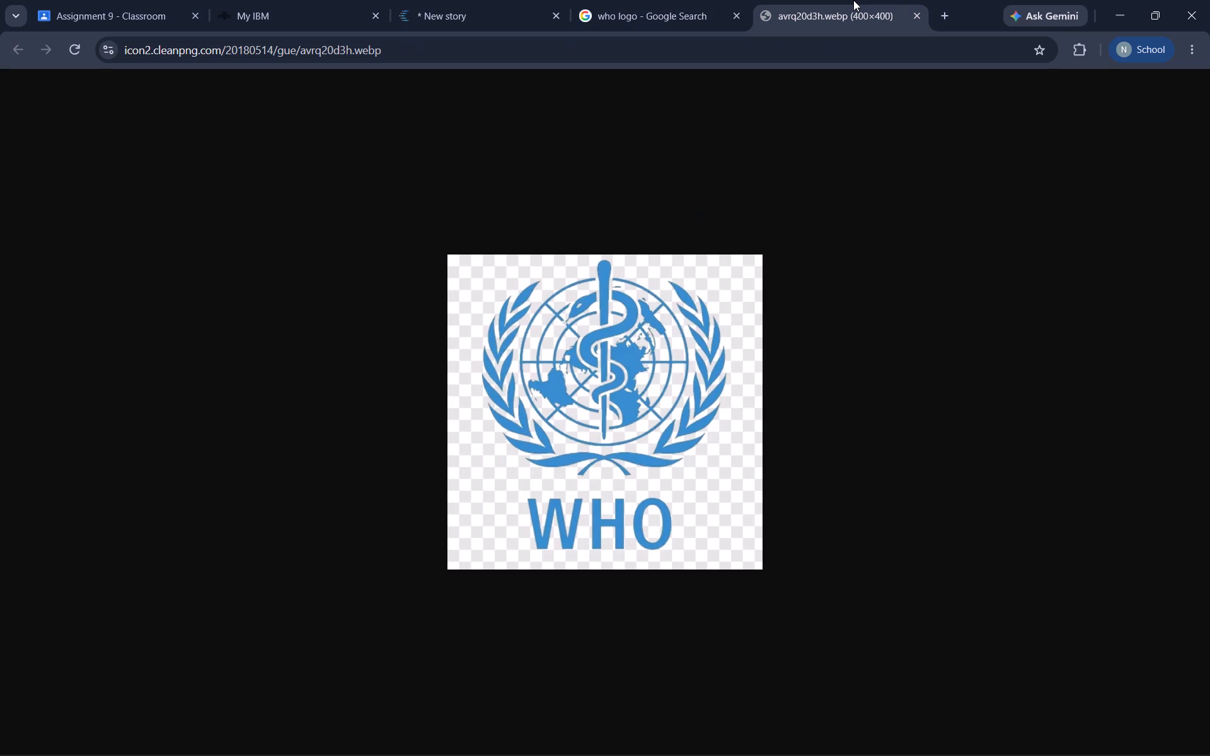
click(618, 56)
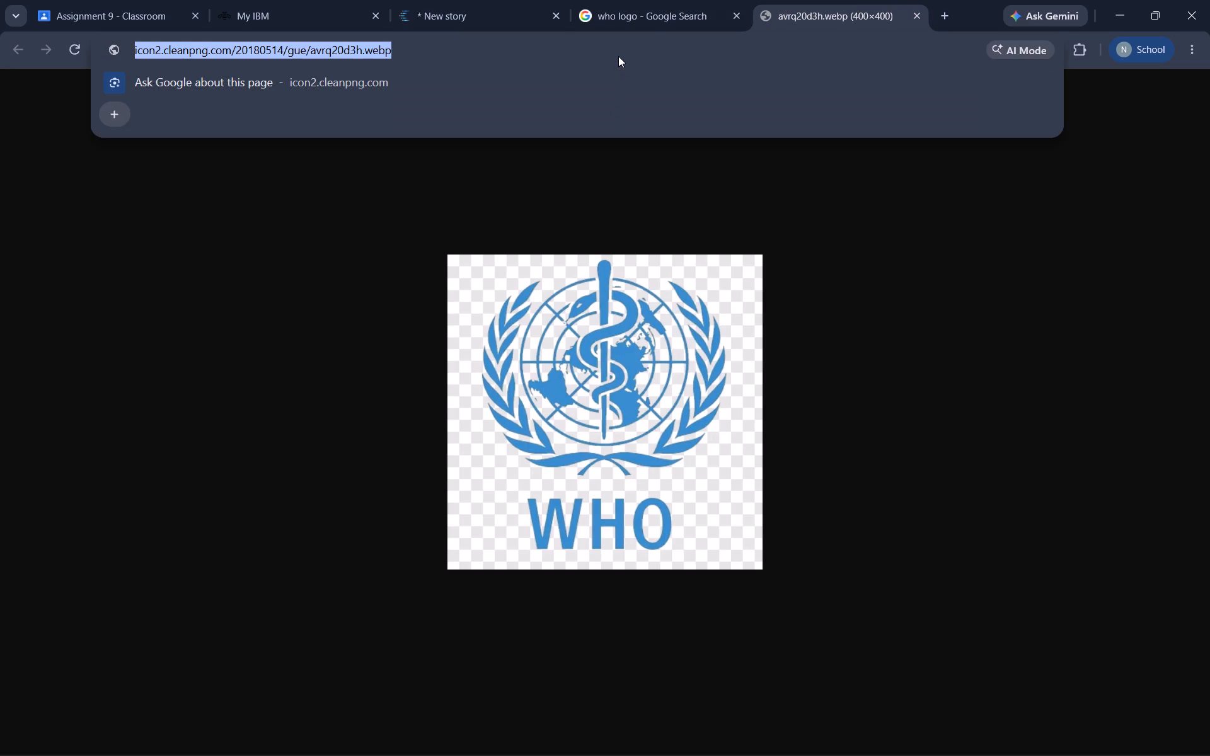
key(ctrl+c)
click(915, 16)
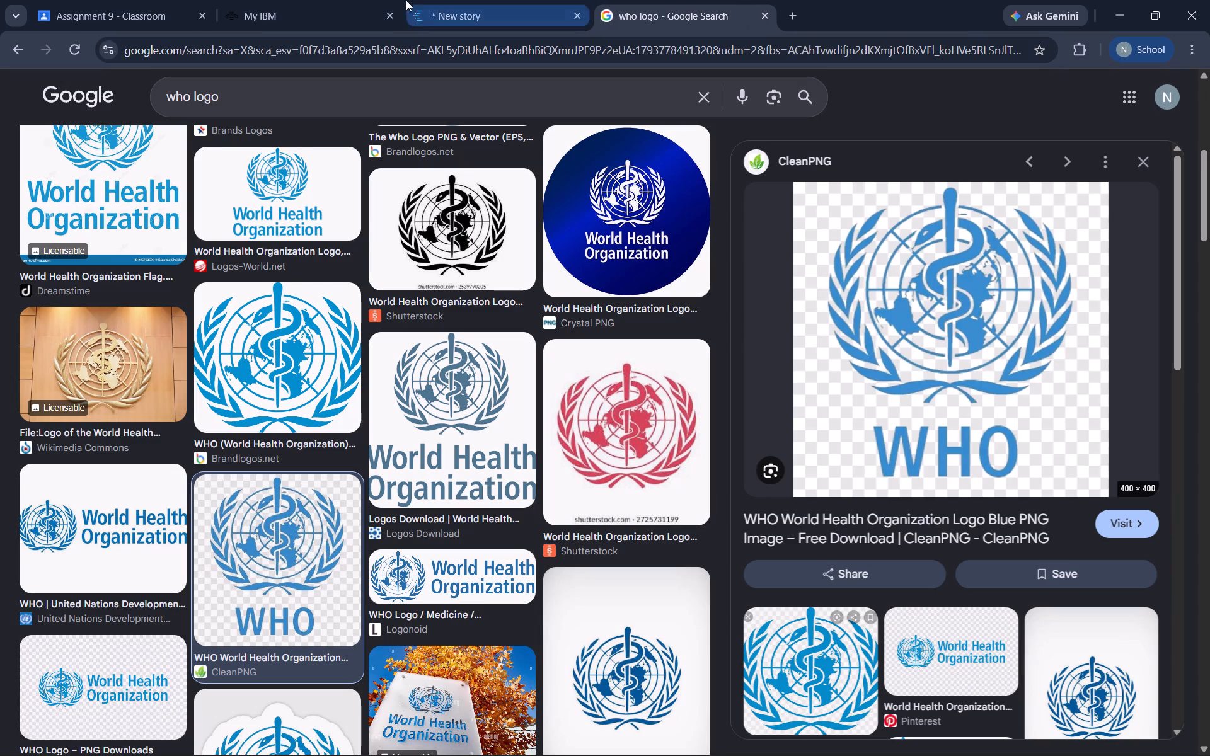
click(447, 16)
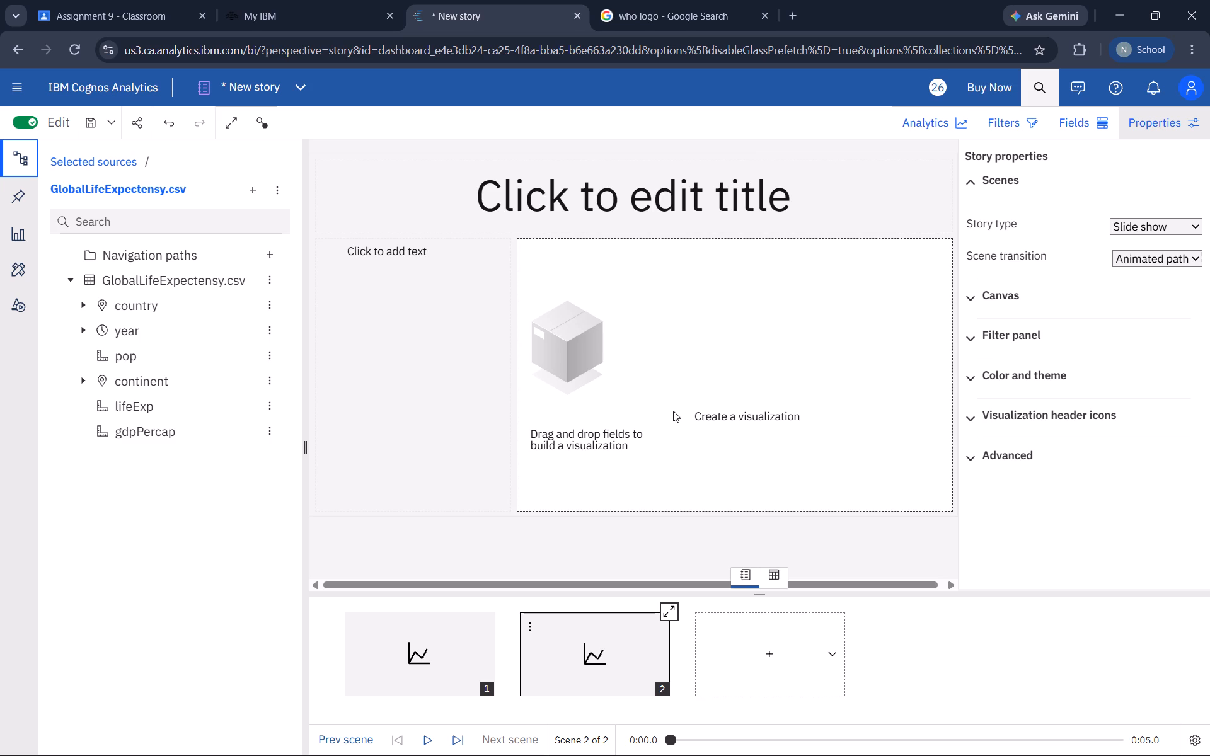
Reopen the CleanPNG WHO logo from the Google results in its own tab and copy the image address.
click(662, 1)
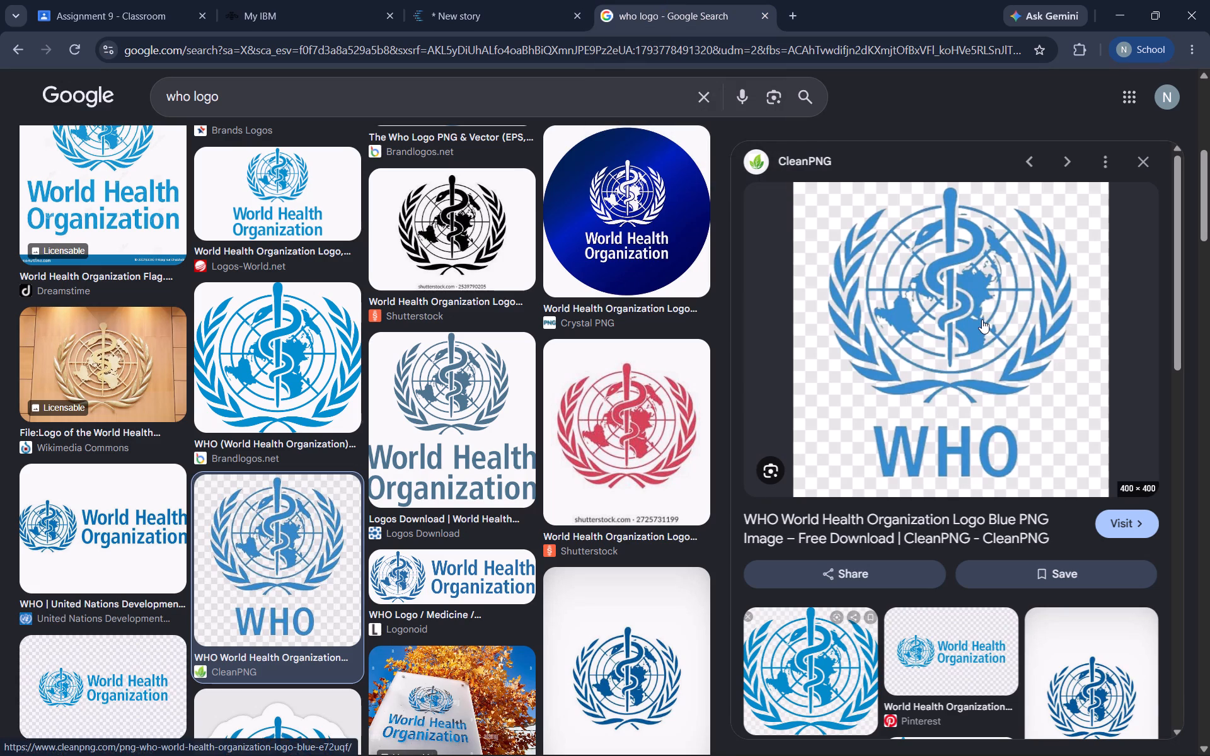
right_click(982, 319)
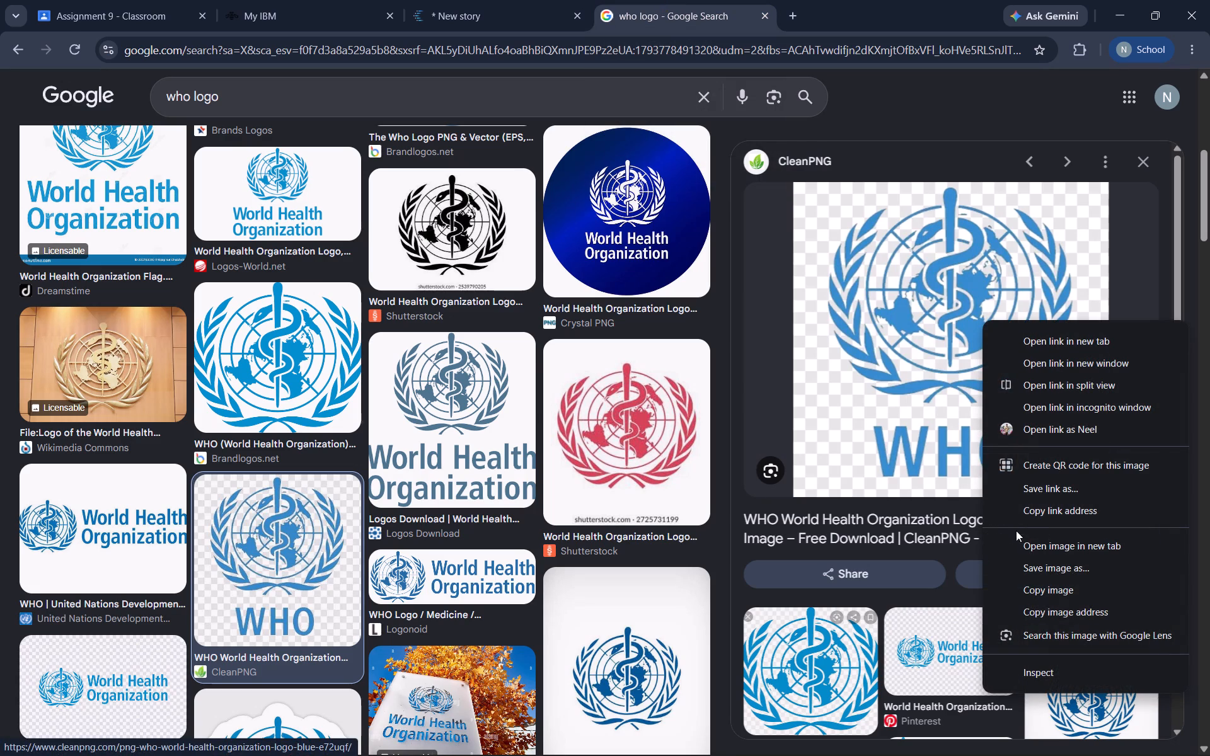
click(1017, 539)
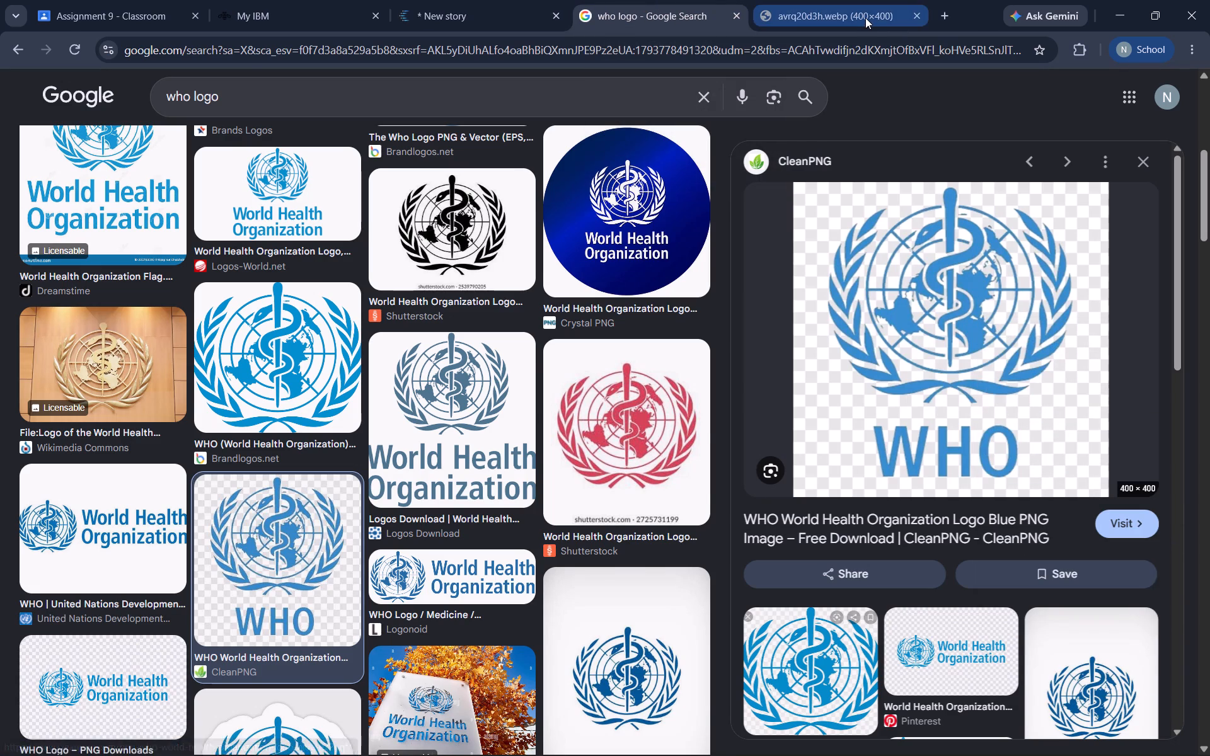
click(865, 18)
right_click(596, 358)
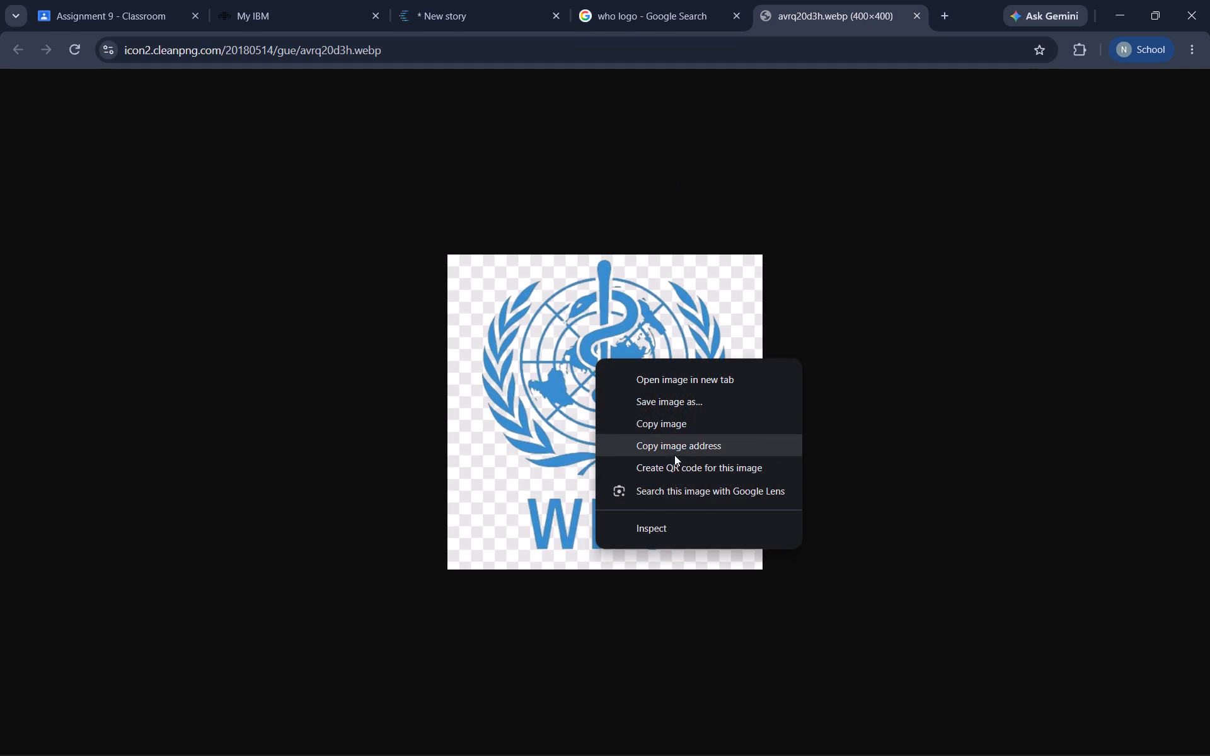
click(686, 438)
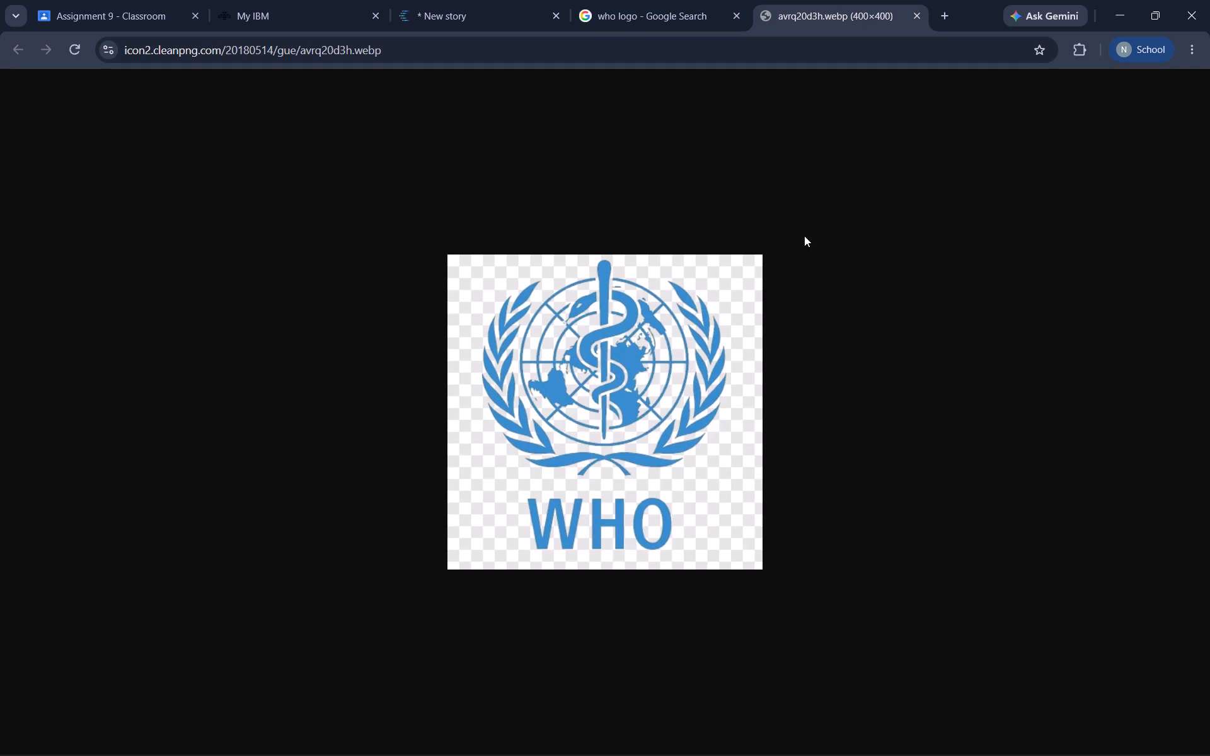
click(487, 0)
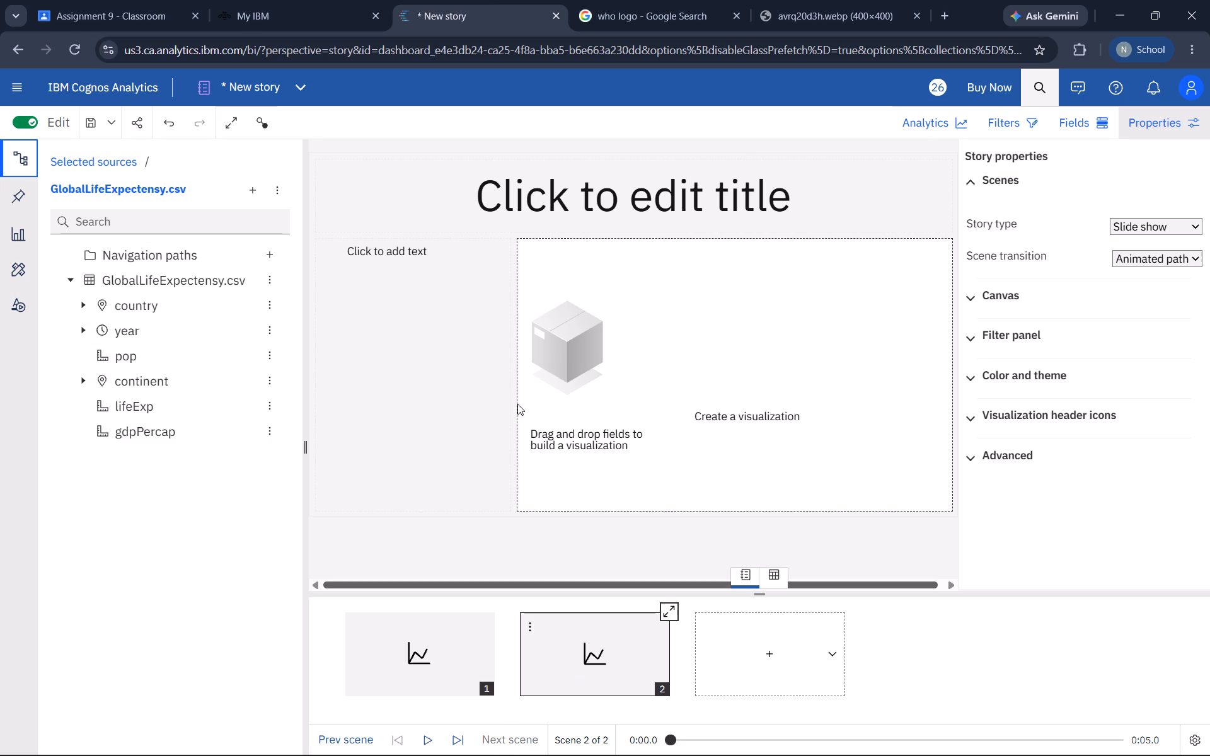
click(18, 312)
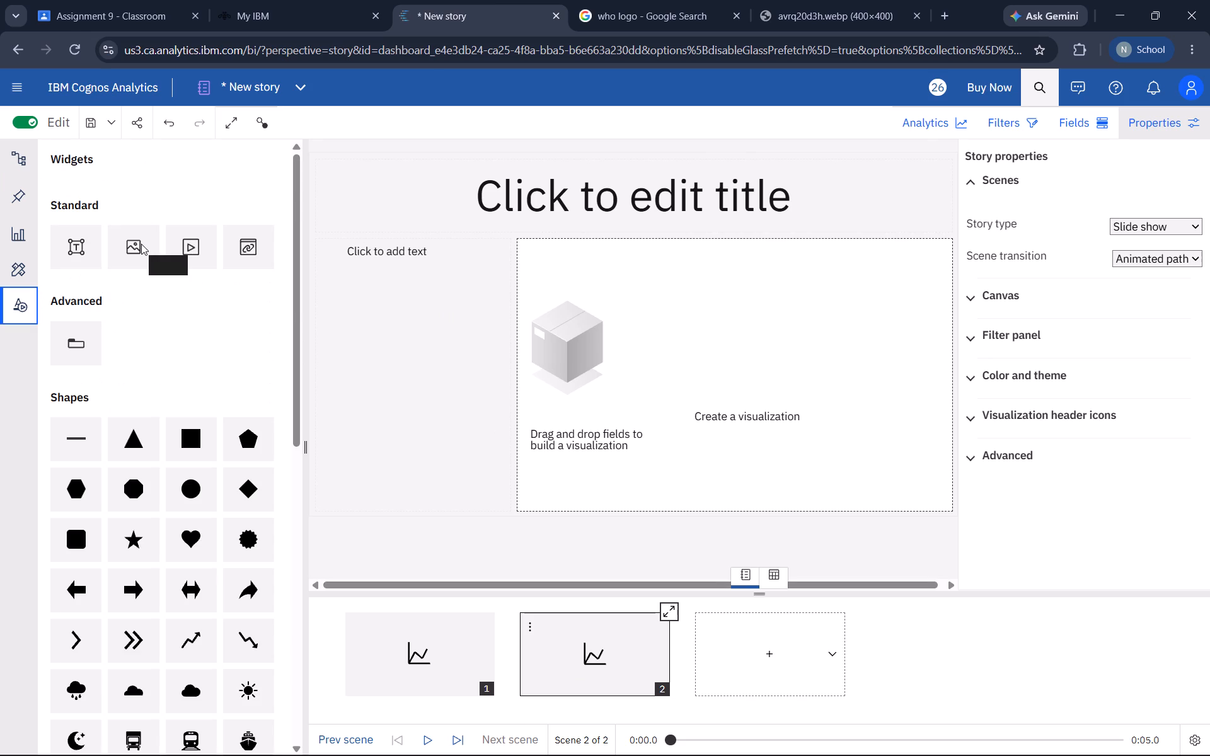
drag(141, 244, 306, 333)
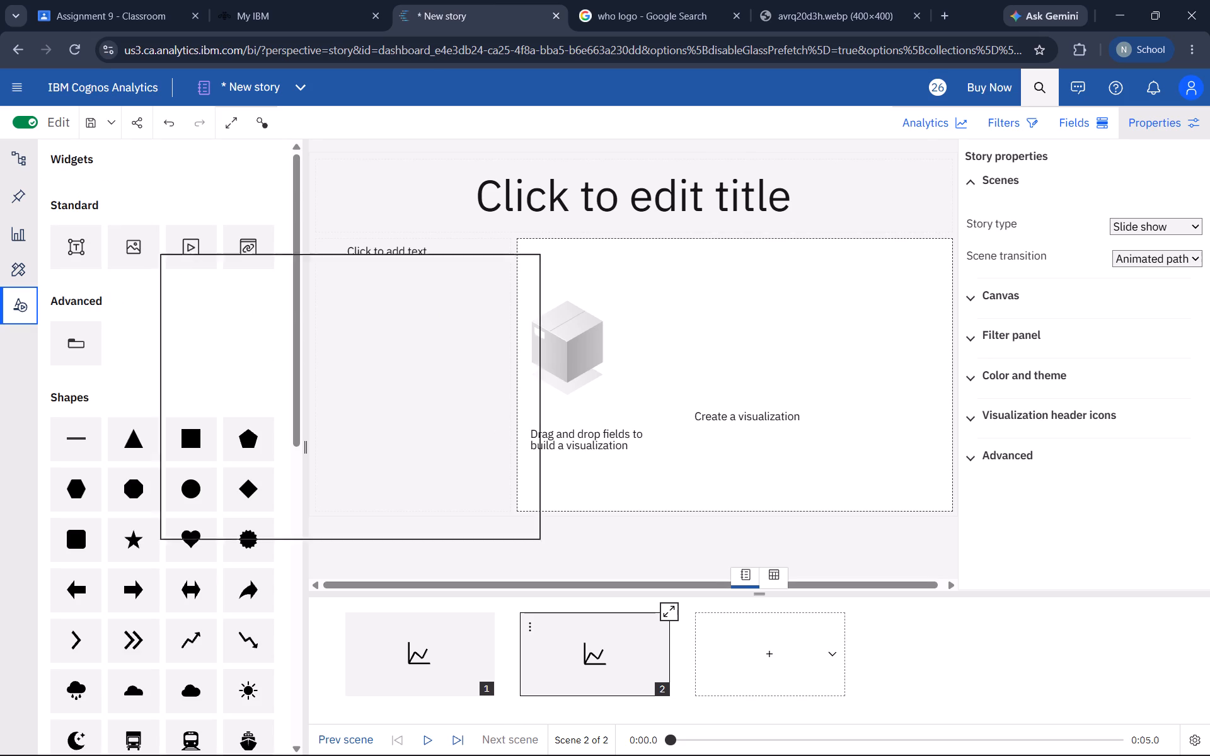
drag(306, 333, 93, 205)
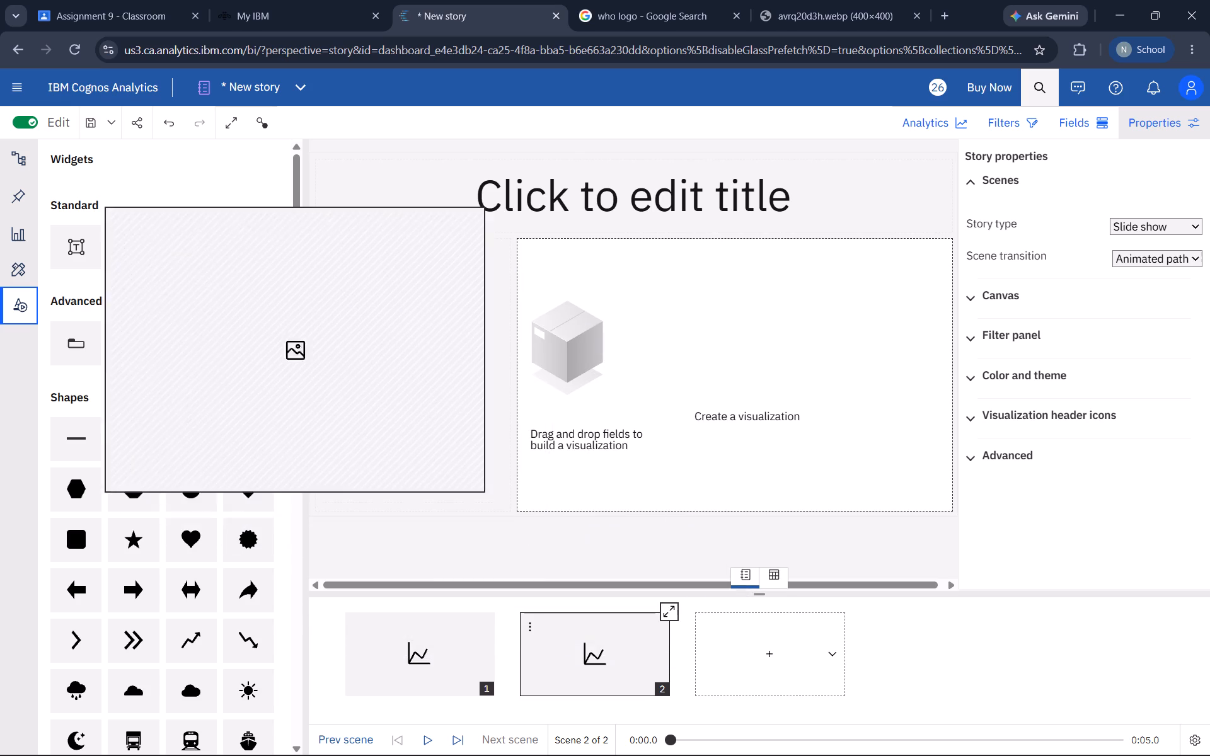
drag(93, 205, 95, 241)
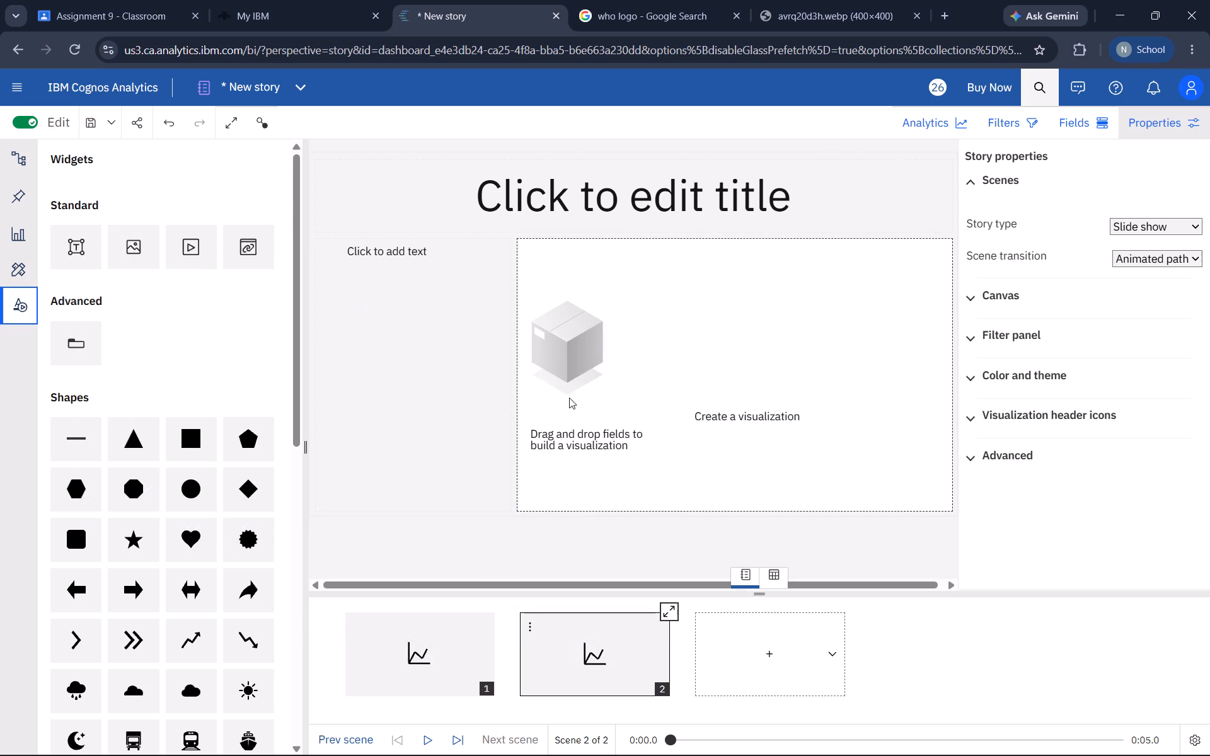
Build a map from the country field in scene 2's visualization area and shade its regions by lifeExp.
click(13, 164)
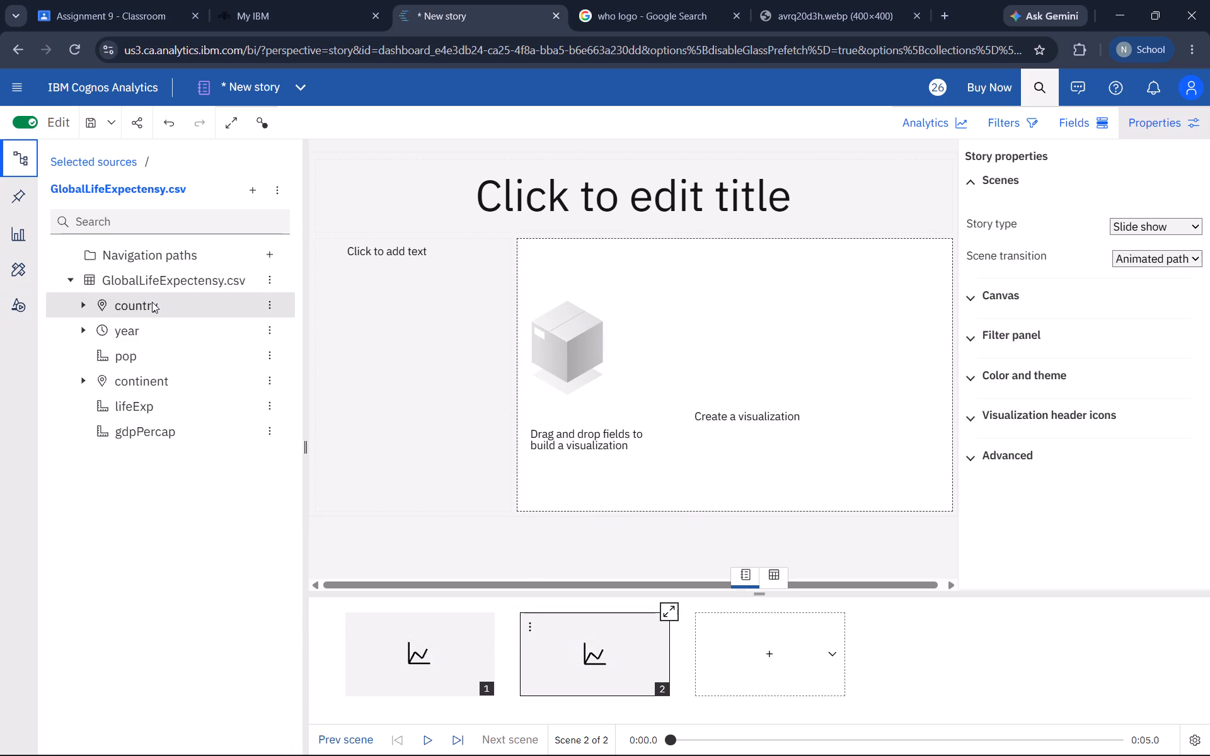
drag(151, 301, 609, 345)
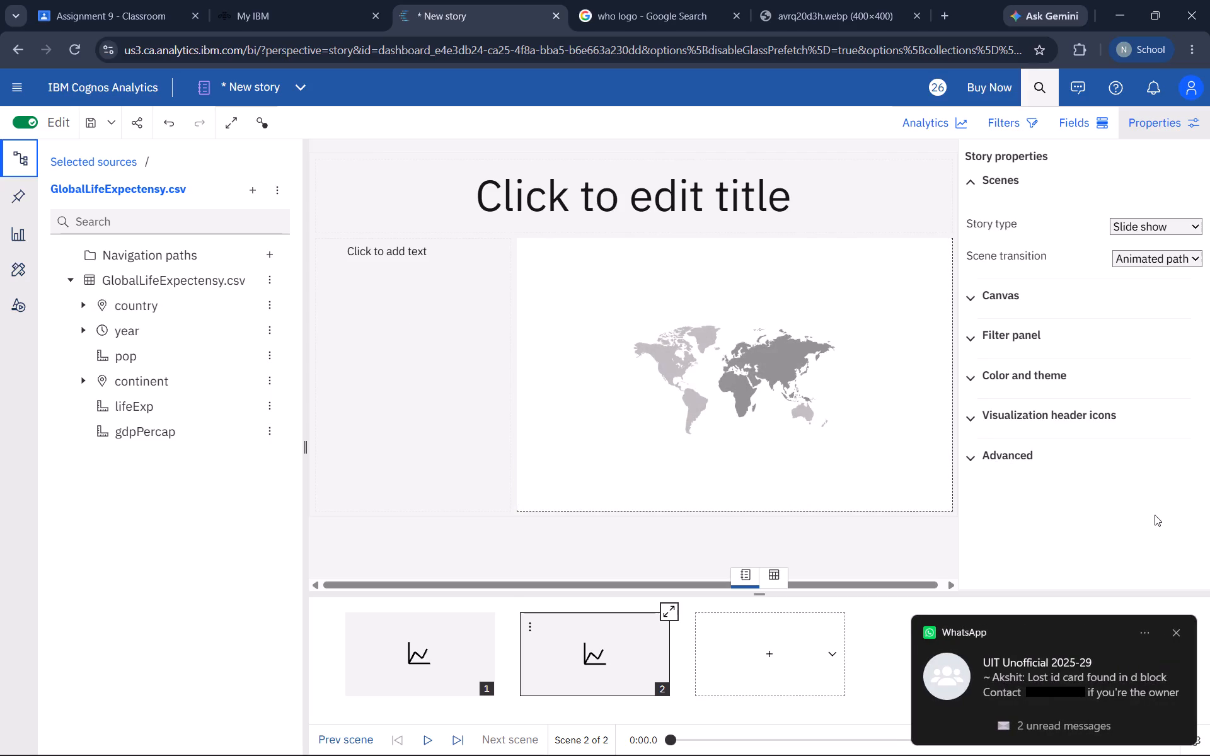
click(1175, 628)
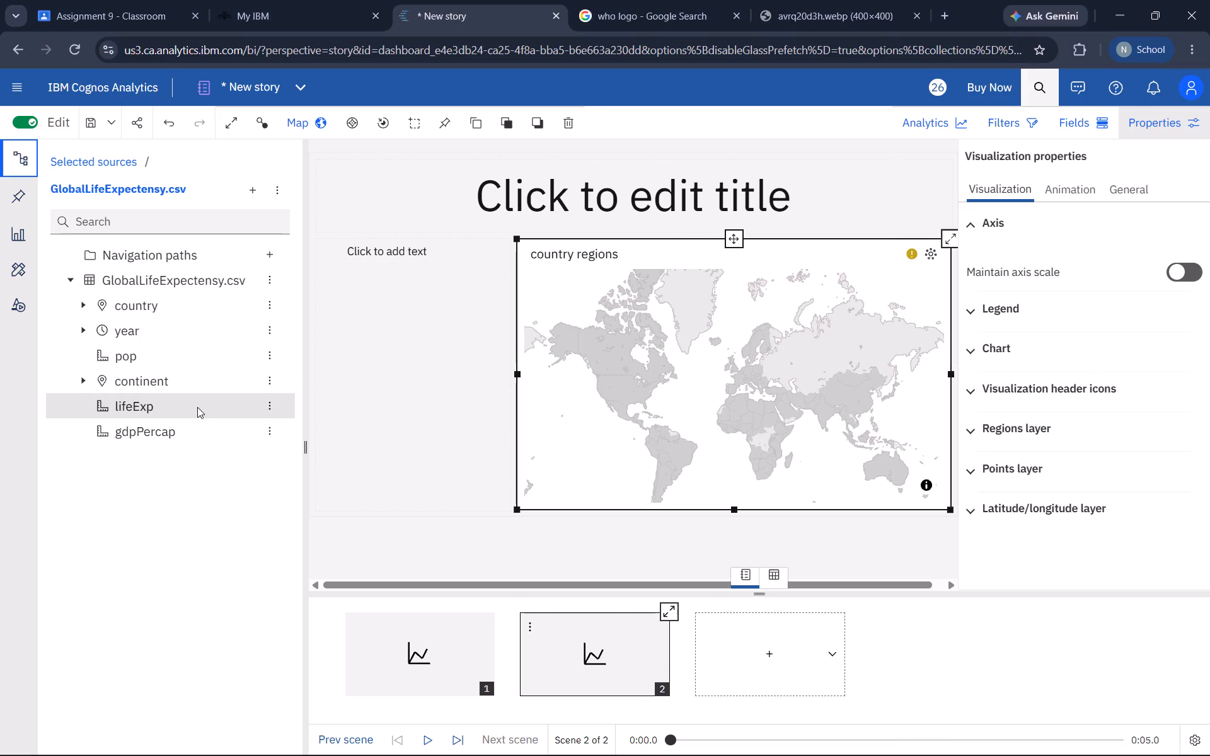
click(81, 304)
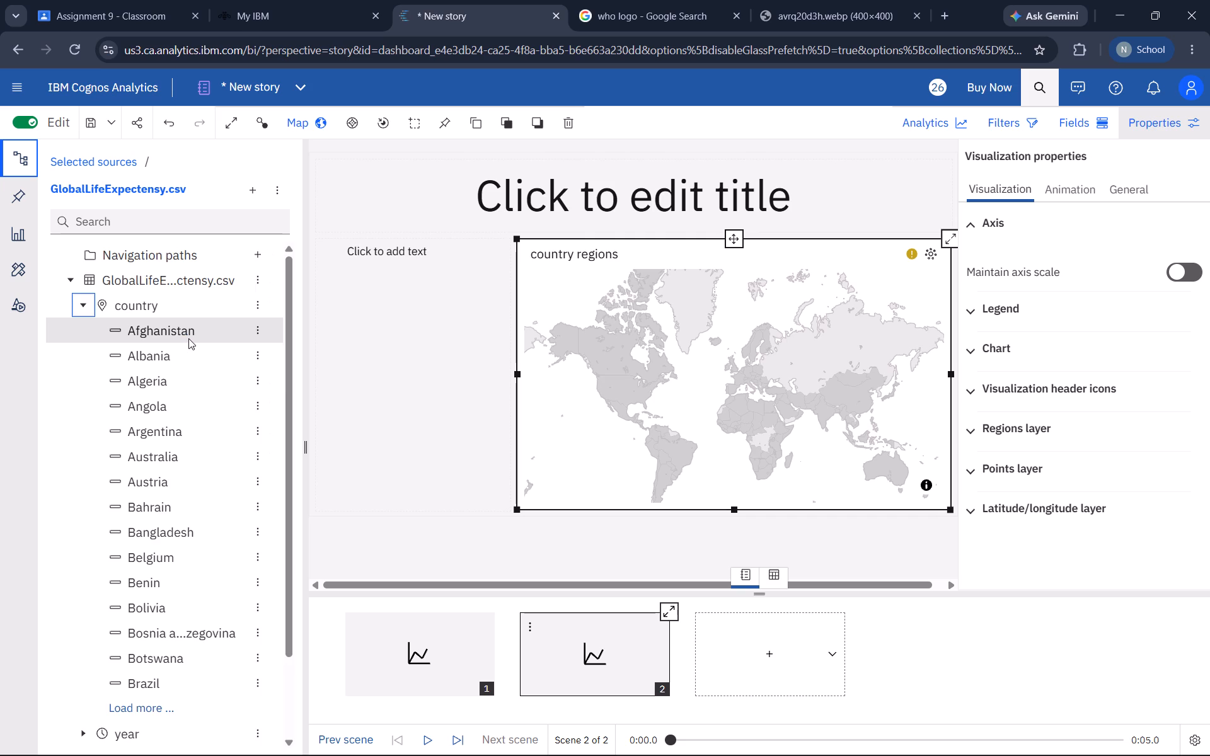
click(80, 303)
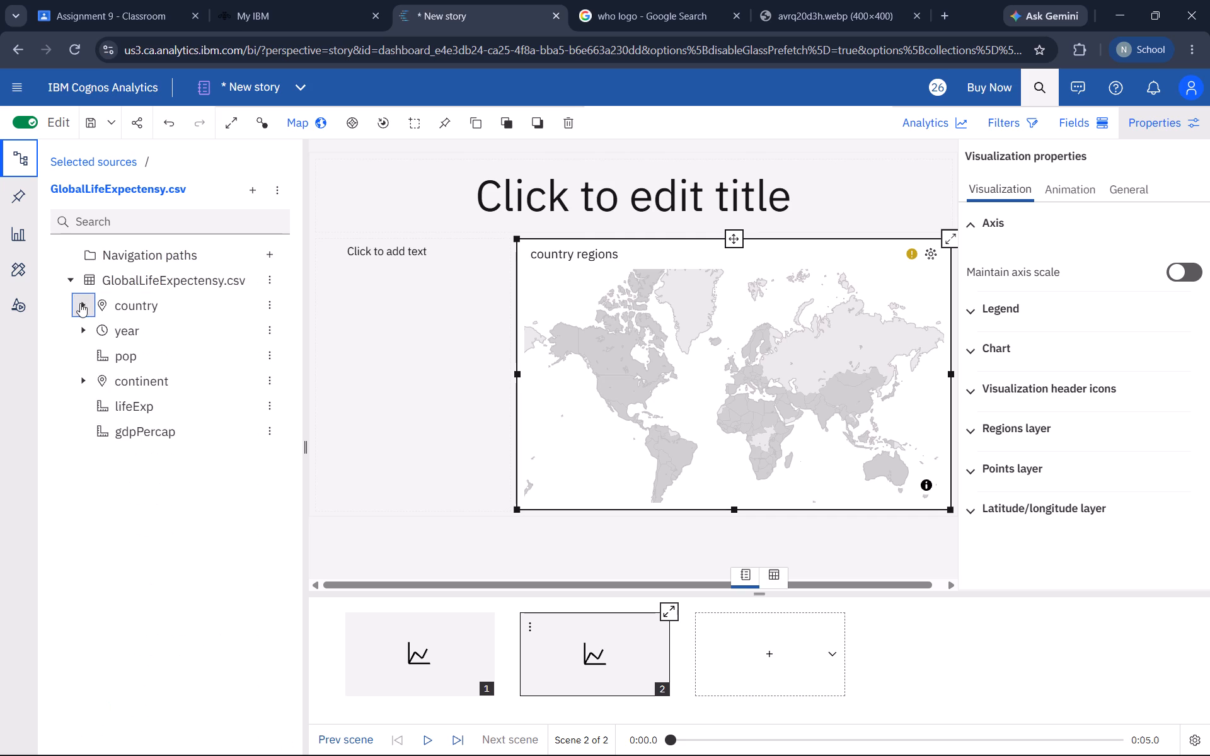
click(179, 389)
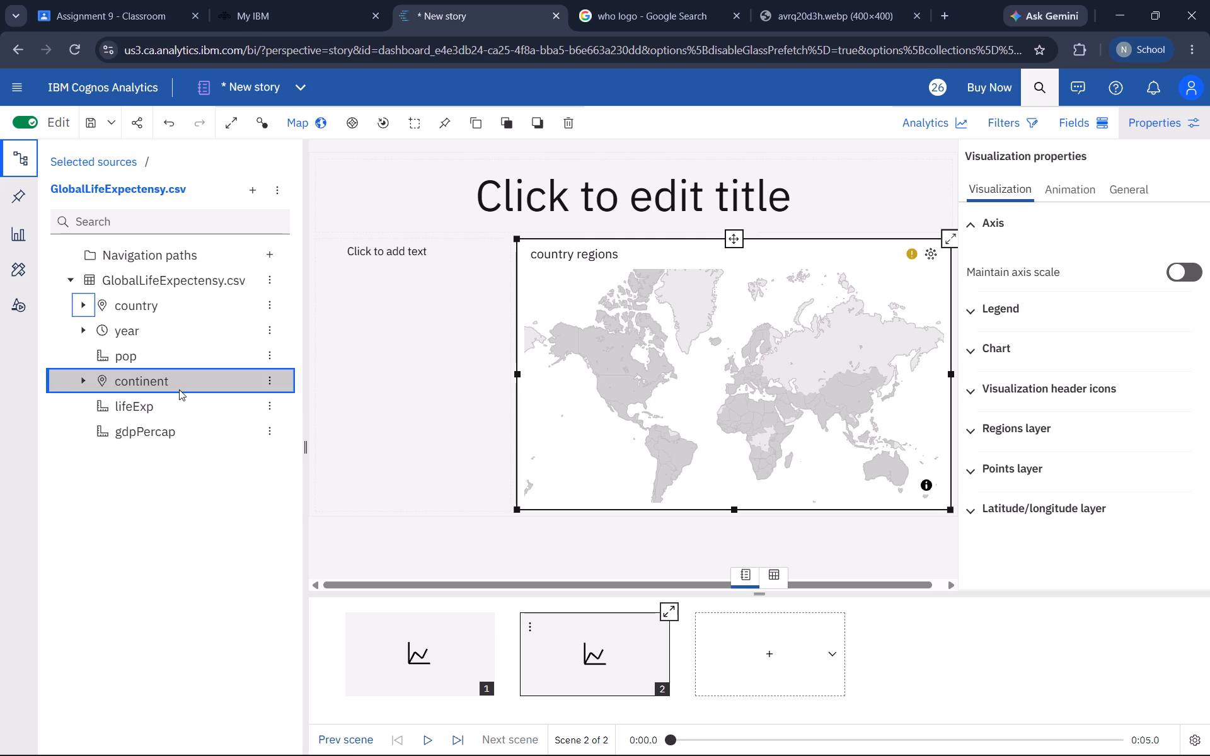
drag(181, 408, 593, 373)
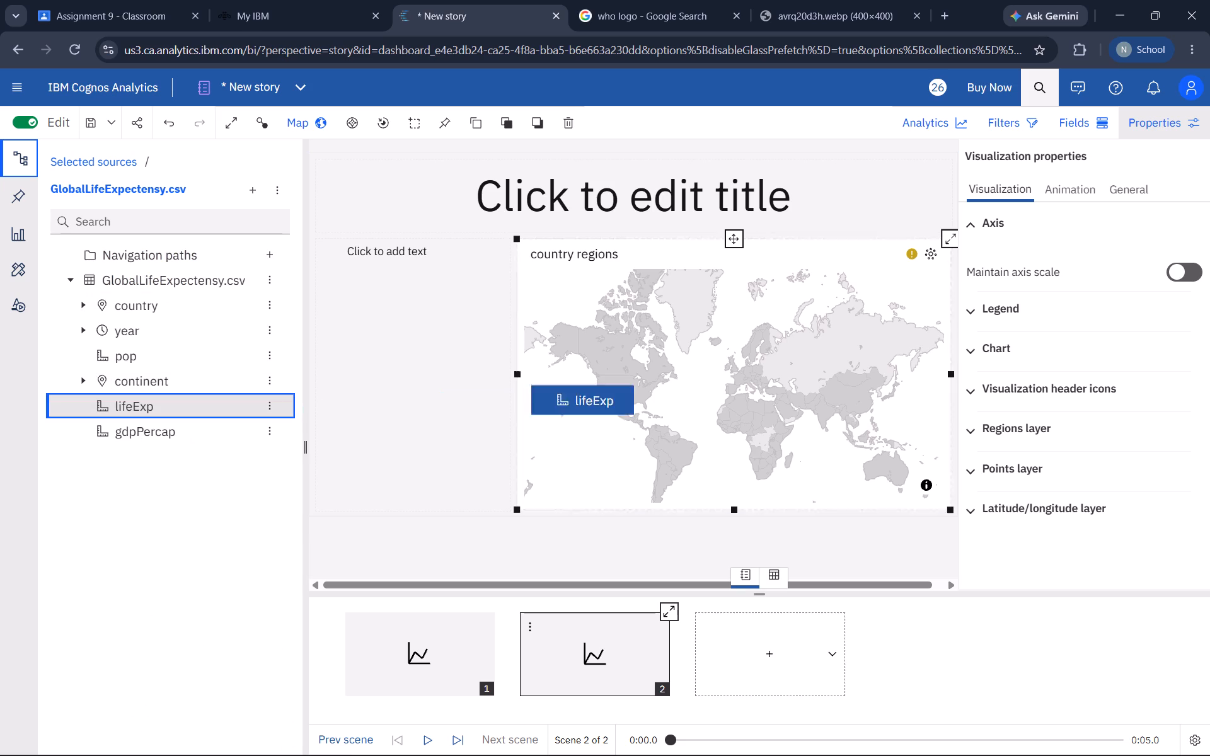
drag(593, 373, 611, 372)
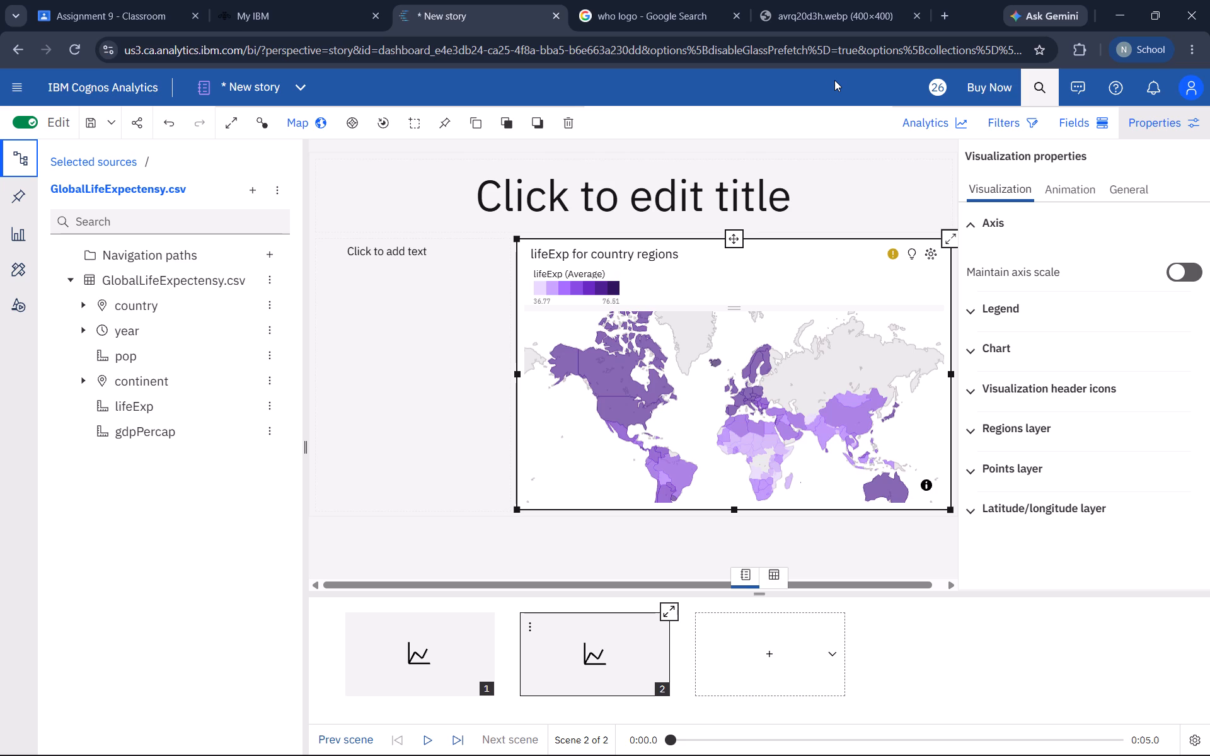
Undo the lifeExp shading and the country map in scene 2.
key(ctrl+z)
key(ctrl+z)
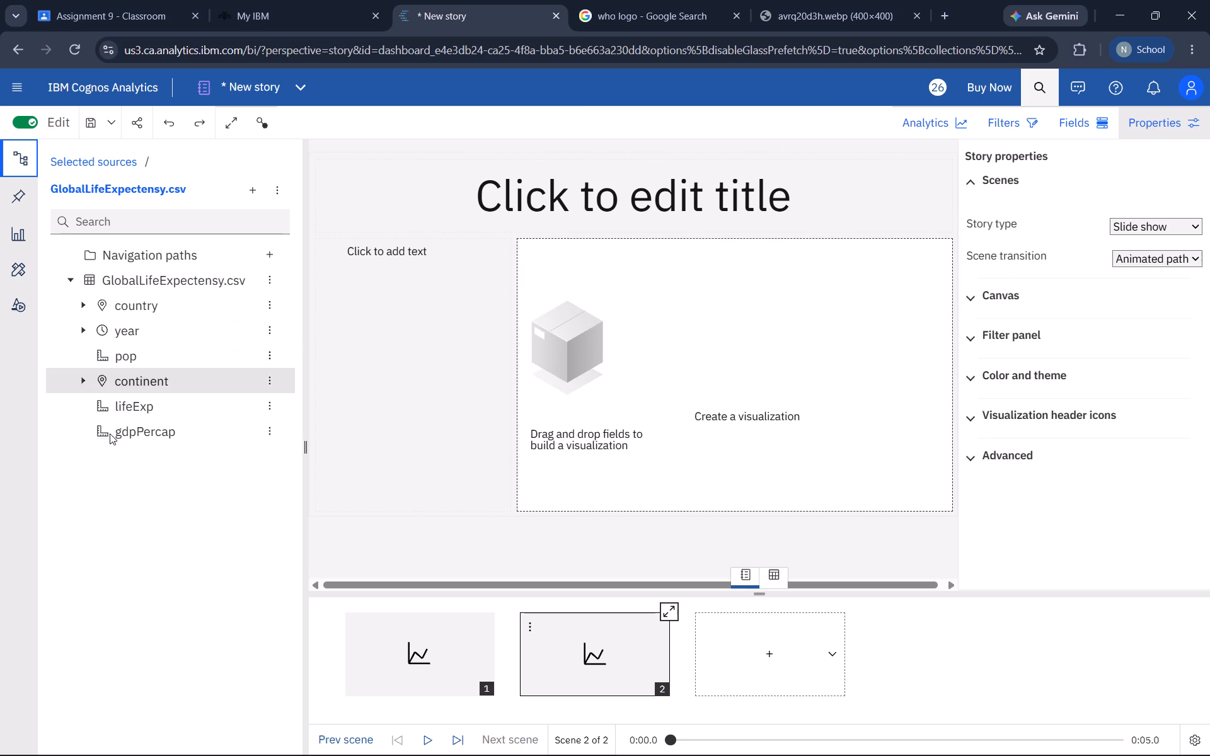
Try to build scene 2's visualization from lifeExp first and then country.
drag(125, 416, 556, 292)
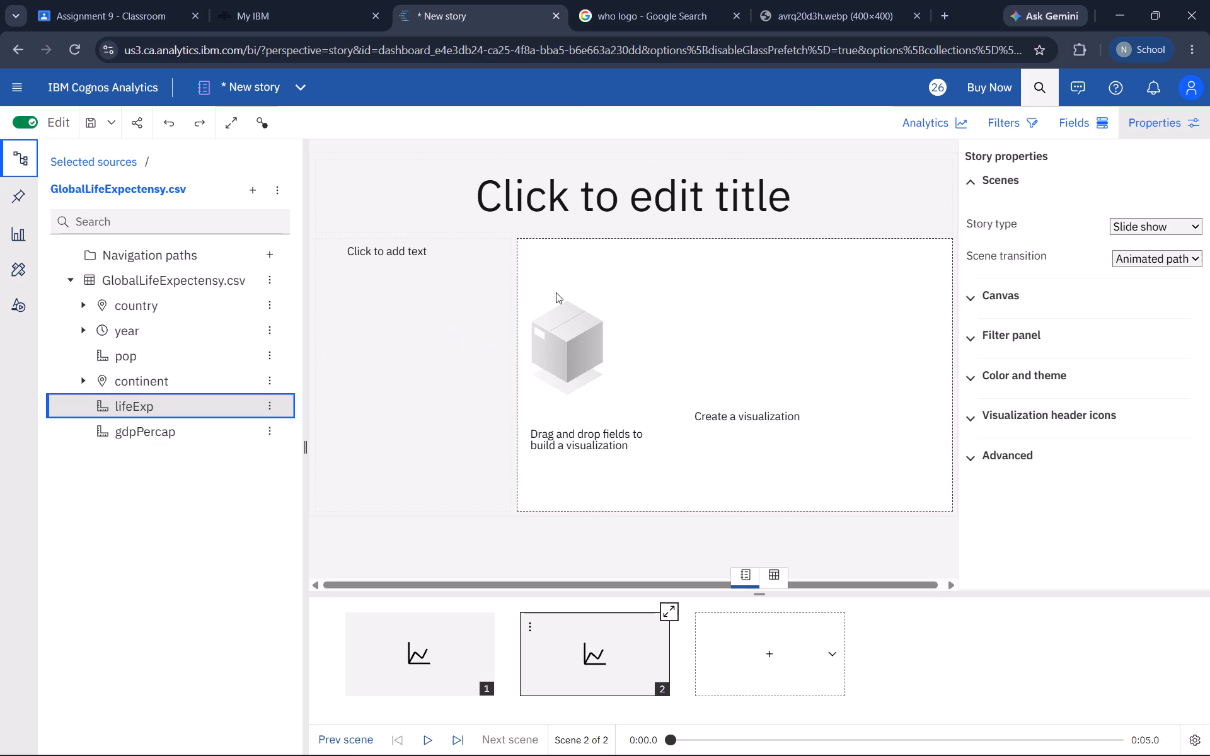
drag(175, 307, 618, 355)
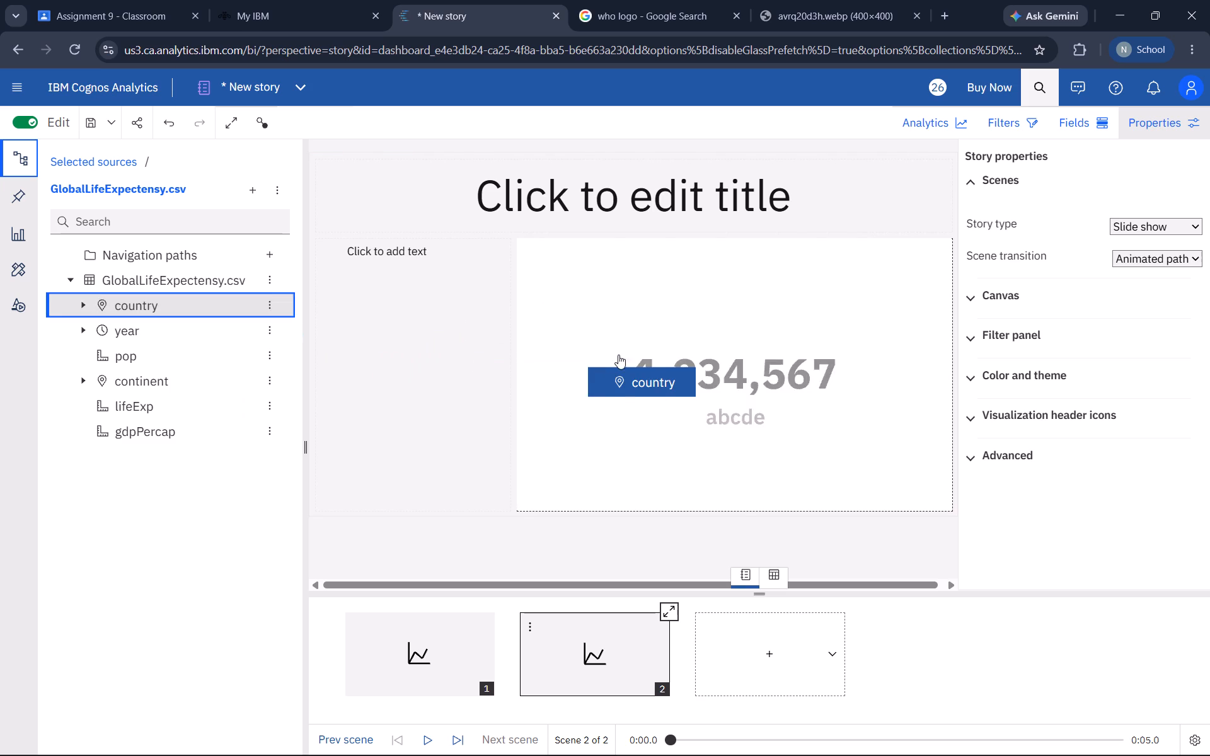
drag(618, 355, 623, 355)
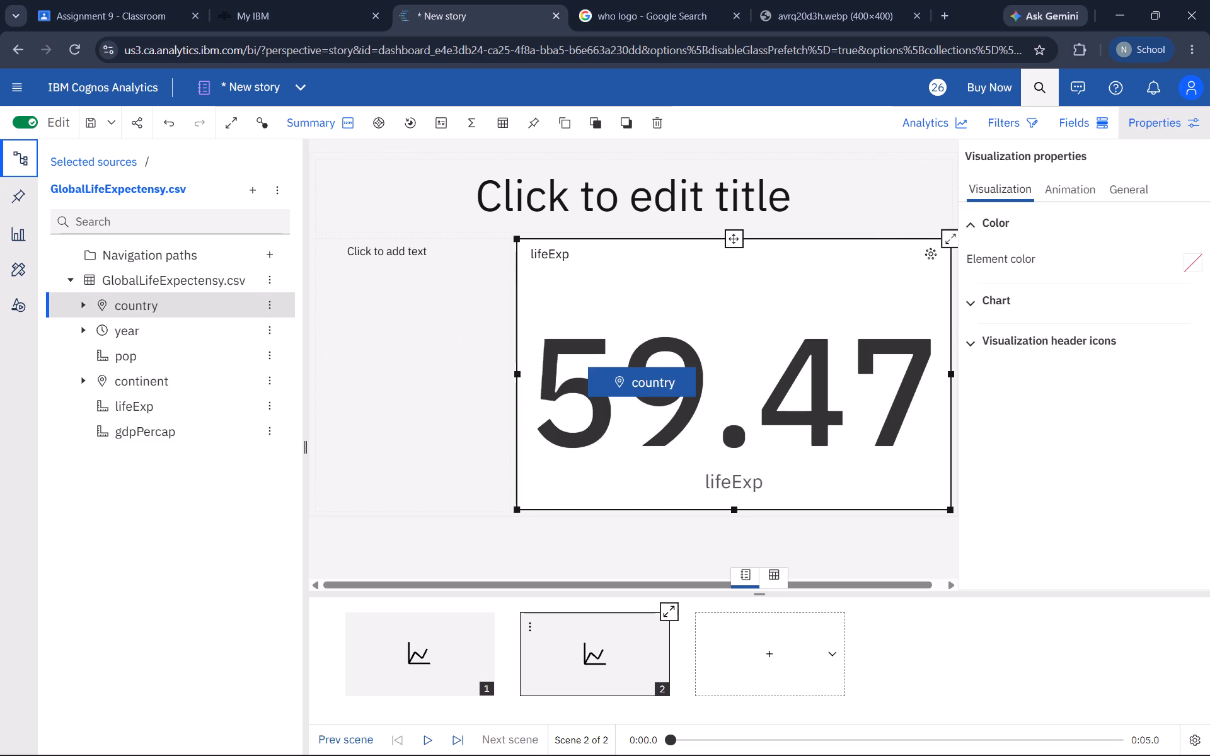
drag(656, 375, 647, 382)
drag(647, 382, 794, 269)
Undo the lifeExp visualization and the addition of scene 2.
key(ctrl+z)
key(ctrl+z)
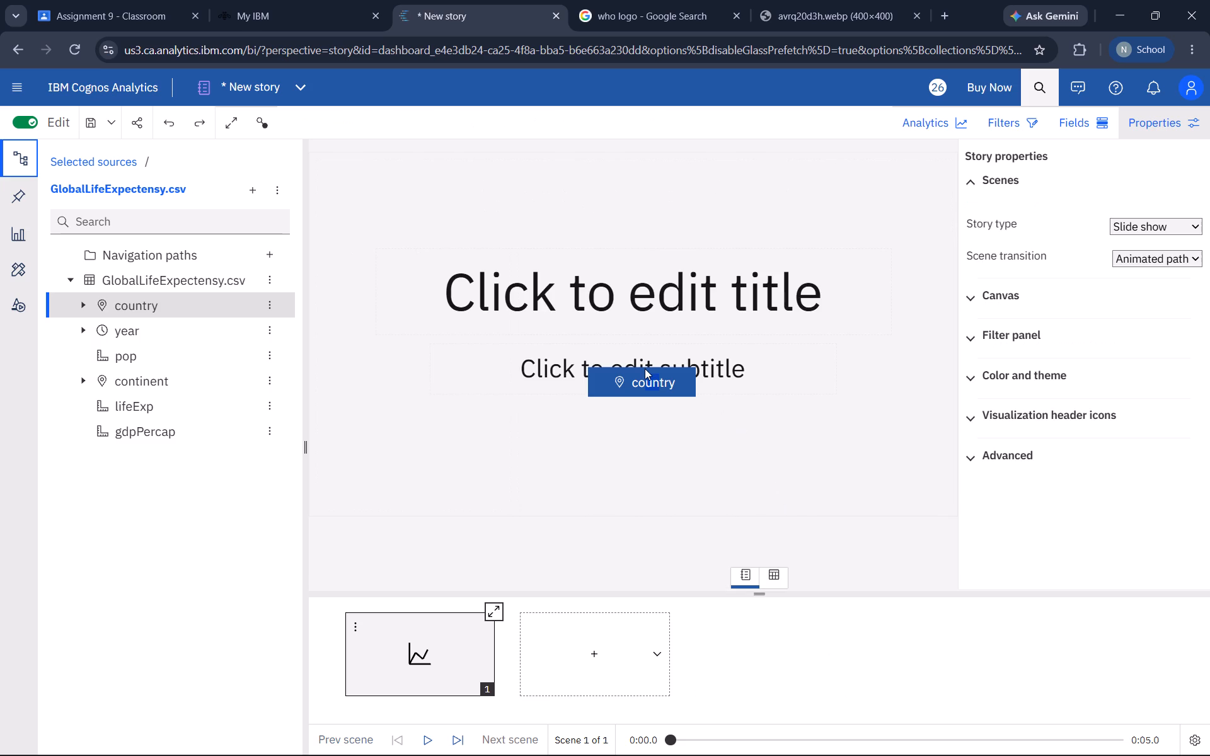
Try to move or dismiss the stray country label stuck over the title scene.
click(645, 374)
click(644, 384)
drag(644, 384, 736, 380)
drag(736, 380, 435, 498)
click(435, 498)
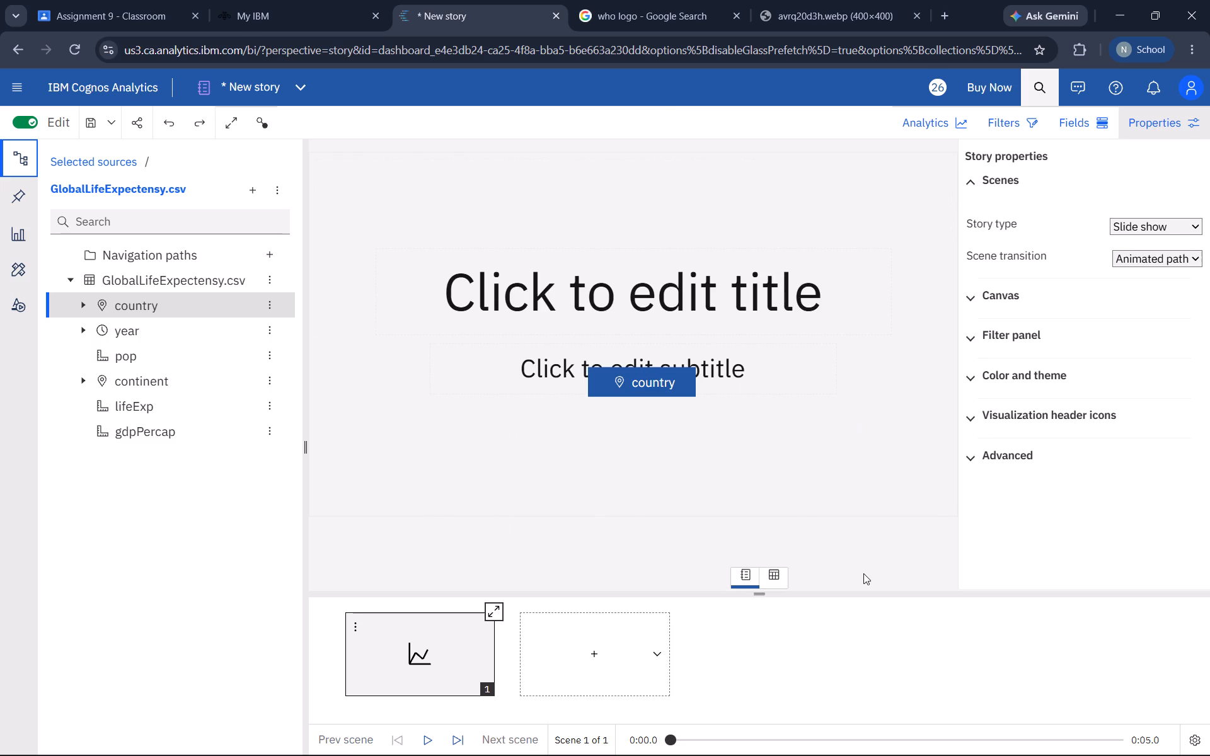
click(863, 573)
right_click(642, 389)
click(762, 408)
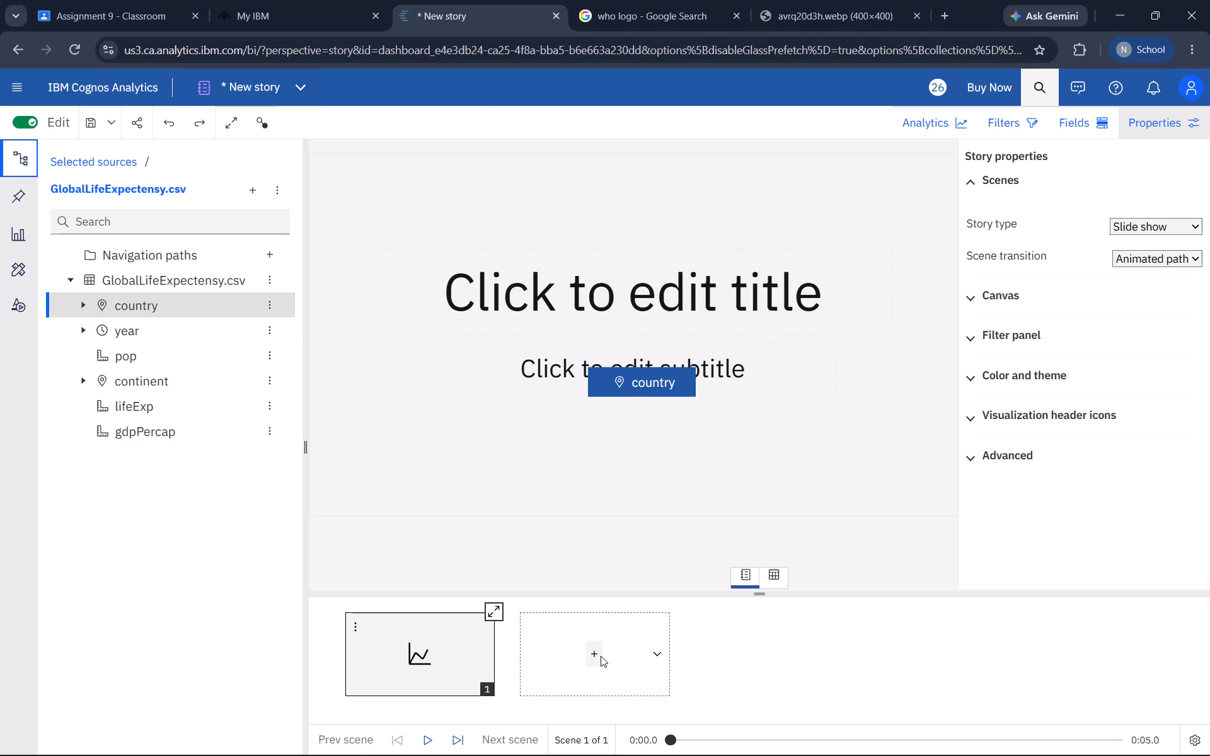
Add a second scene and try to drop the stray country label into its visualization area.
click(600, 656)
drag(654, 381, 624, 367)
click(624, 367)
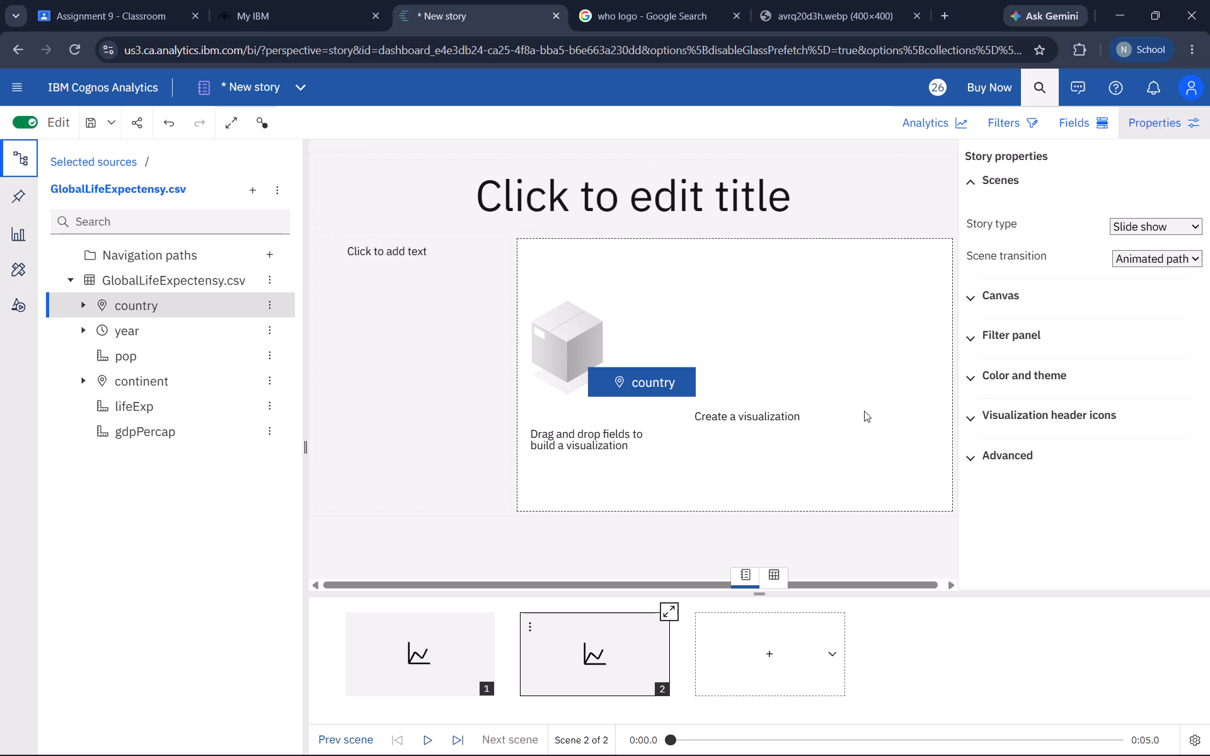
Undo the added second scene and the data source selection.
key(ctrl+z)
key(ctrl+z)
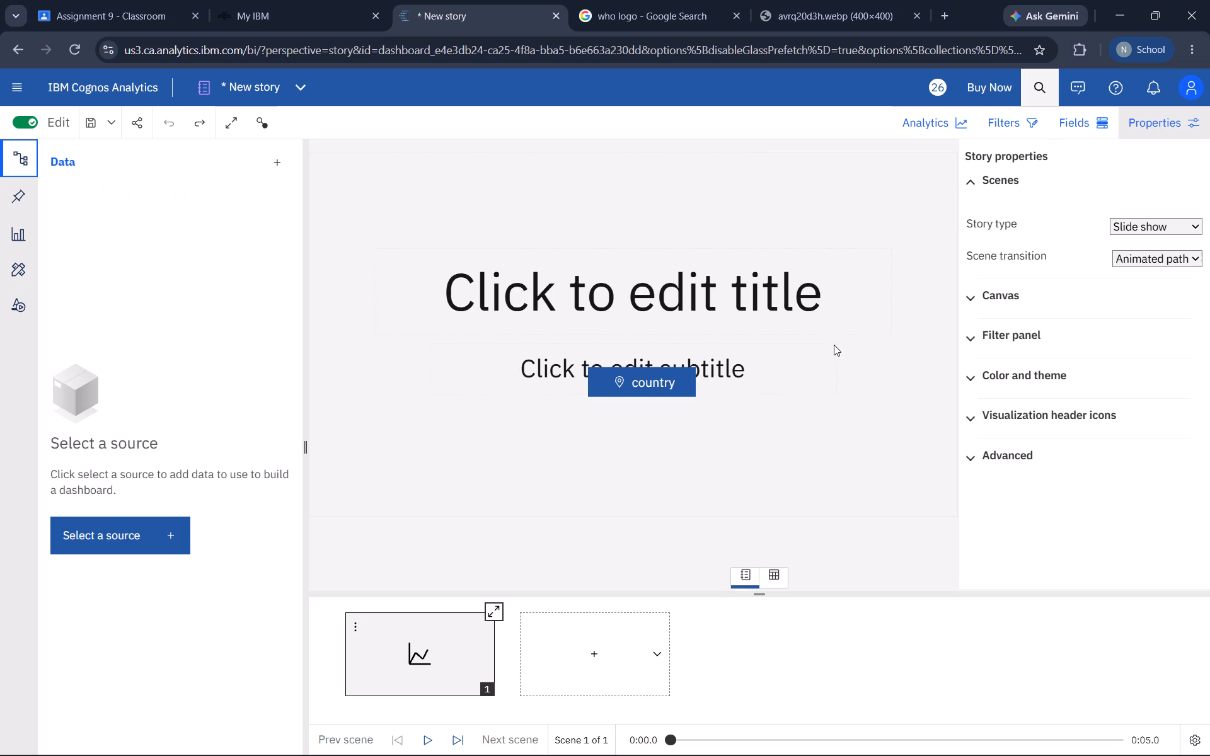
Close the unsaved new story and return to the Practical 9 folder.
click(291, 86)
click(408, 123)
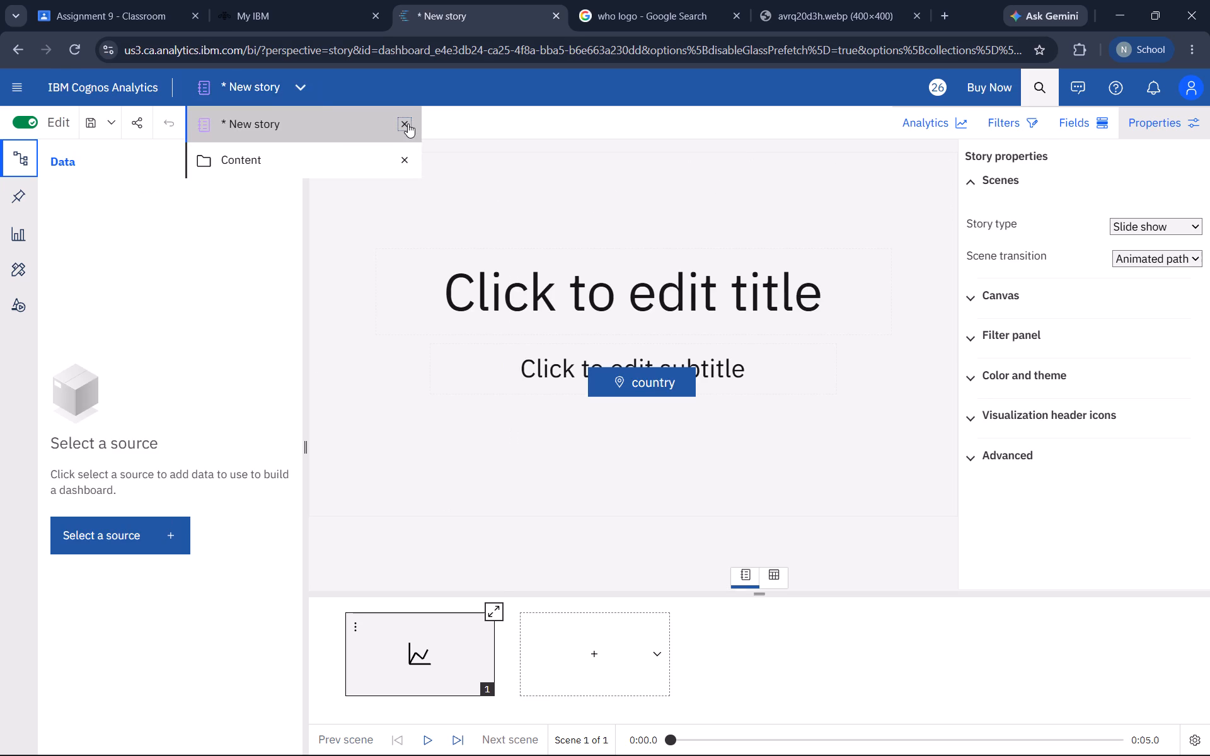
click(625, 444)
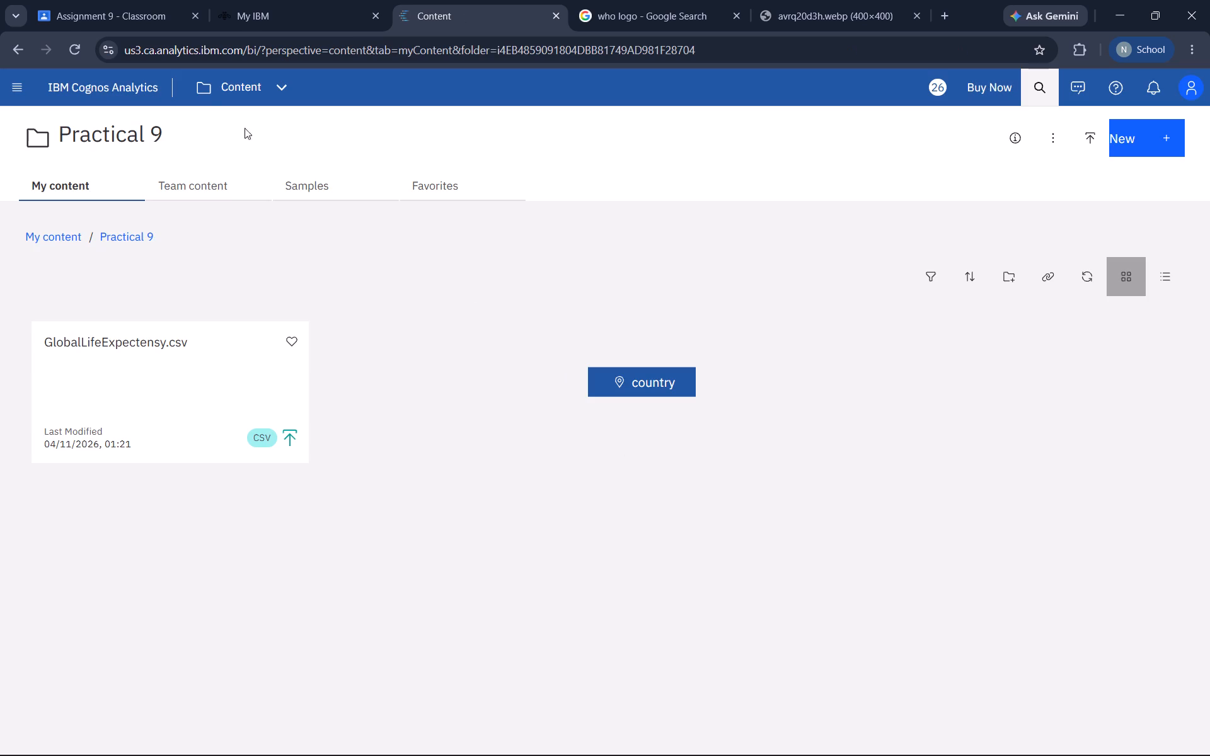
click(274, 94)
click(274, 94)
Create a new story with the Slideshow template, reloading the page to clear the stray country label.
click(1144, 144)
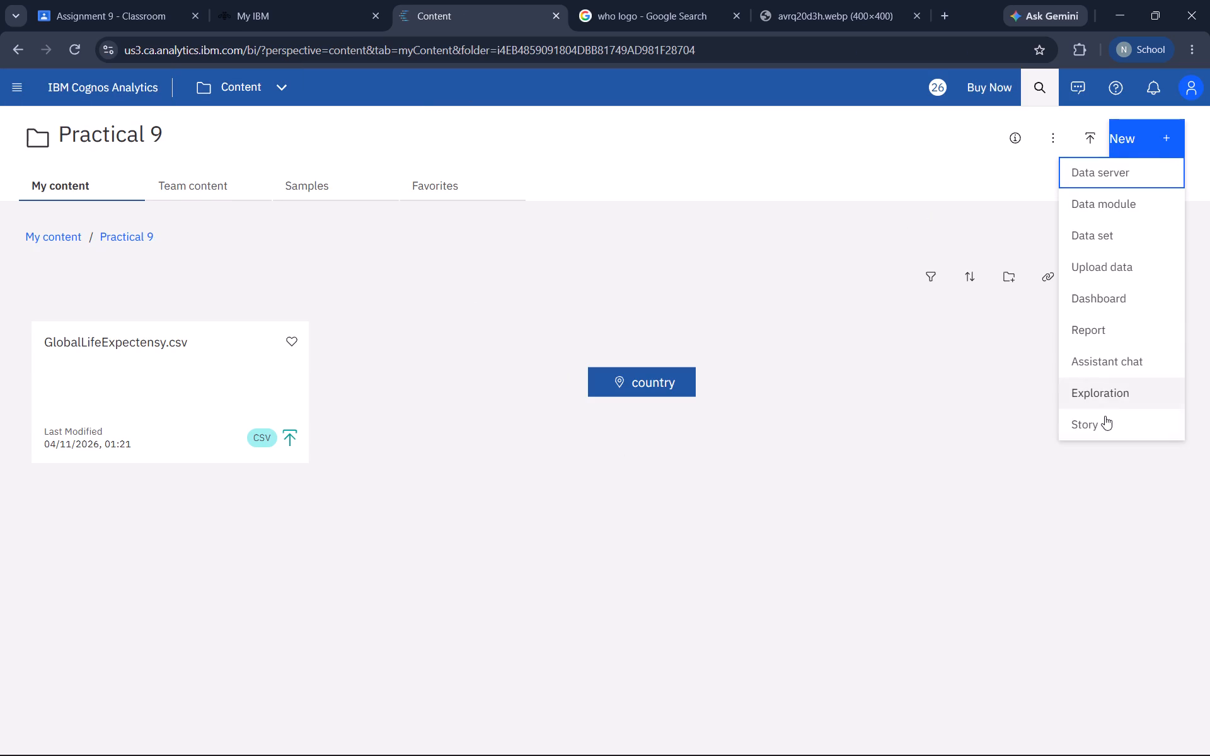
click(1104, 422)
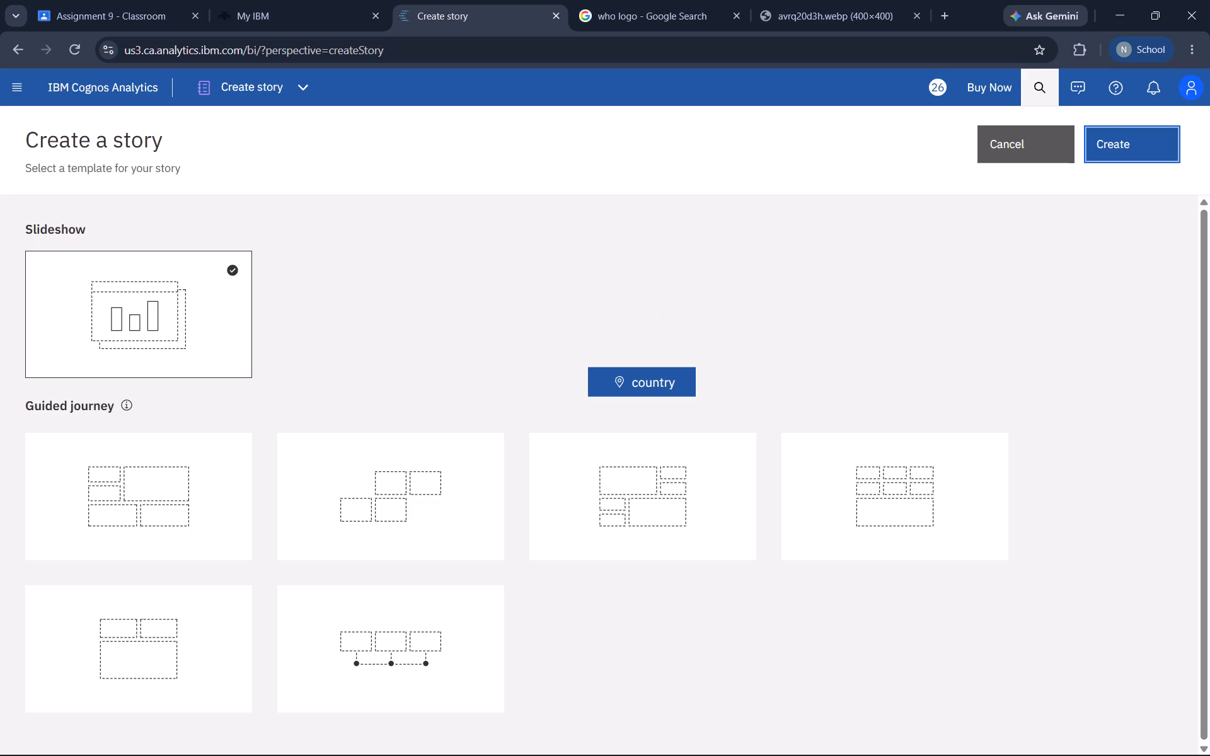
click(651, 378)
click(78, 54)
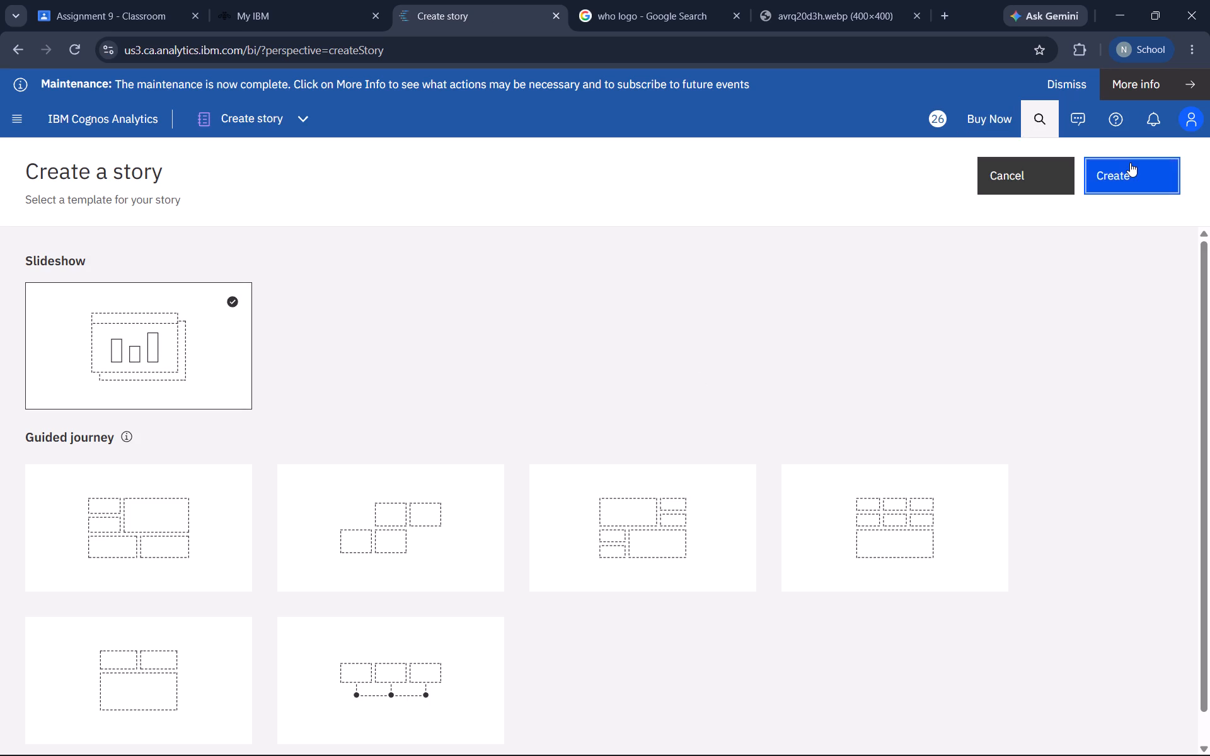
click(1130, 163)
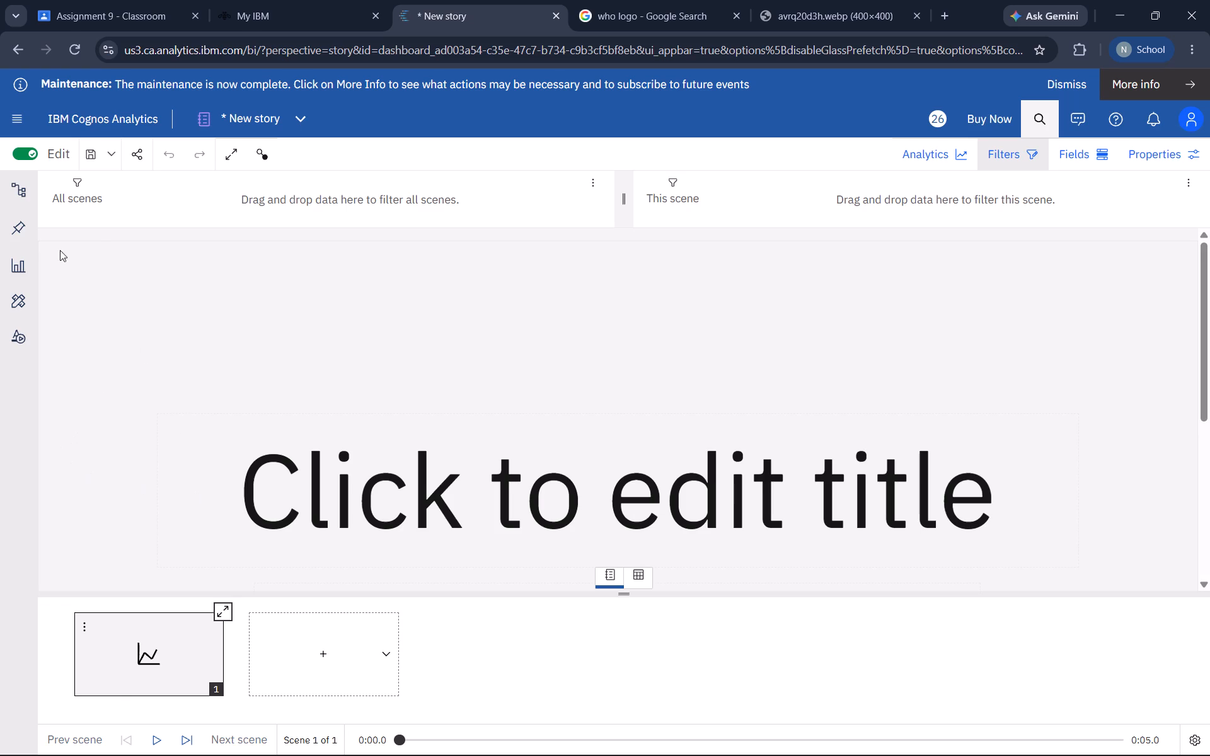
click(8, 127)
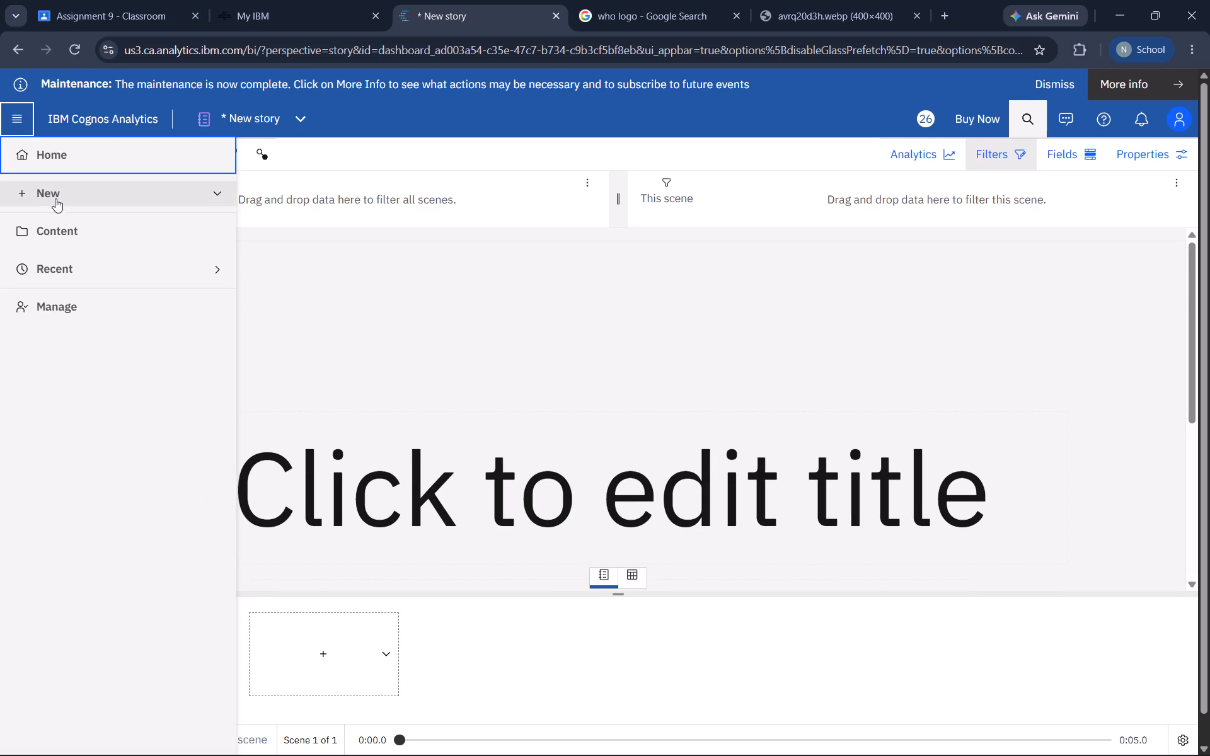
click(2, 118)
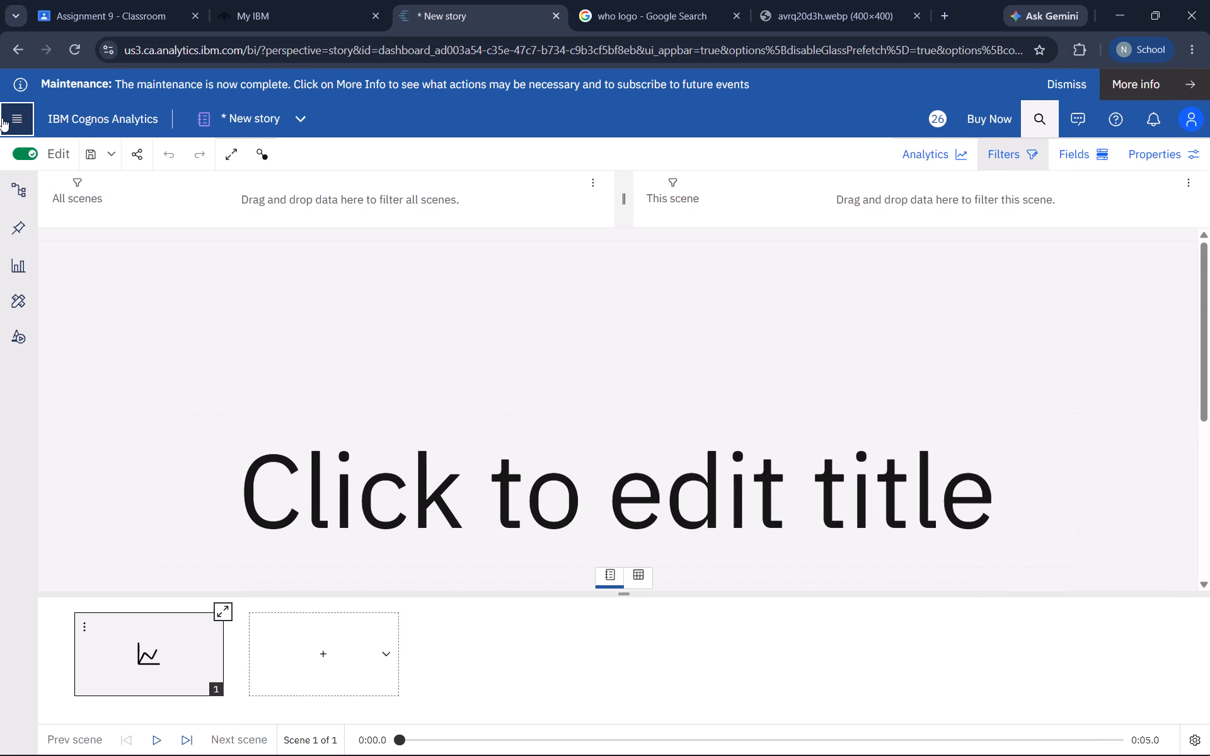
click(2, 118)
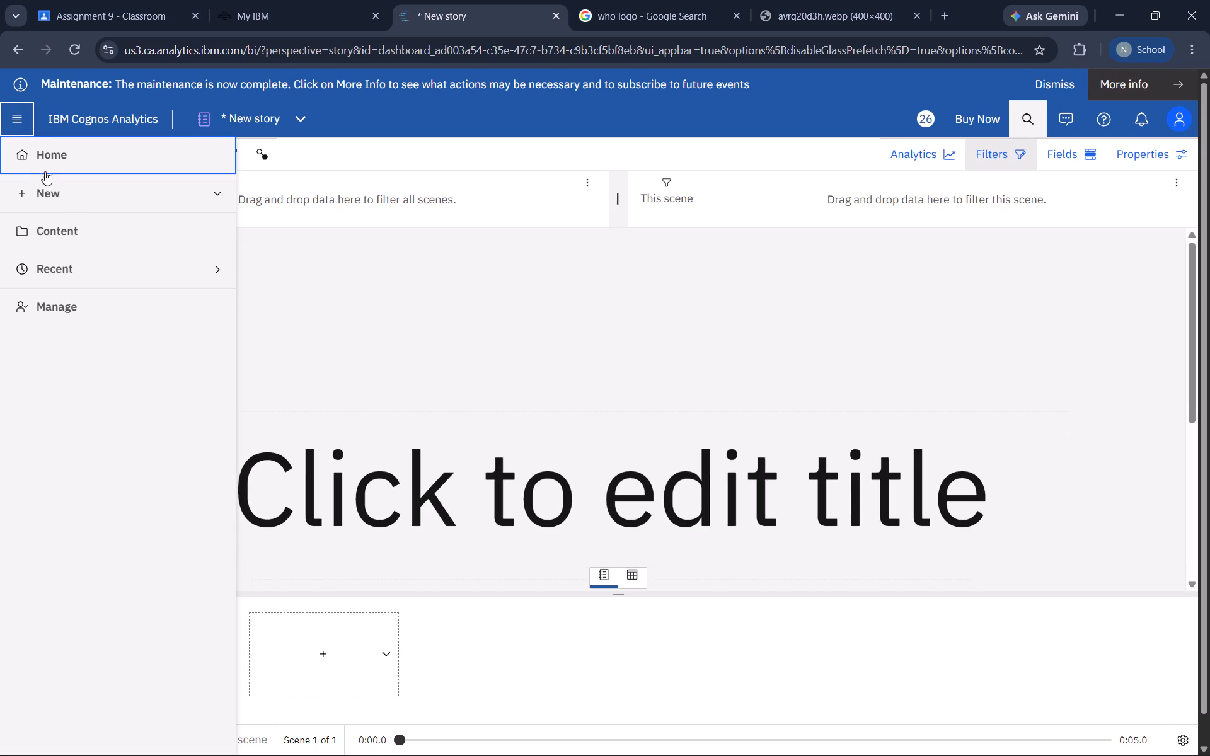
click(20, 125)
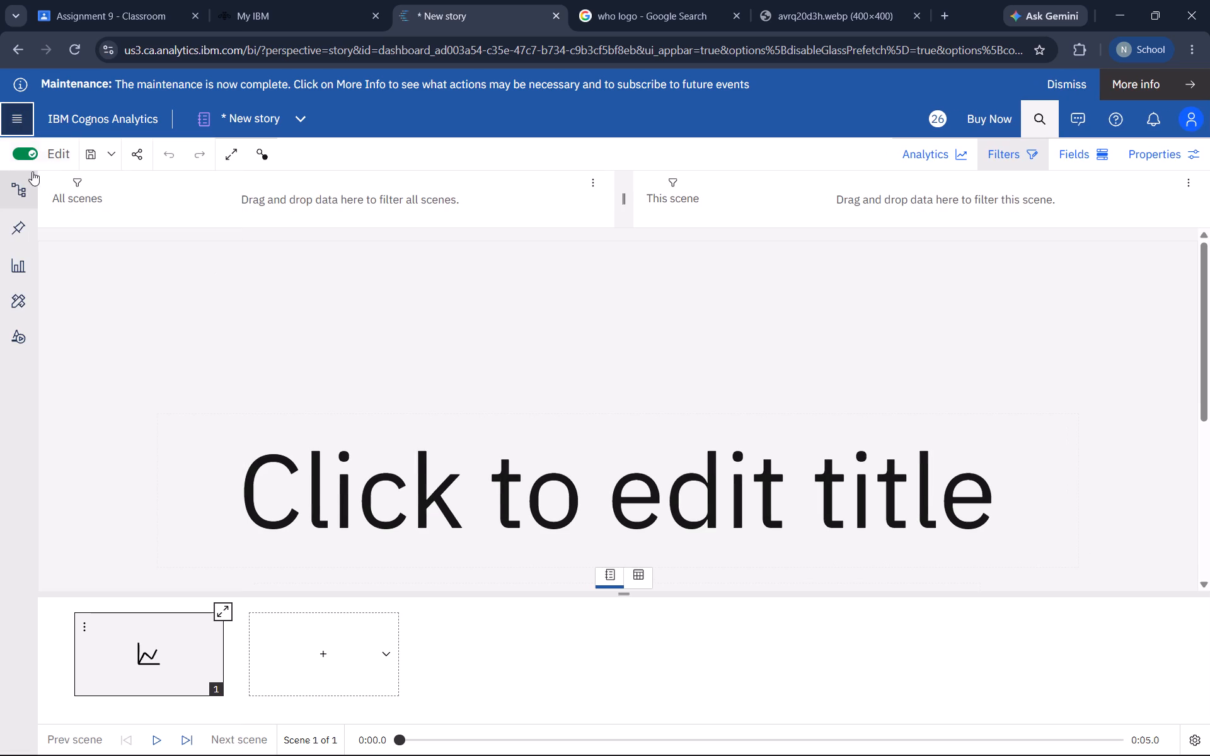
Add GlobalLifeExpectensy.csv from the Practical 9 folder in My content as the story's data source.
click(23, 189)
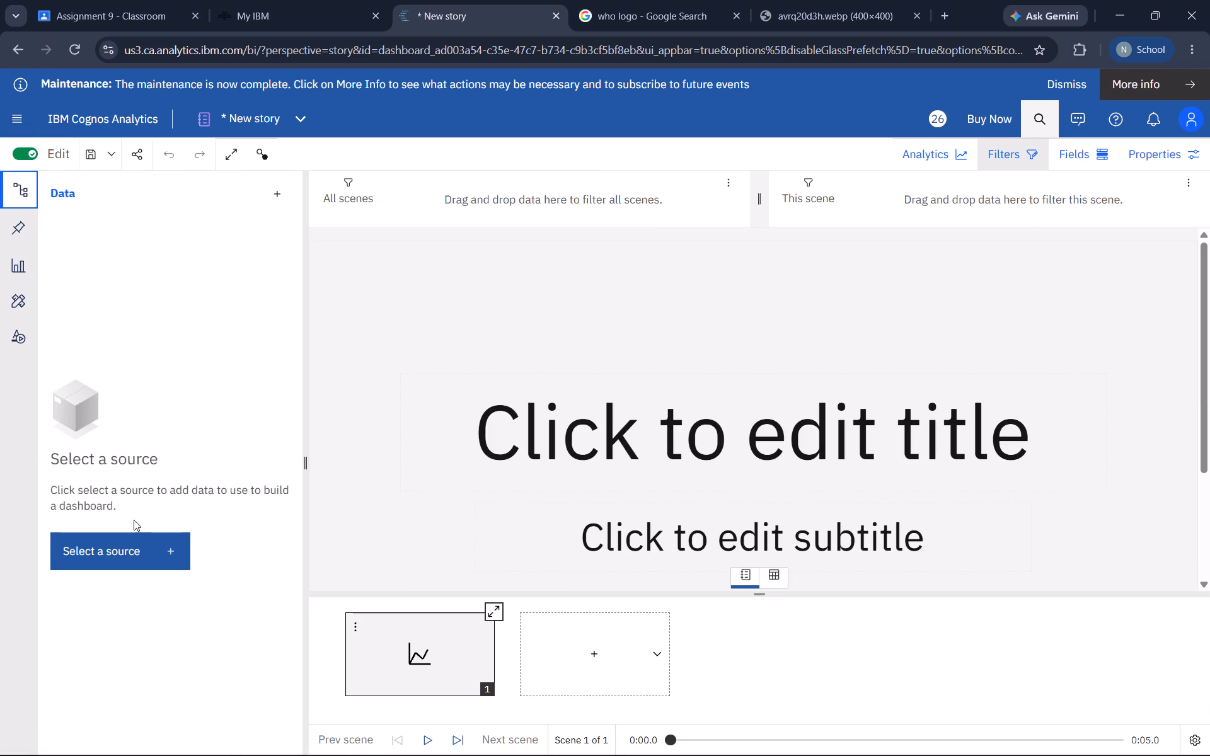
click(134, 551)
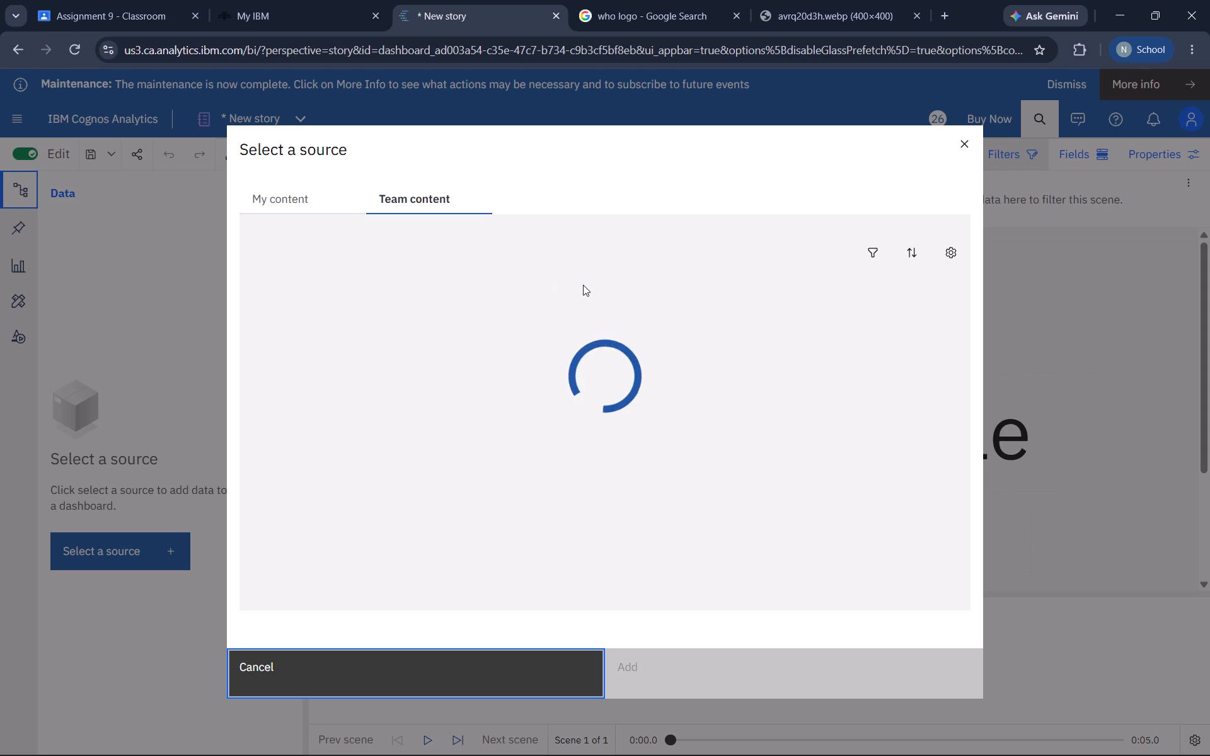
click(302, 202)
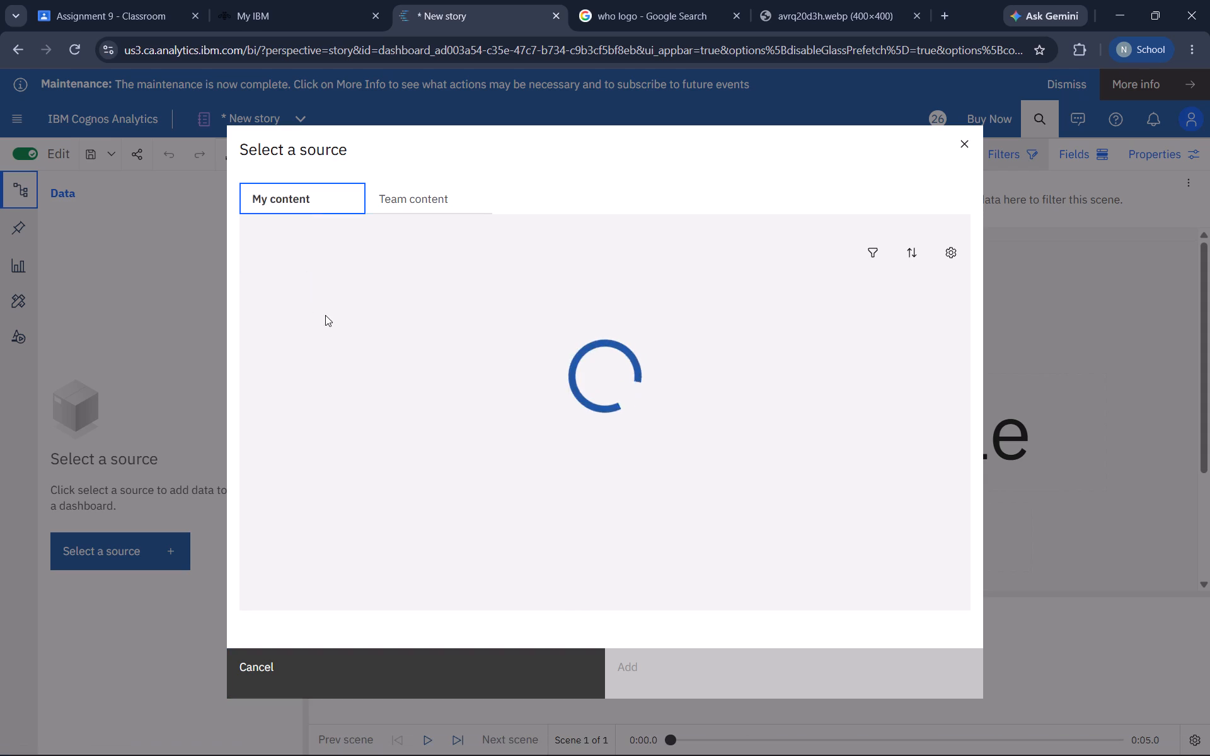
click(319, 364)
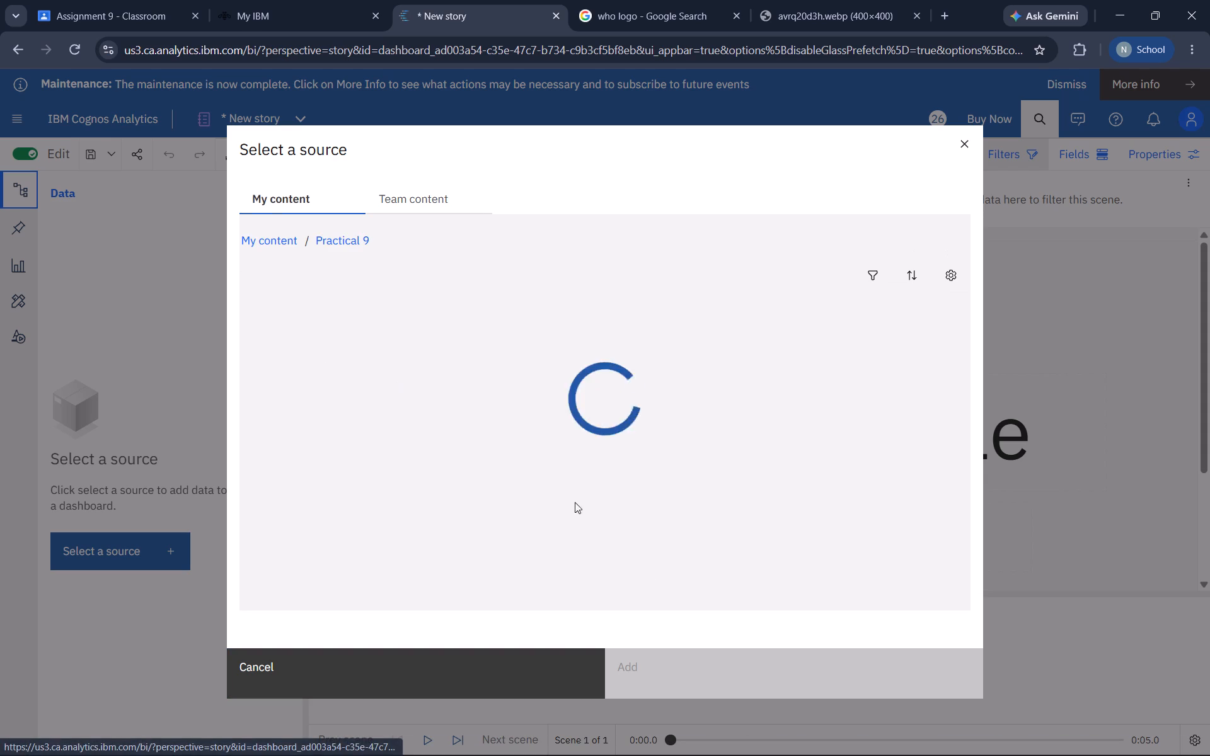
click(456, 335)
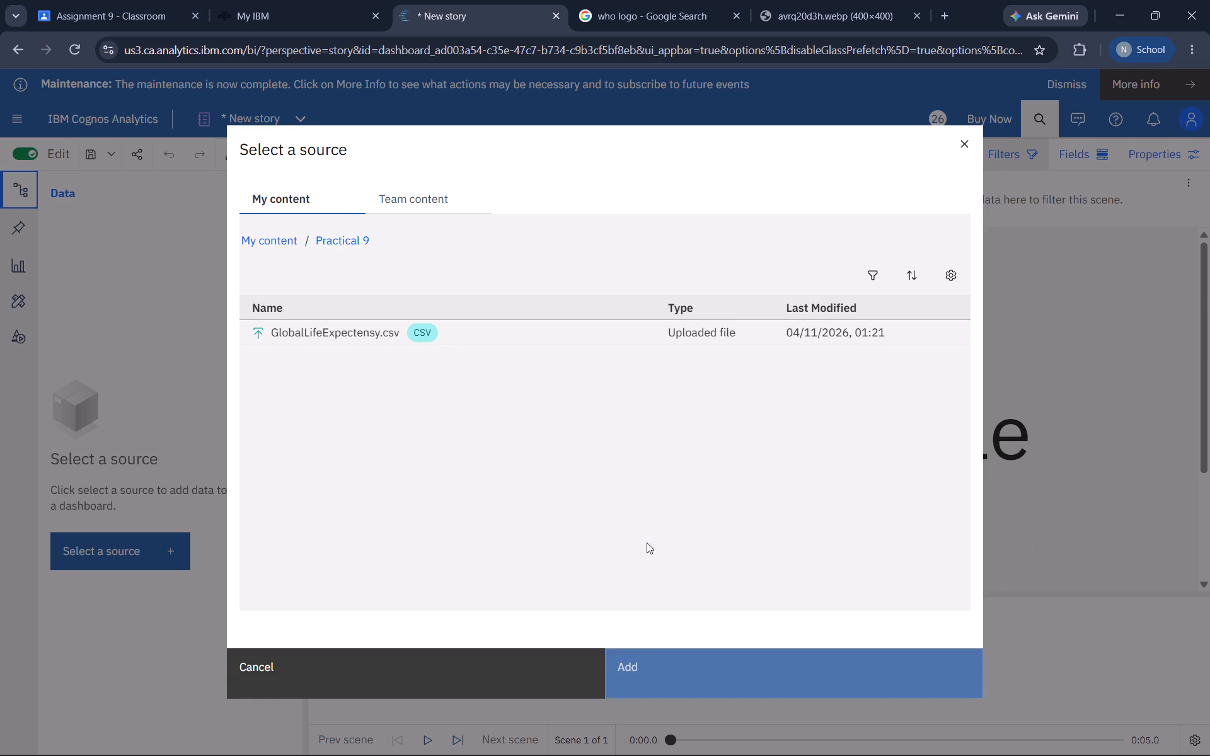
click(679, 666)
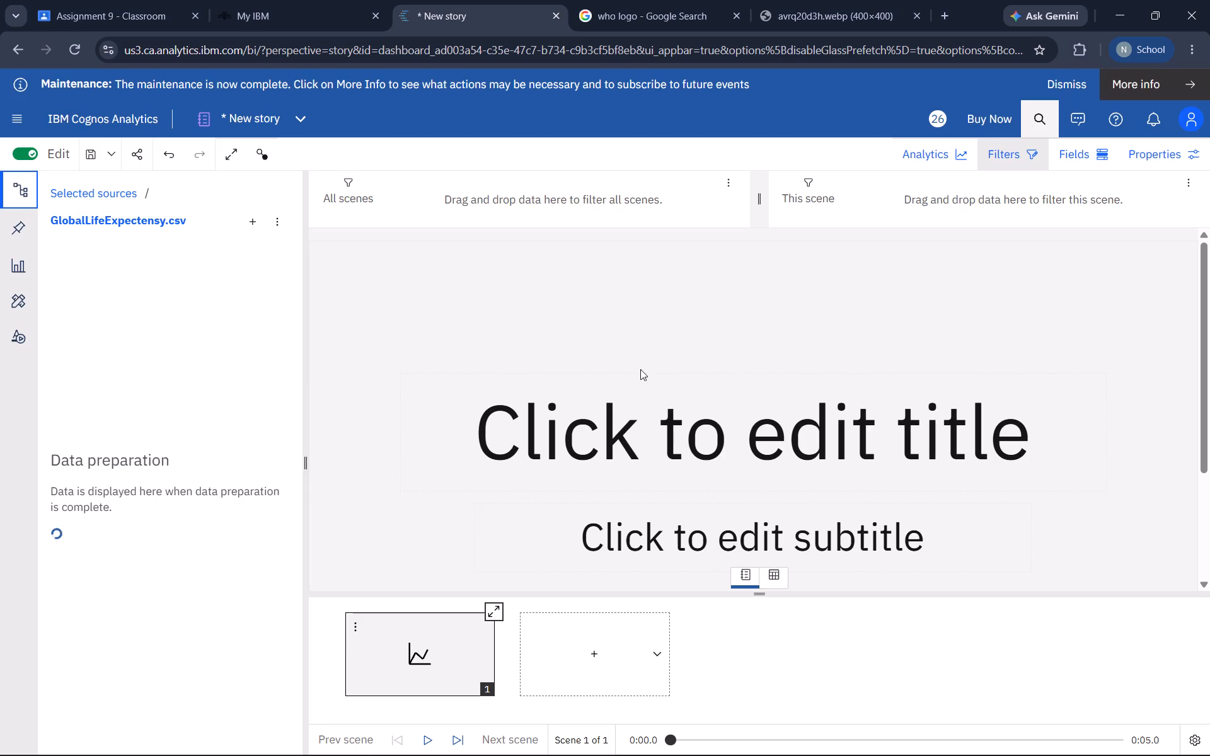
Add a second scene, build a map in its visualization area from country and lifeExp, and shrink the timeline pane for more canvas space.
click(602, 655)
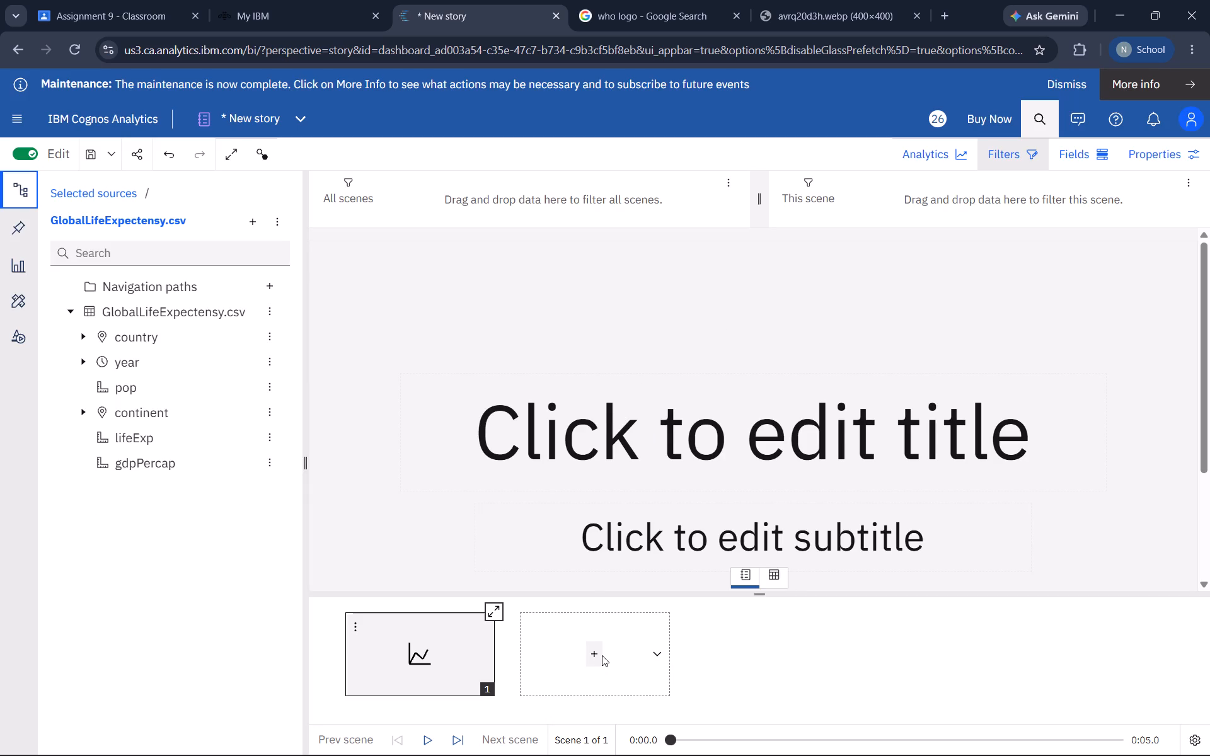
drag(154, 344, 677, 486)
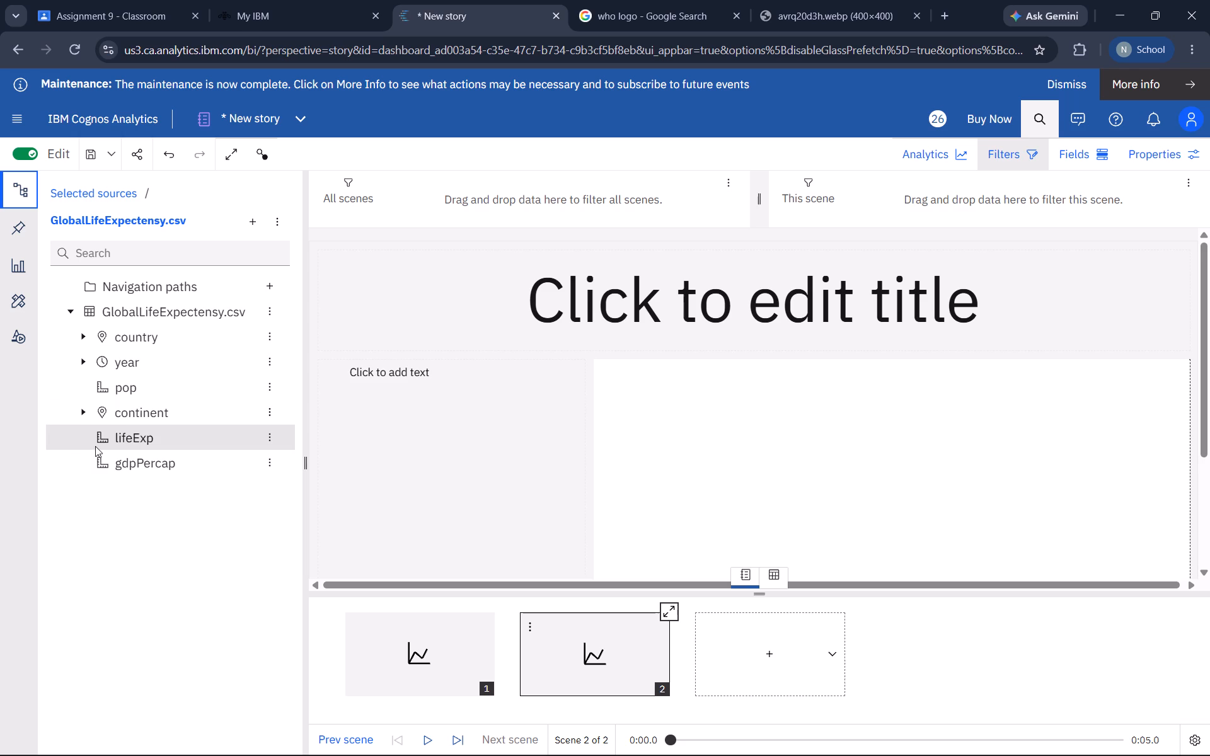
drag(99, 441, 802, 481)
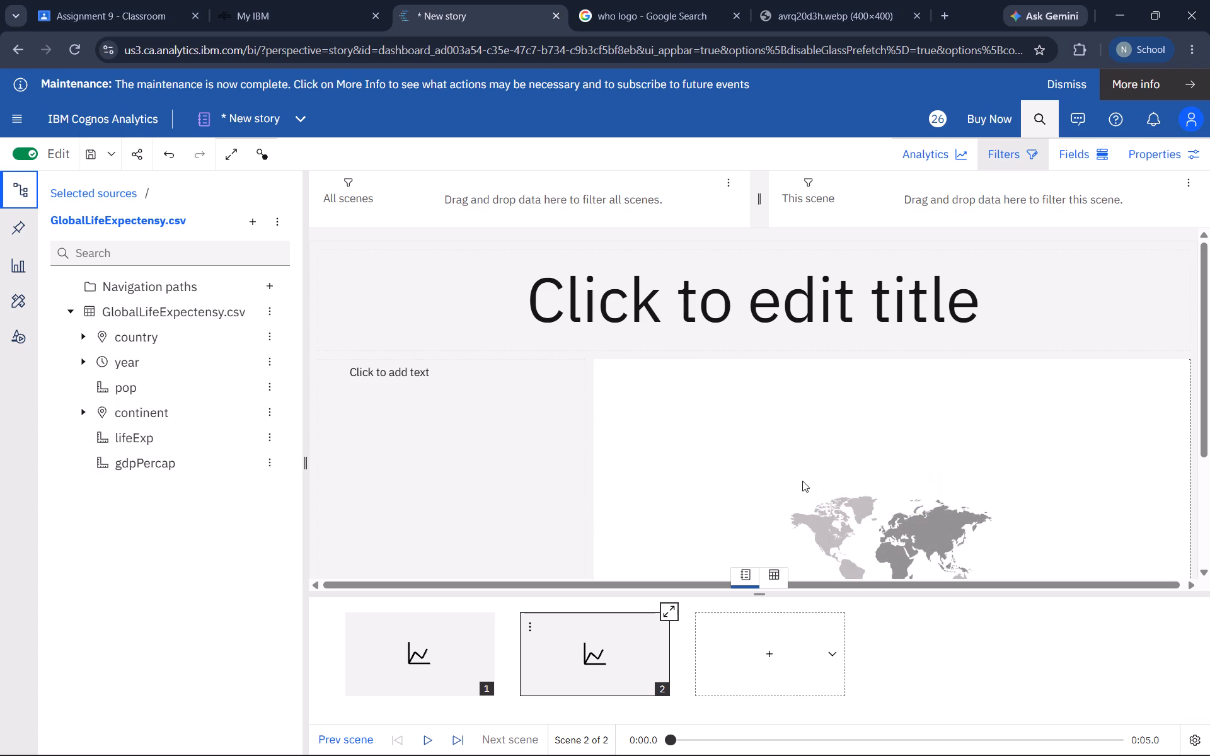
click(752, 593)
drag(752, 593, 744, 716)
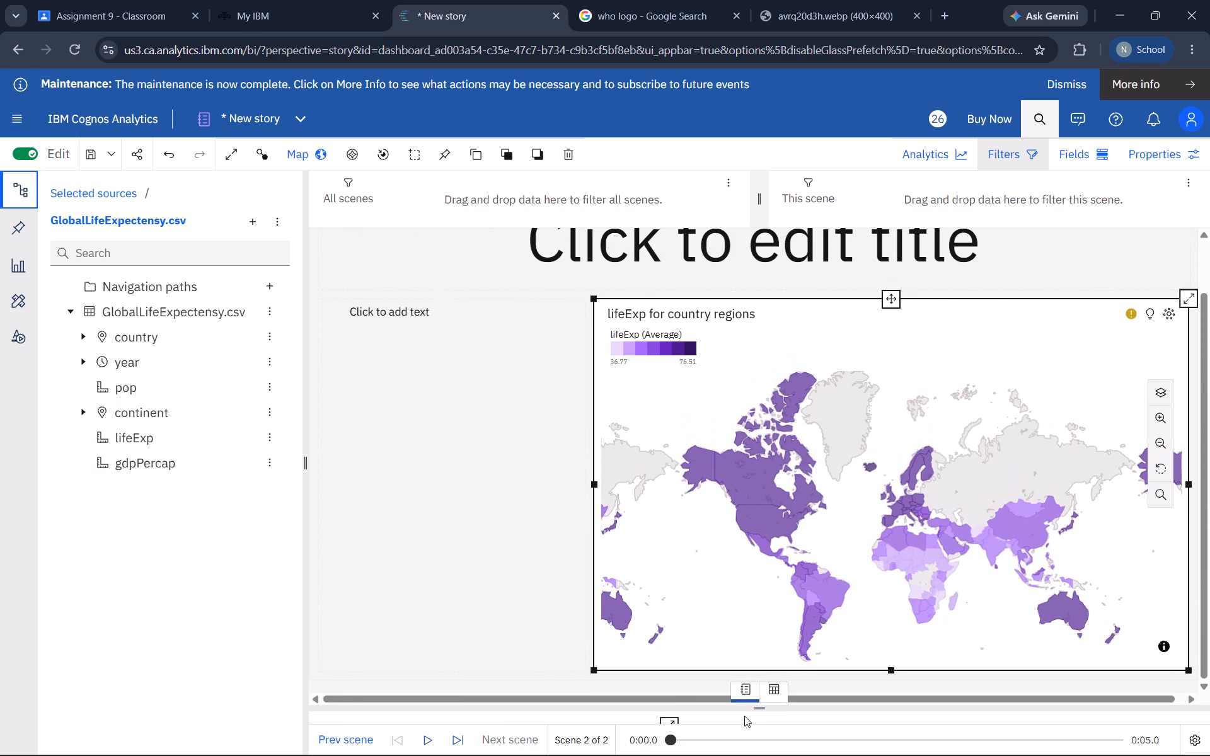
drag(744, 716, 745, 730)
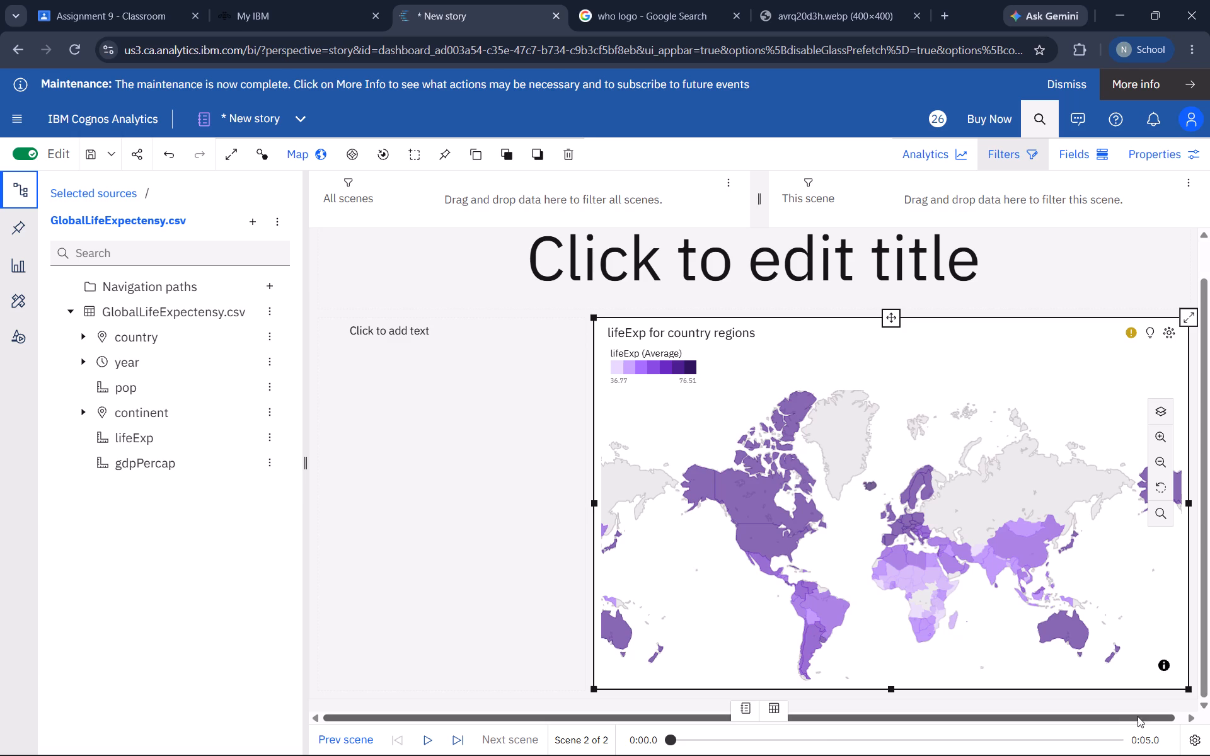
scroll(725, 523, down, 1)
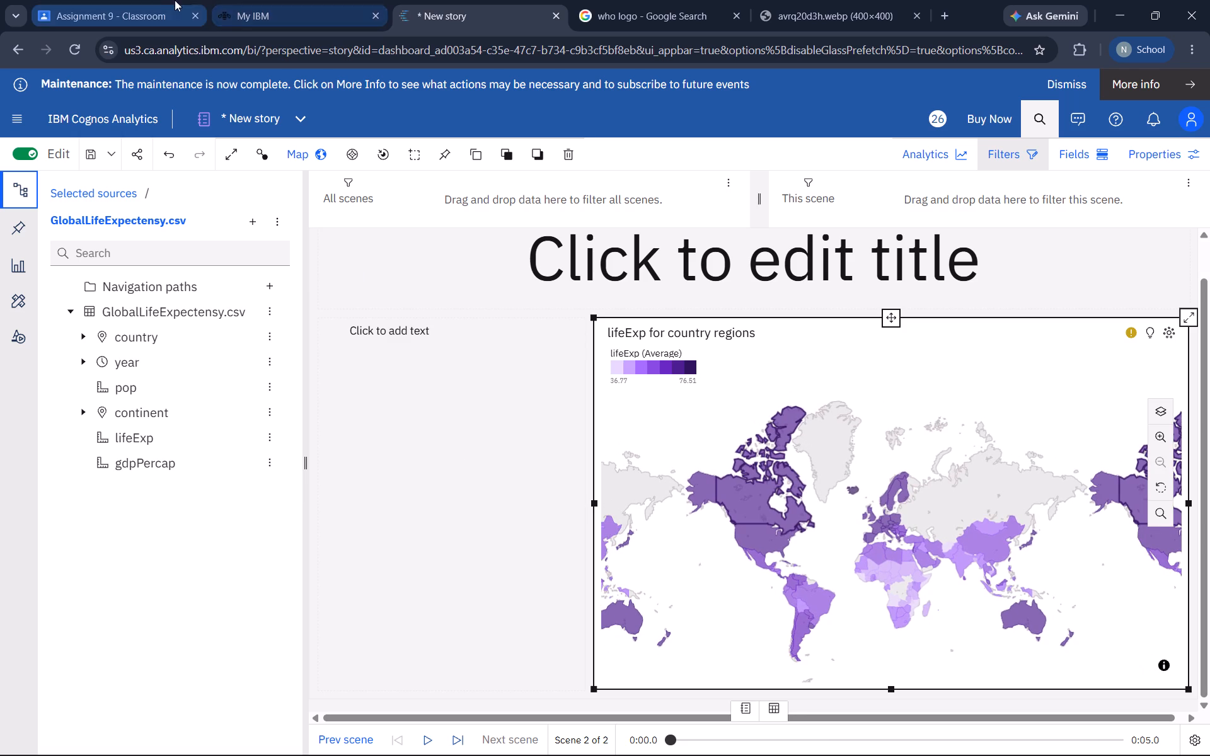
Close the opened CleanPNG WHO logo image and browse the "who logo" image results for another version.
click(825, 0)
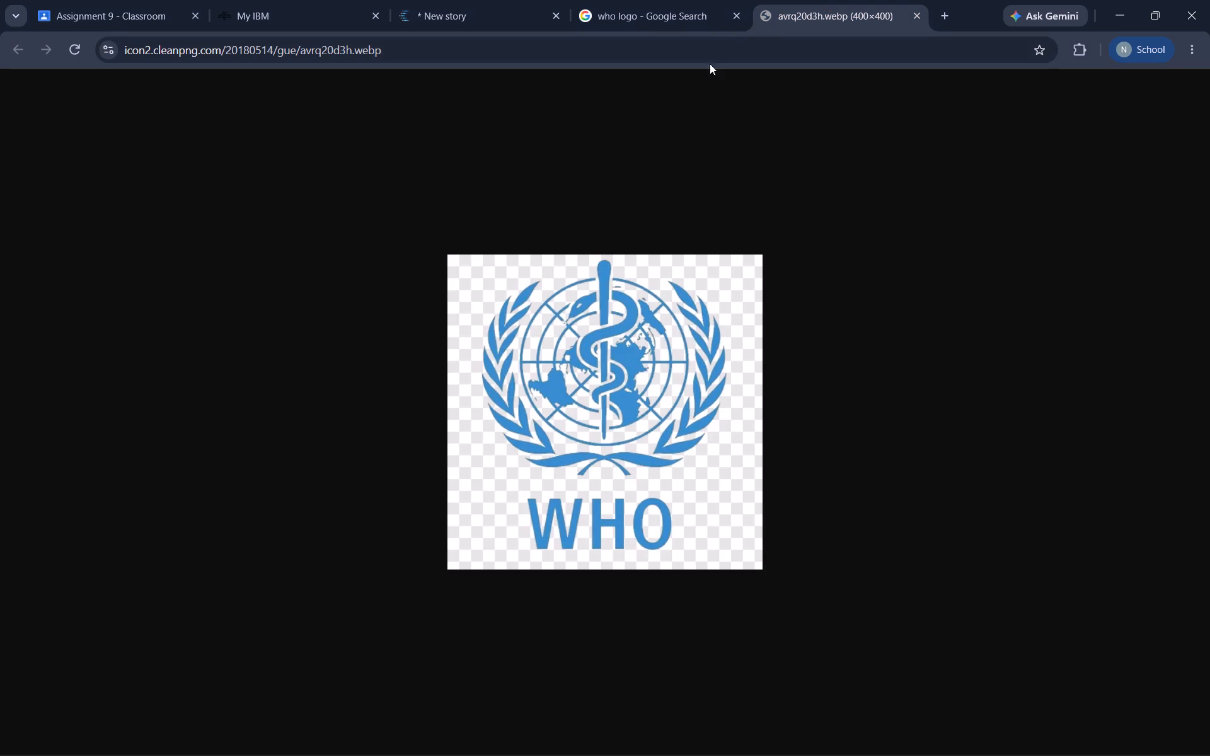
click(916, 15)
scroll(587, 301, up, 5)
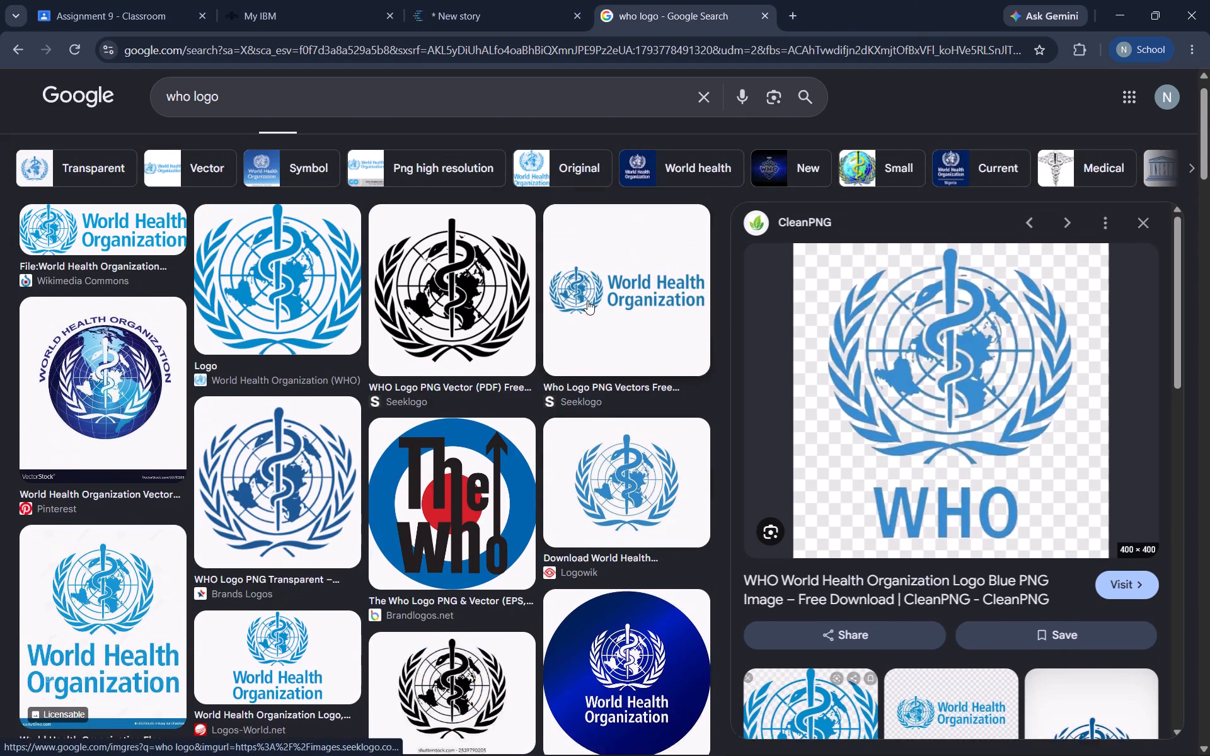
scroll(587, 301, up, 3)
scroll(587, 301, down, 9)
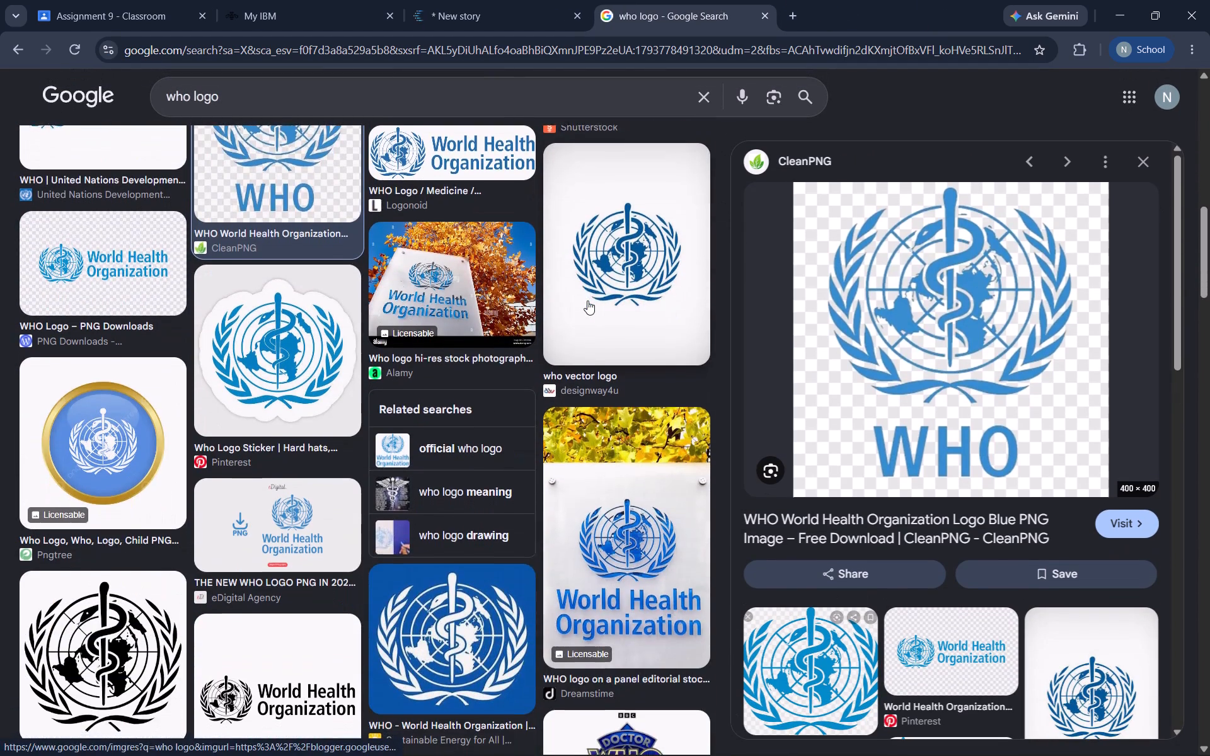
scroll(587, 301, down, 5)
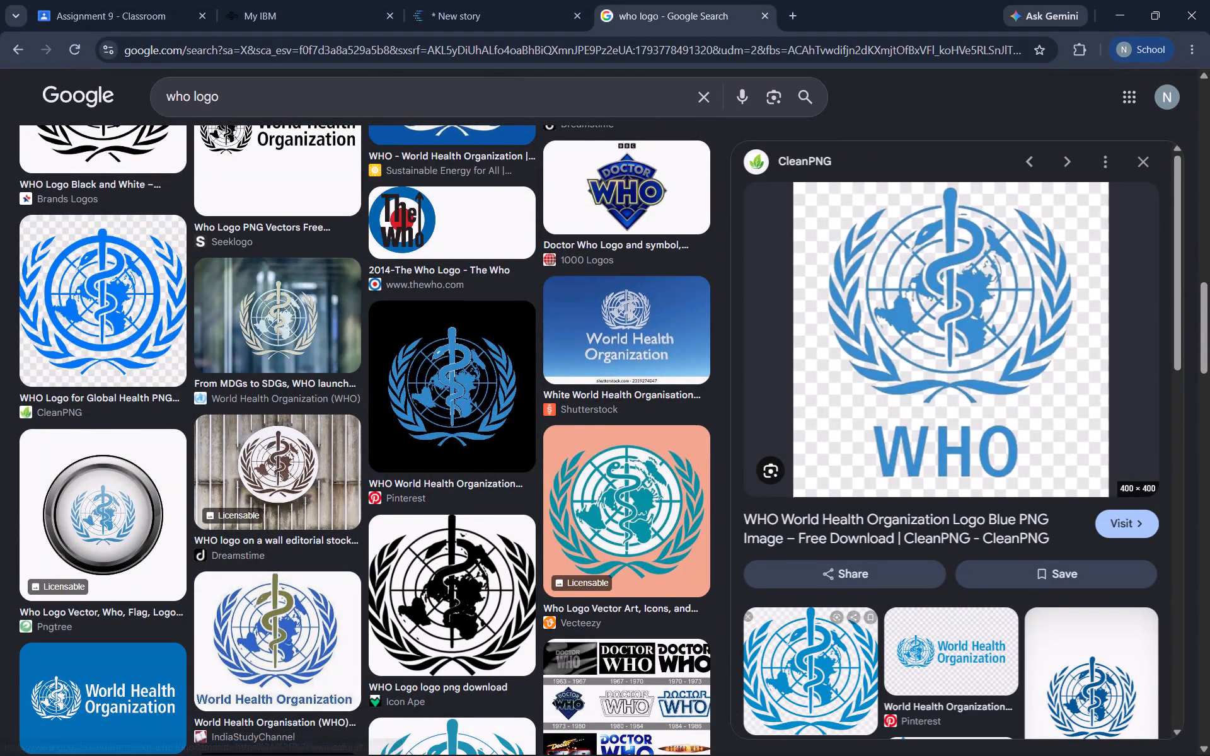
Replace the image search query with "world health organization" and run it.
click(379, 96)
key(BackSpace)
key(BackSpace)
key(BackSpace)
key(BackSpace)
key(BackSpace)
key(BackSpace)
key(BackSpace)
key(BackSpace)
key(BackSpace)
key(BackSpace)
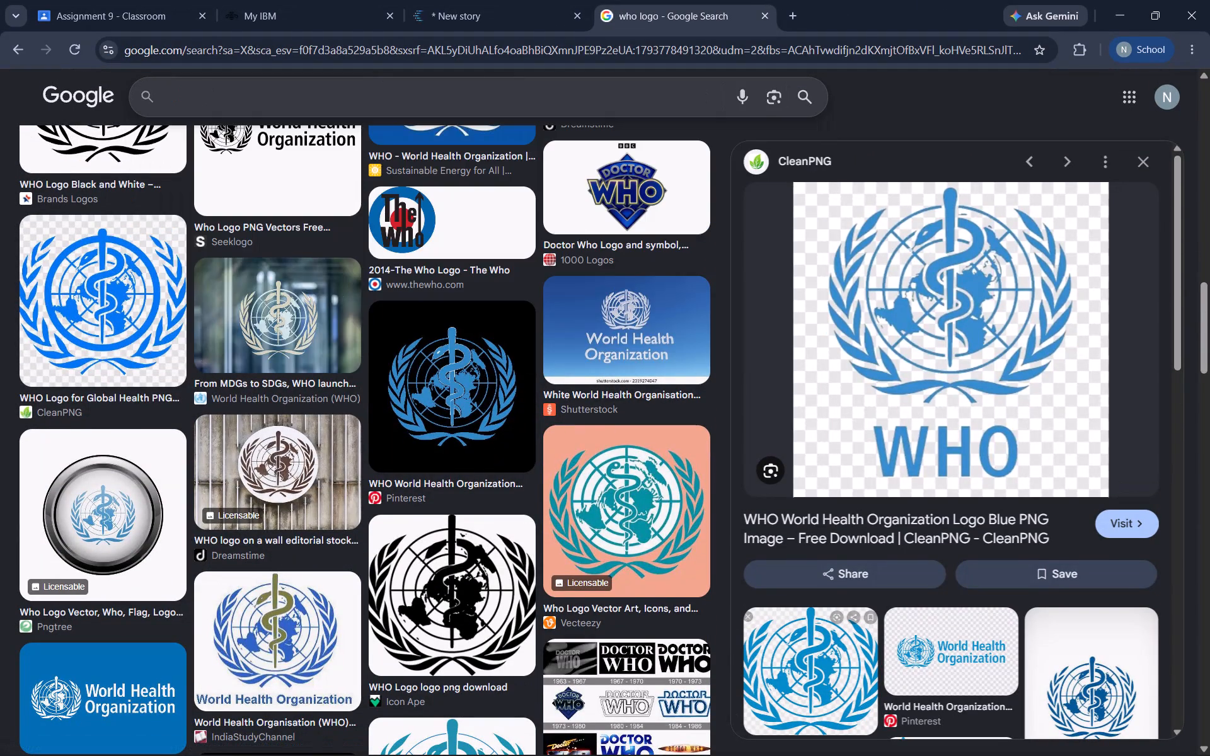
text(World health or)
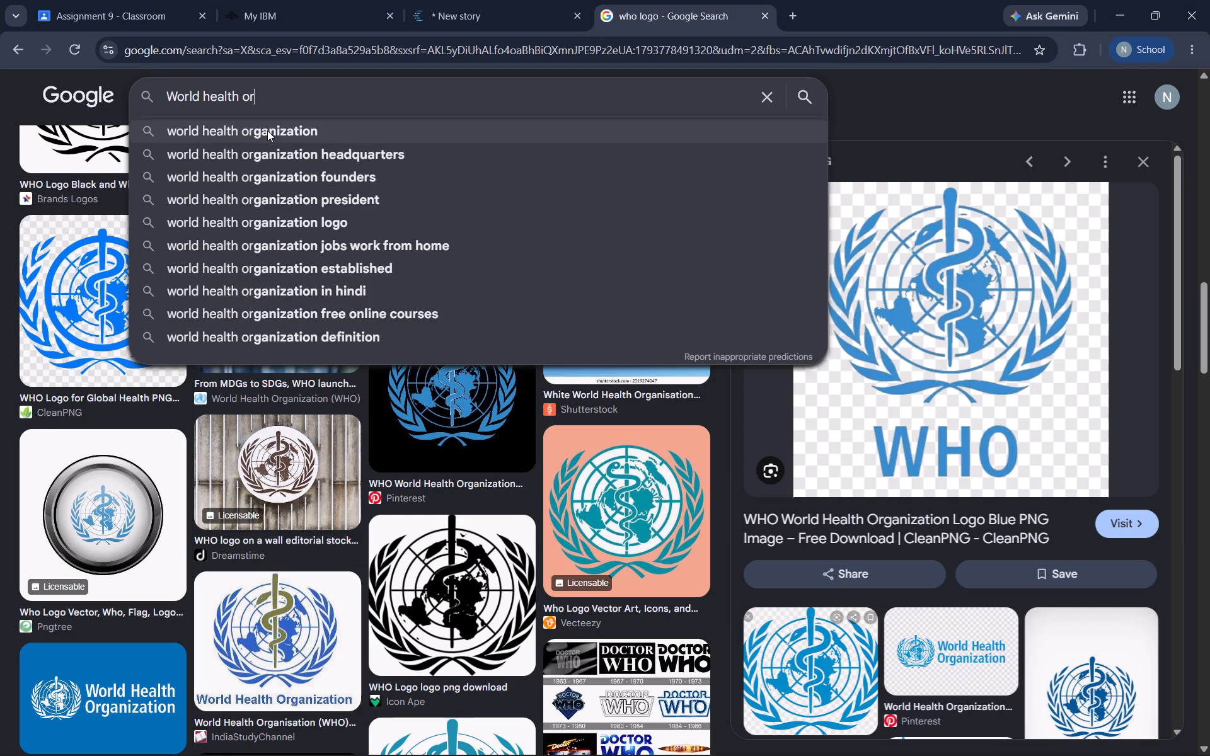
click(267, 130)
scroll(415, 432, right, 1)
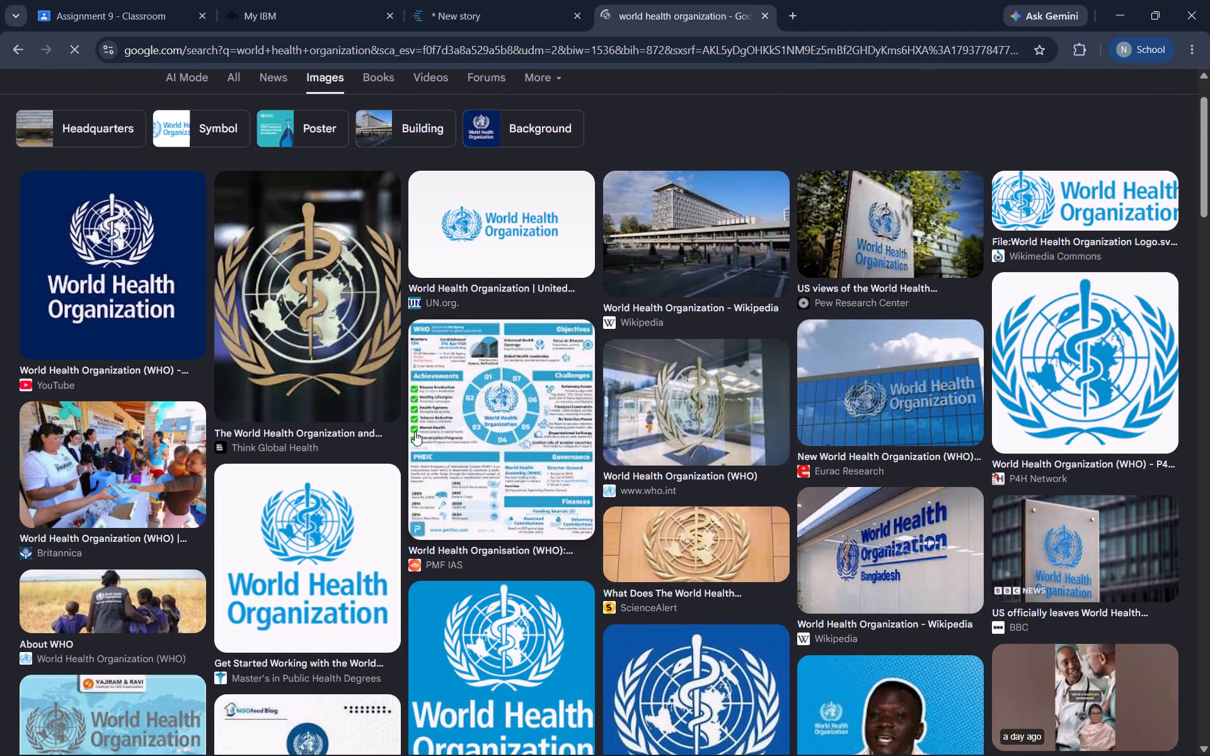
scroll(415, 432, right, 1)
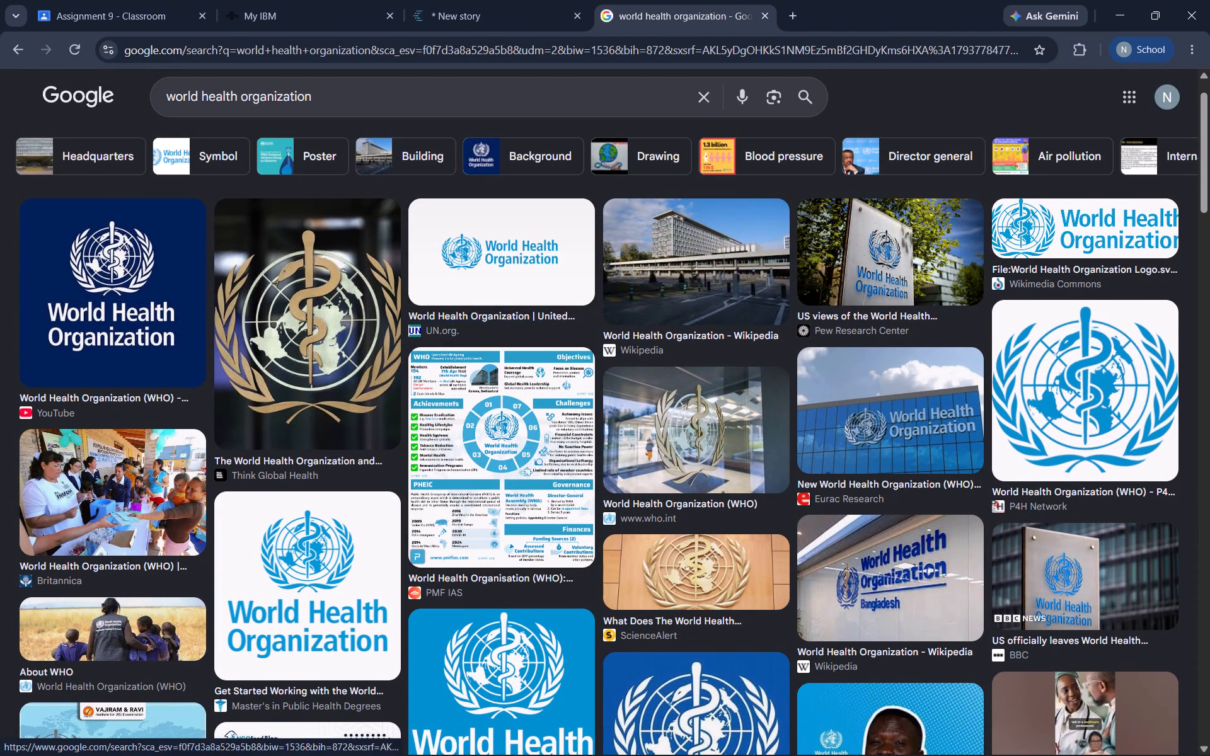
Refine the image search to "world health organization logo".
click(439, 104)
key(space)
text(logo)
key(Return)
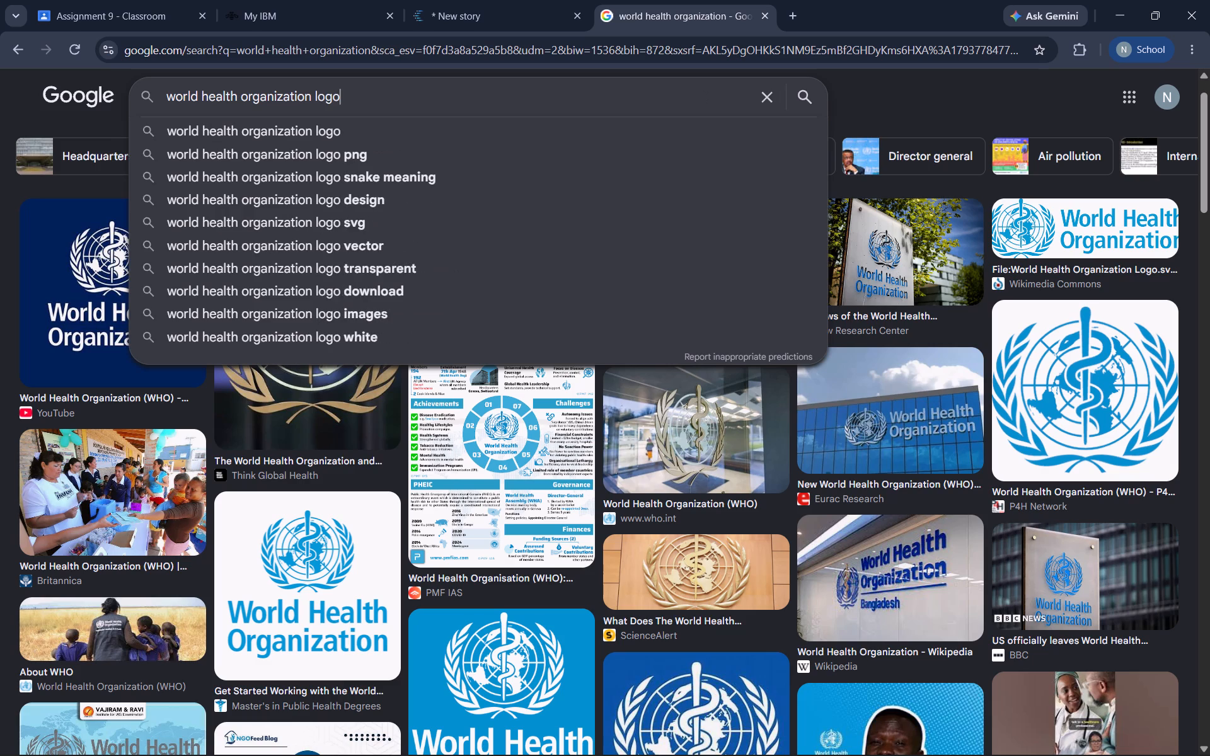
Open the blue emblem image from the World Health Organization (WHO) result in a separate browser tab and copy its image address.
scroll(347, 475, down, 3)
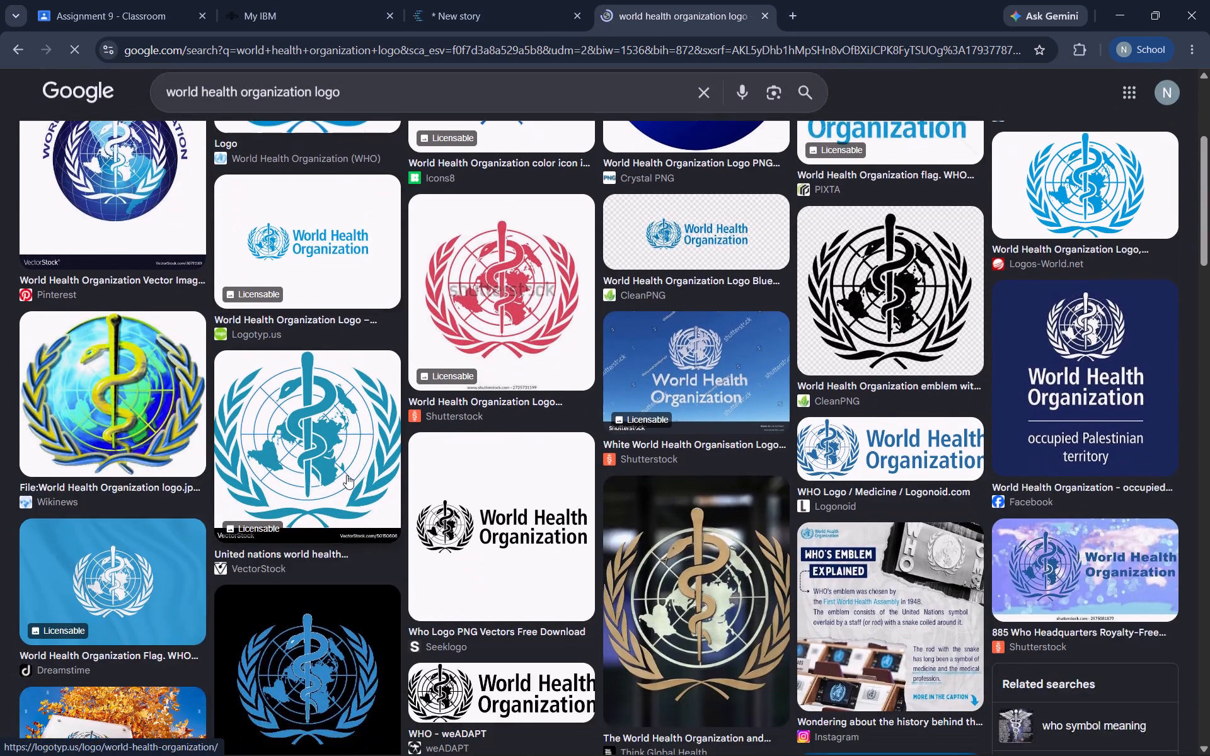
scroll(347, 475, down, 3)
scroll(347, 475, up, 1)
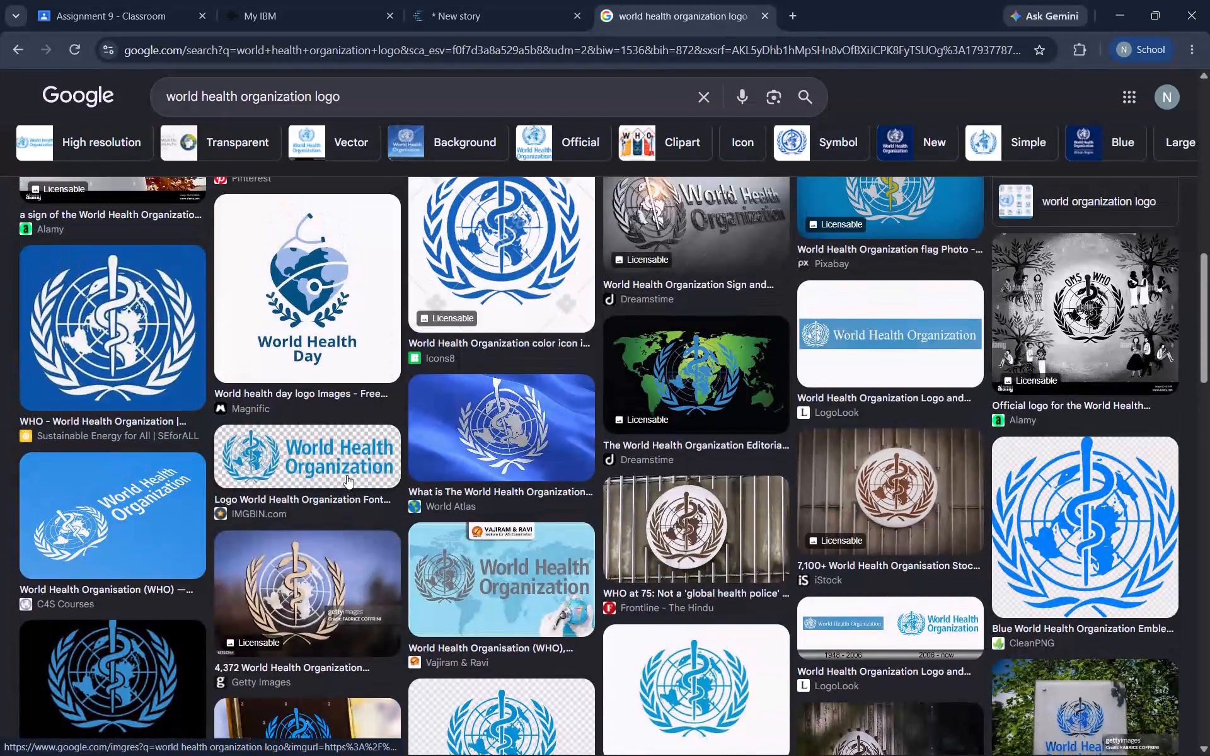
scroll(347, 475, up, 3)
click(341, 322)
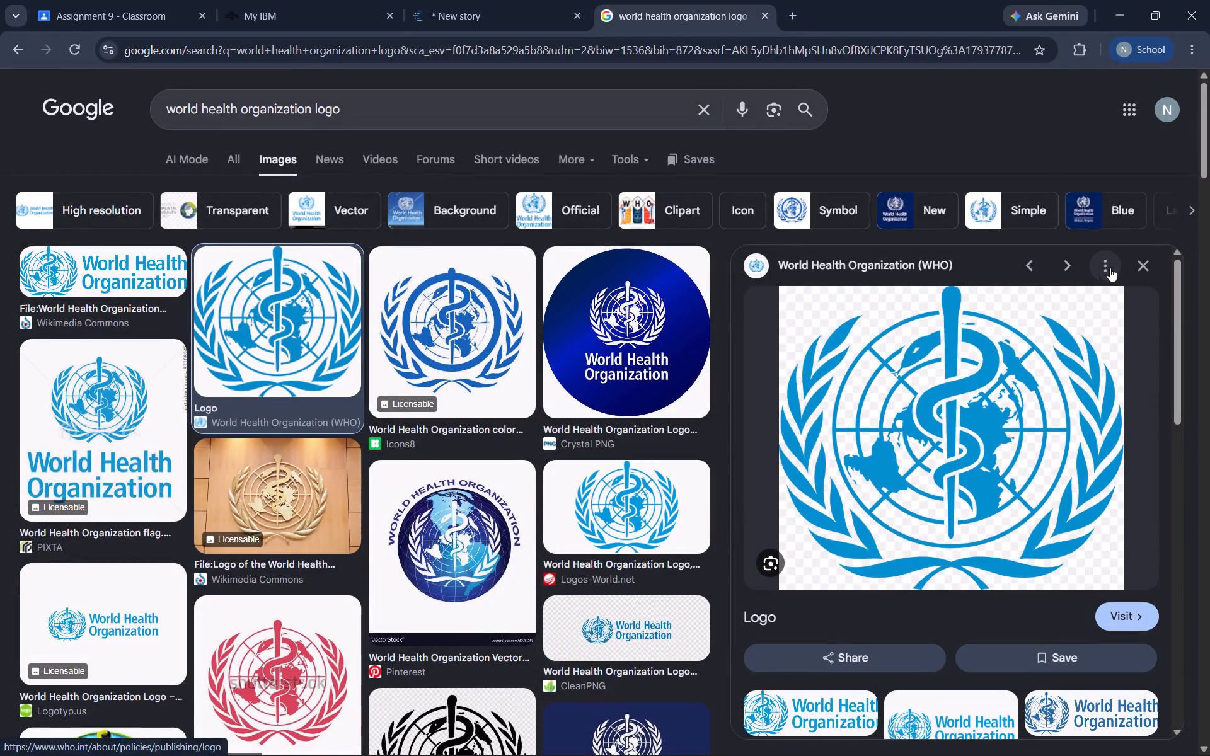
click(1102, 266)
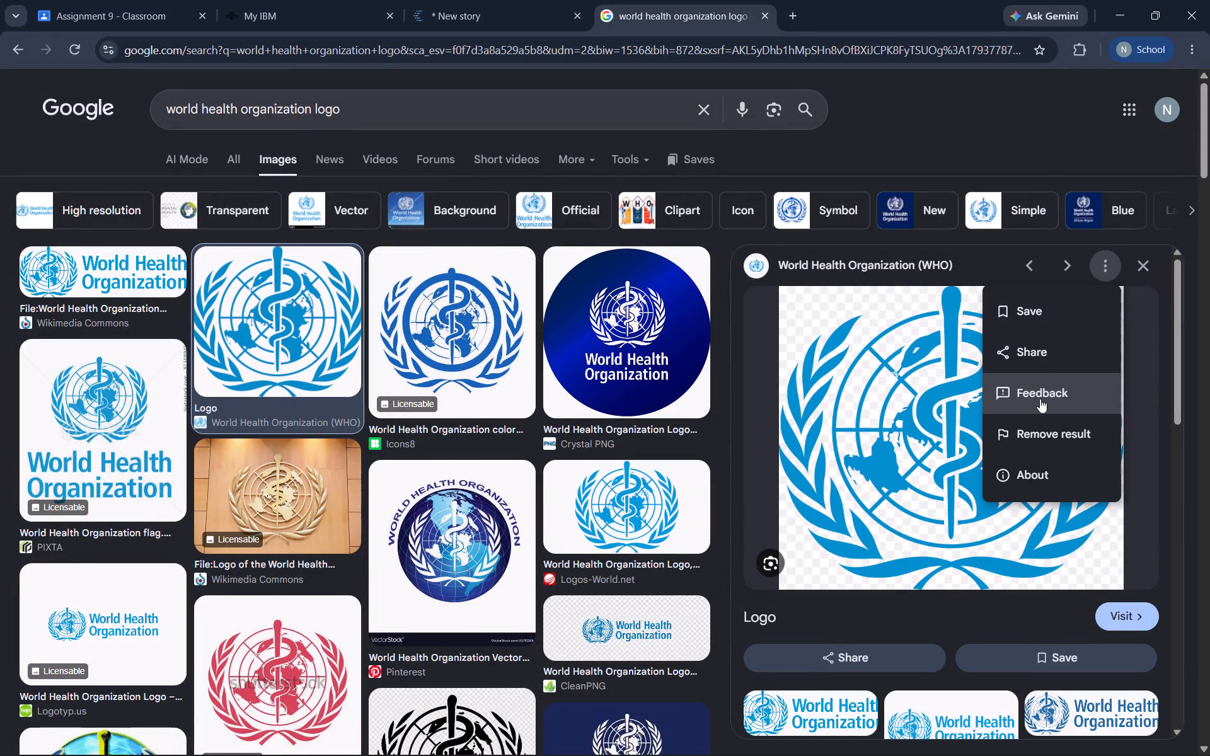
click(870, 438)
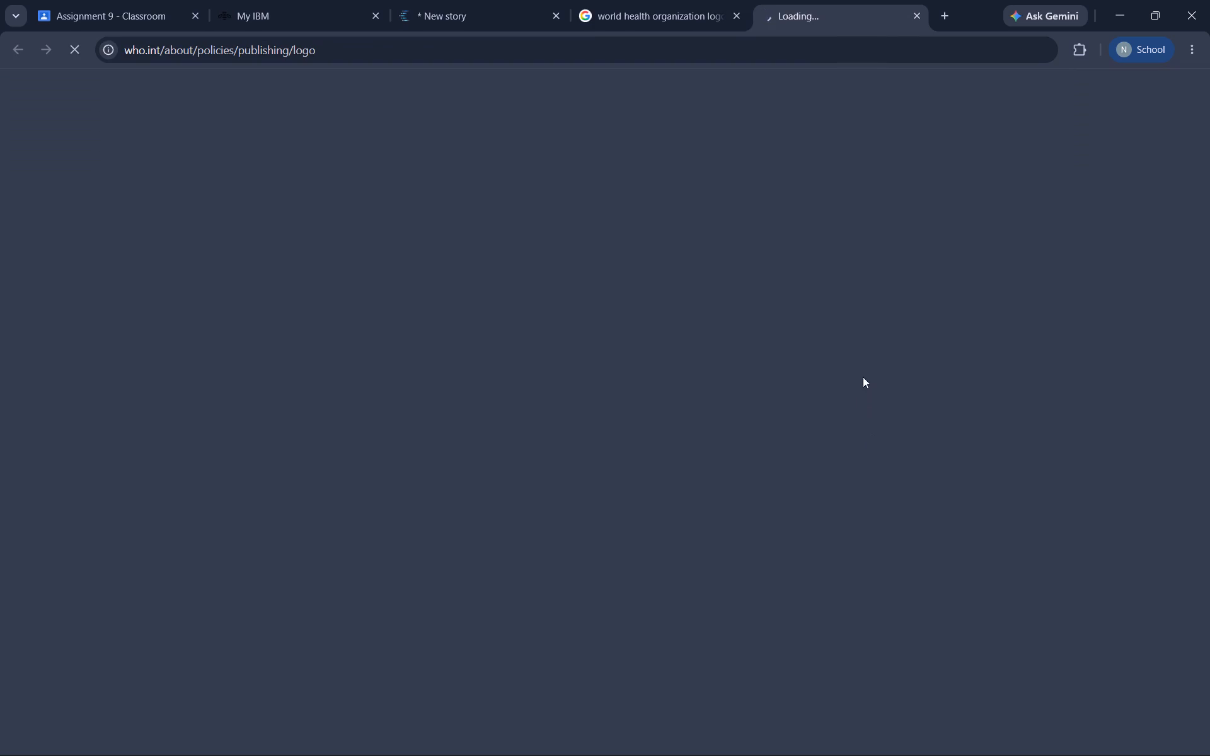
click(912, 20)
right_click(965, 445)
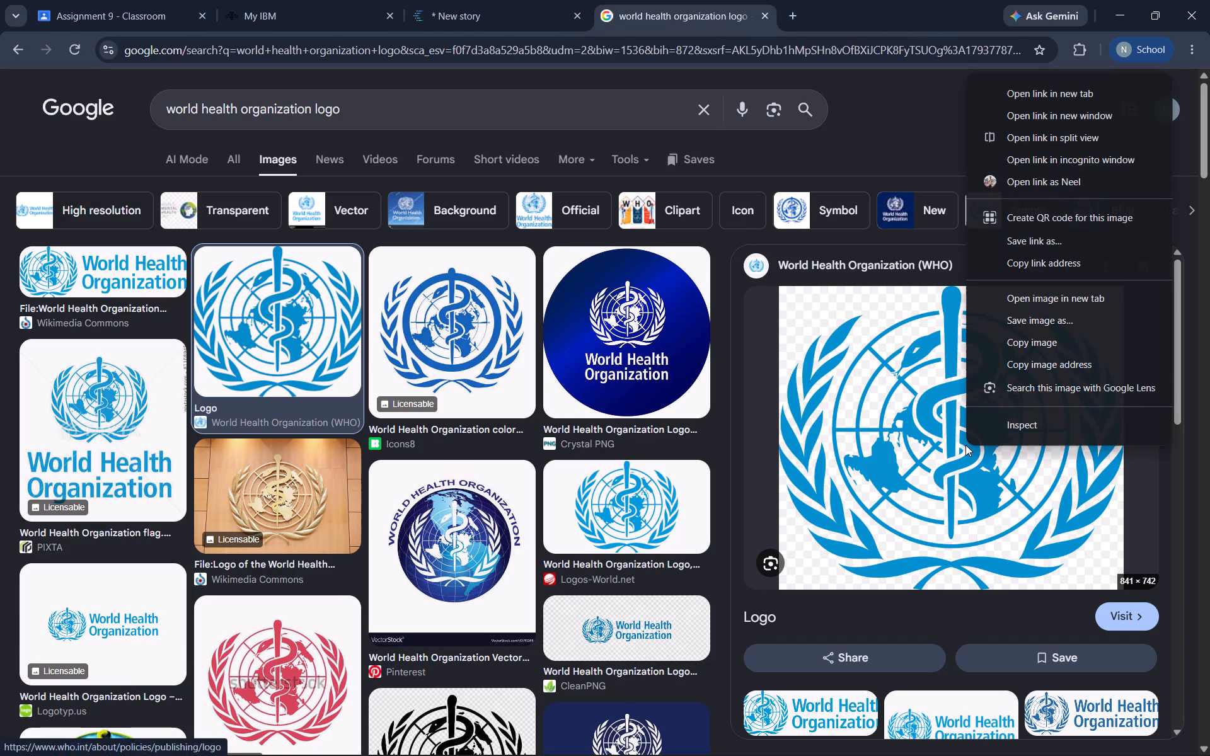
click(1039, 296)
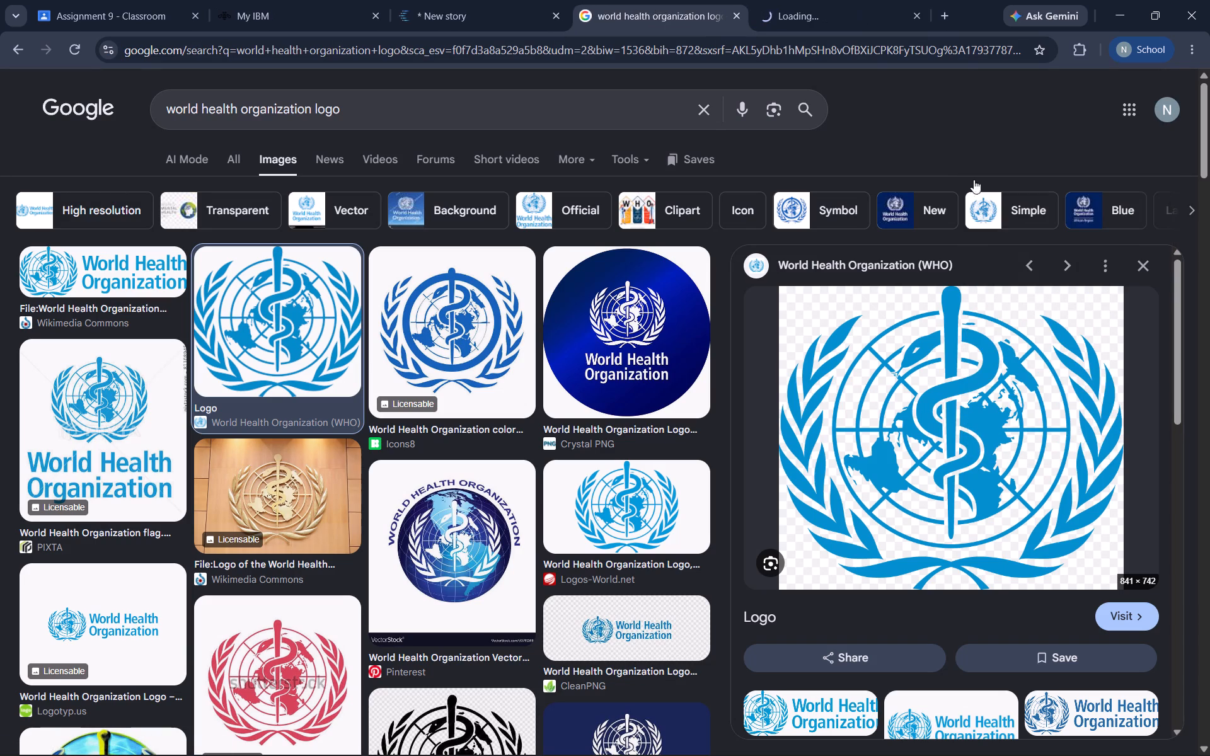
click(828, 1)
right_click(632, 358)
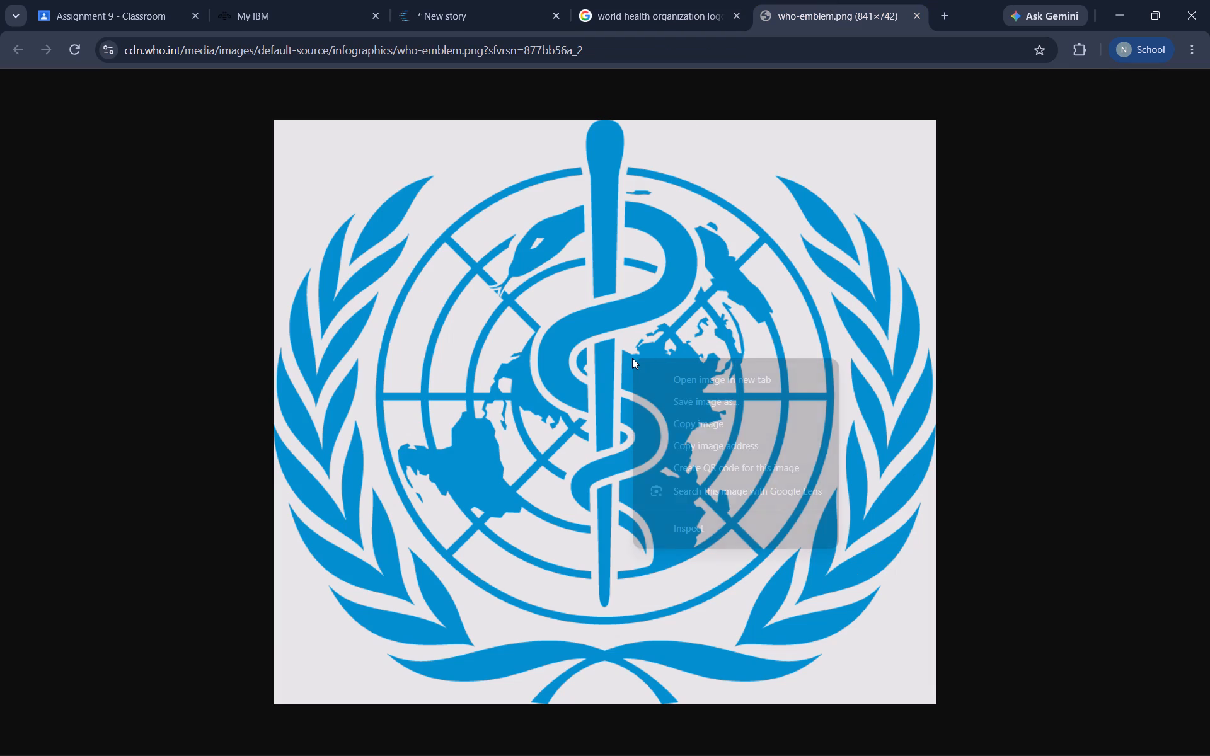
click(710, 441)
Return to the New story in Cognos Analytics and add an image widget to scene 2.
click(423, 0)
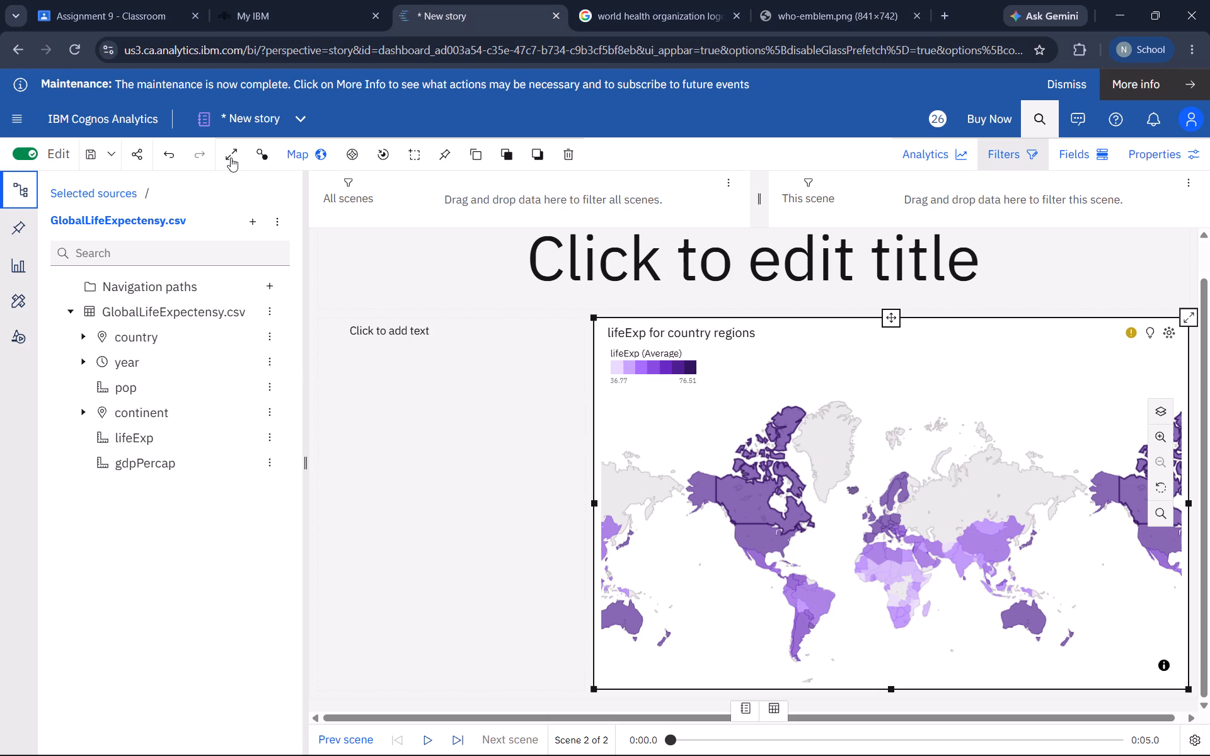
click(0, 340)
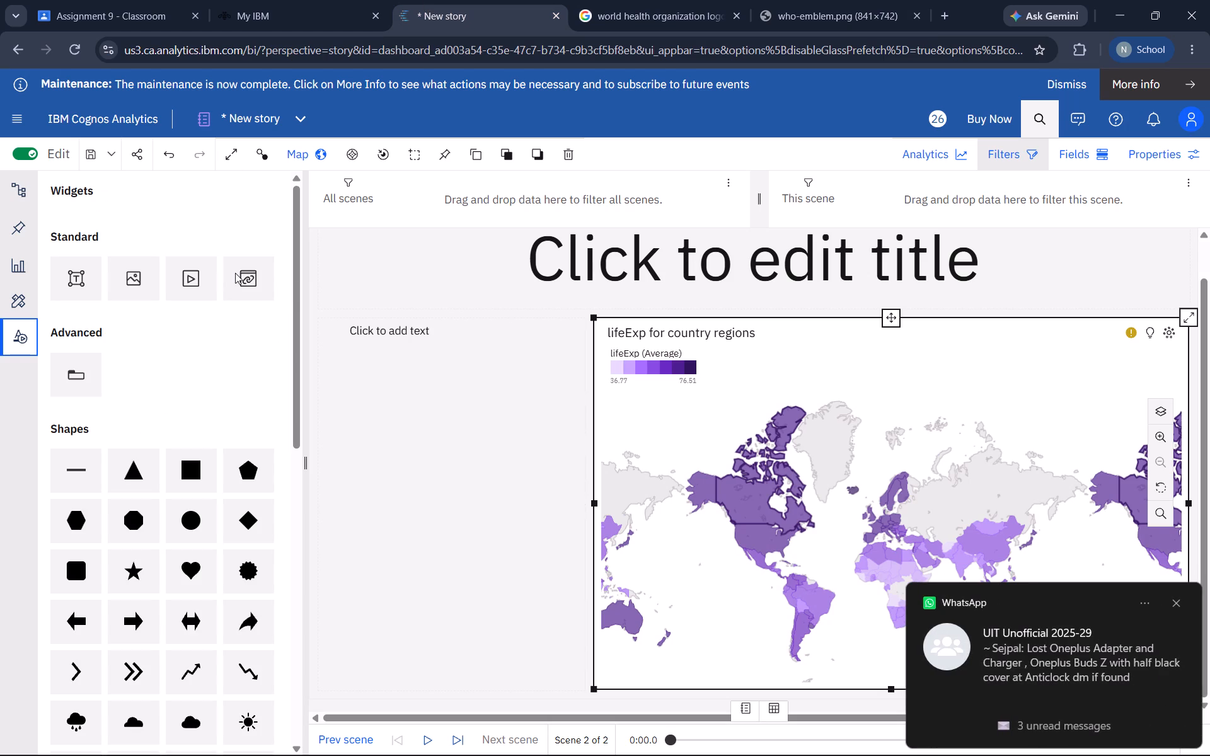
click(136, 275)
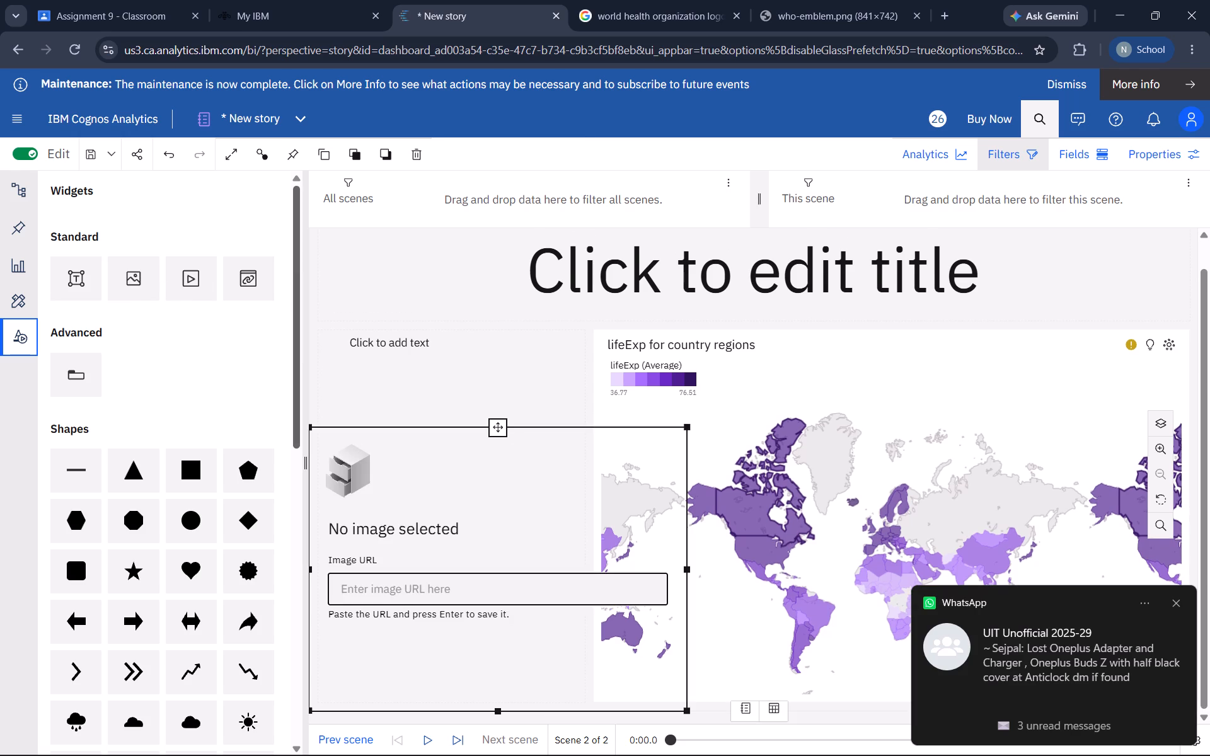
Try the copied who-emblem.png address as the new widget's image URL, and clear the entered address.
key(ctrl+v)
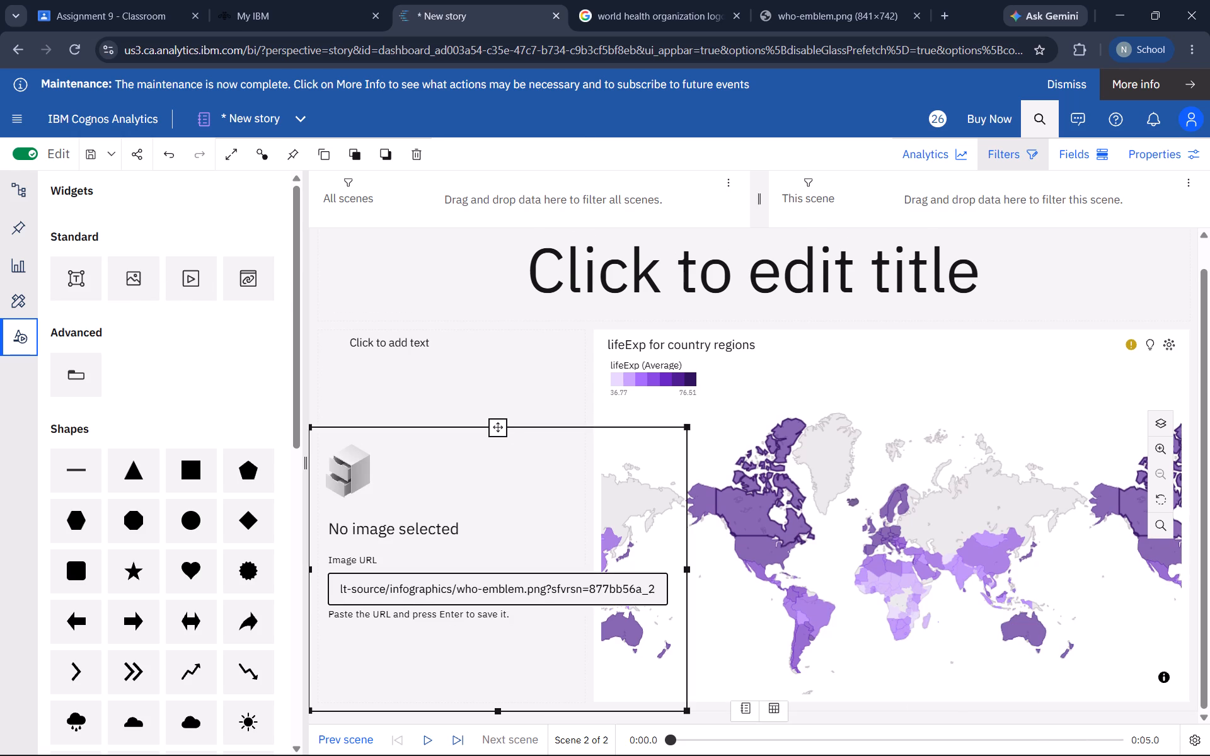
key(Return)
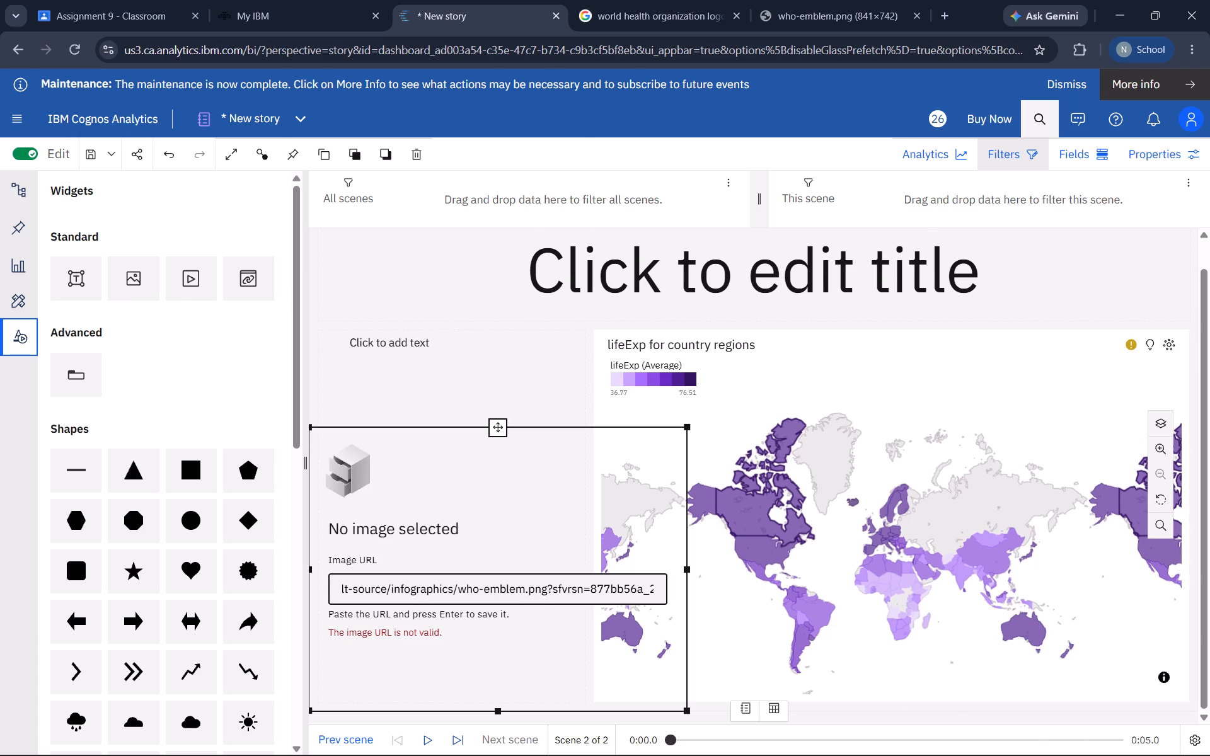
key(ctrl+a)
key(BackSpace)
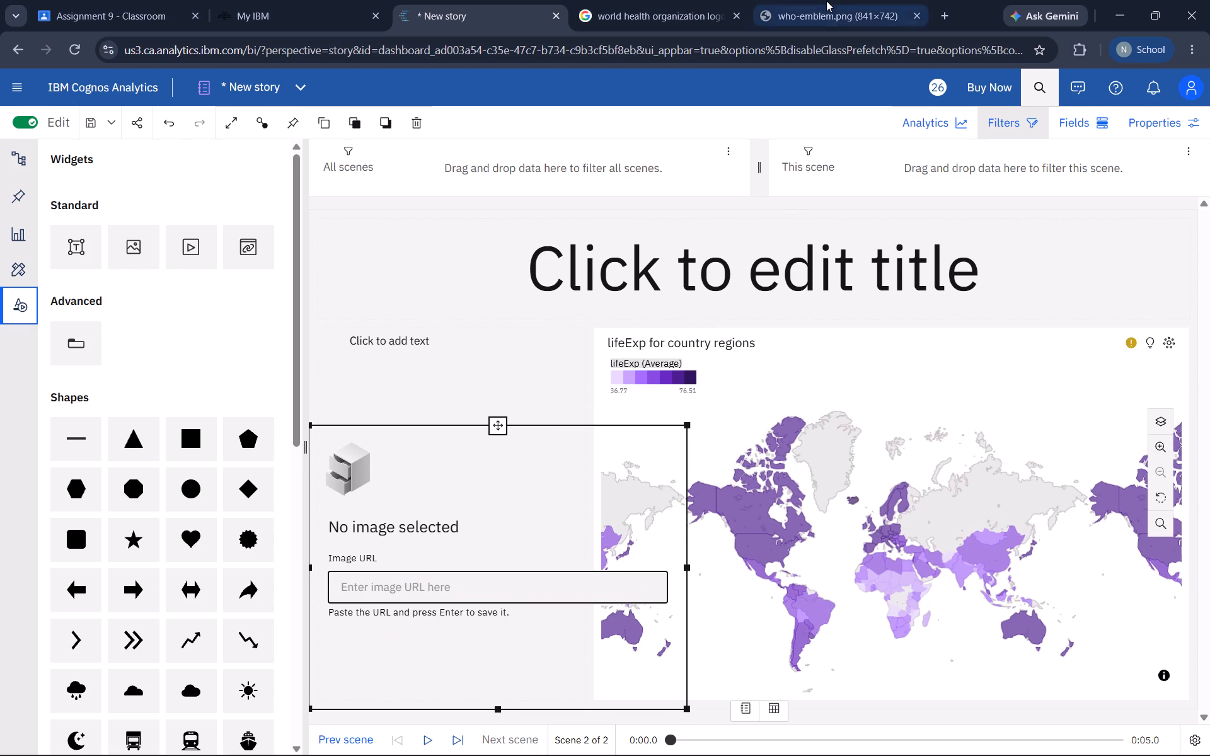
Close the opened who-emblem.png image and browse the "world health organization logo" image results for another version.
click(826, 1)
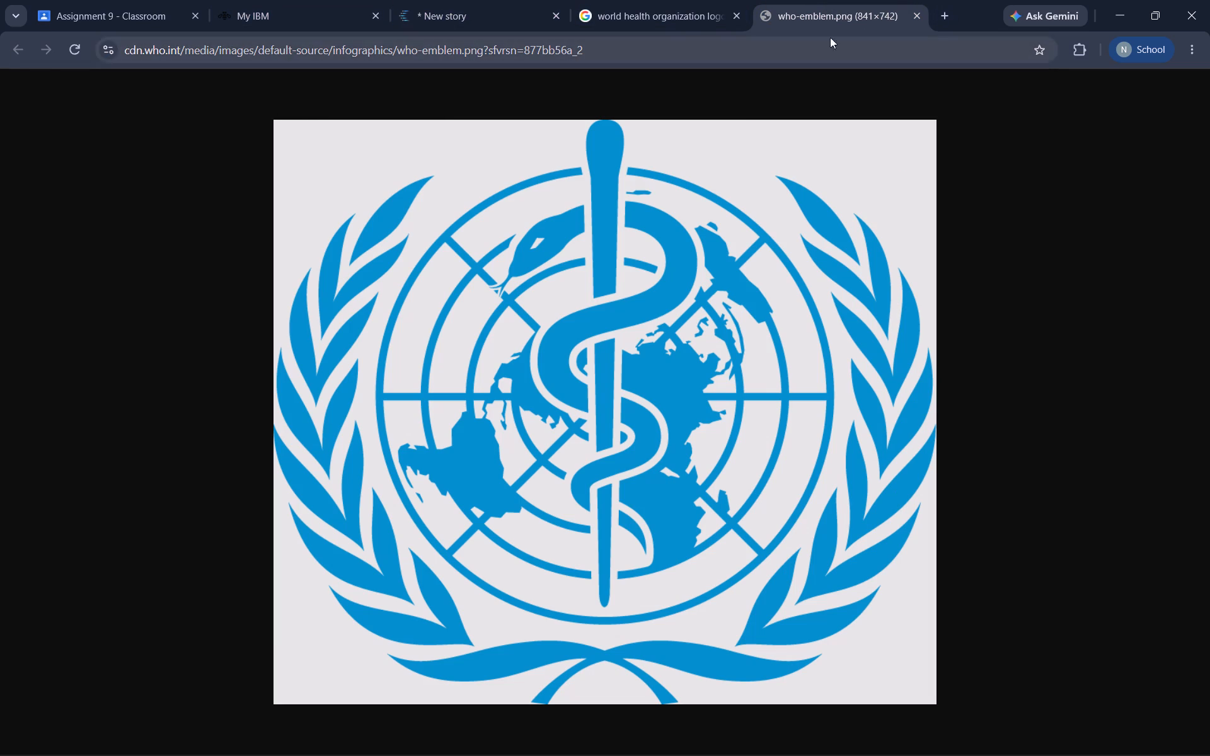
click(916, 14)
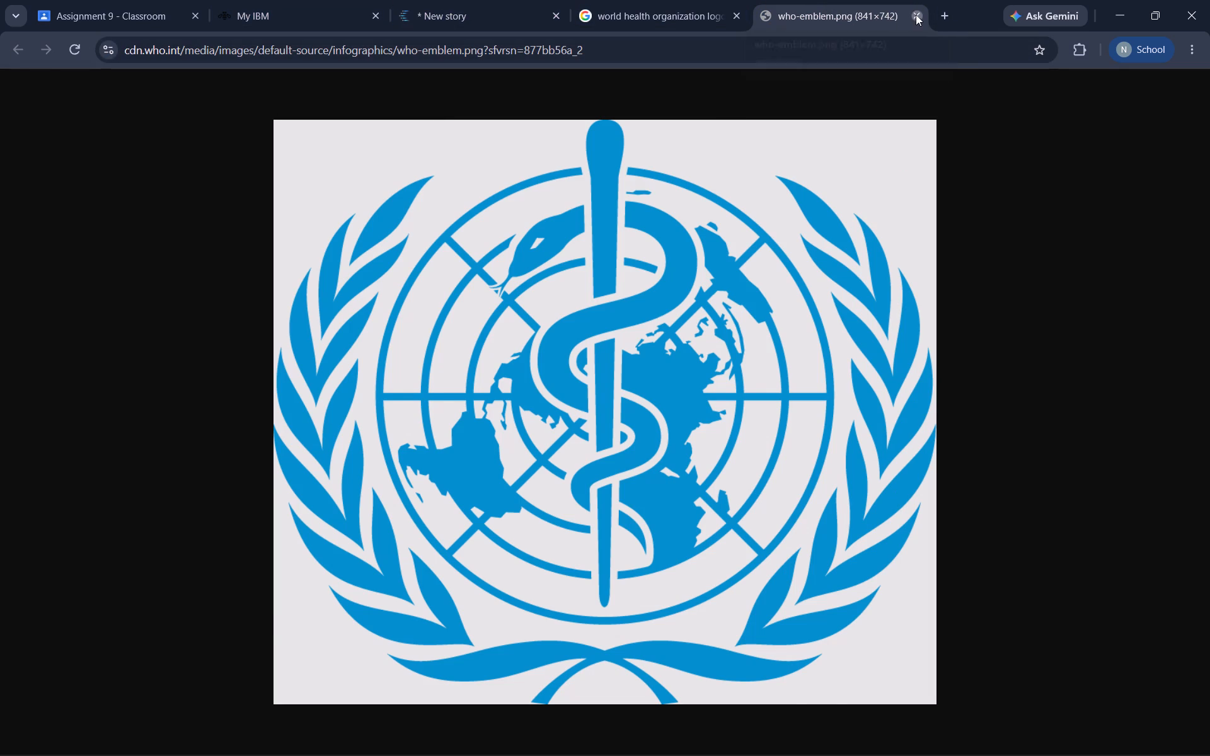
scroll(958, 493, down, 1)
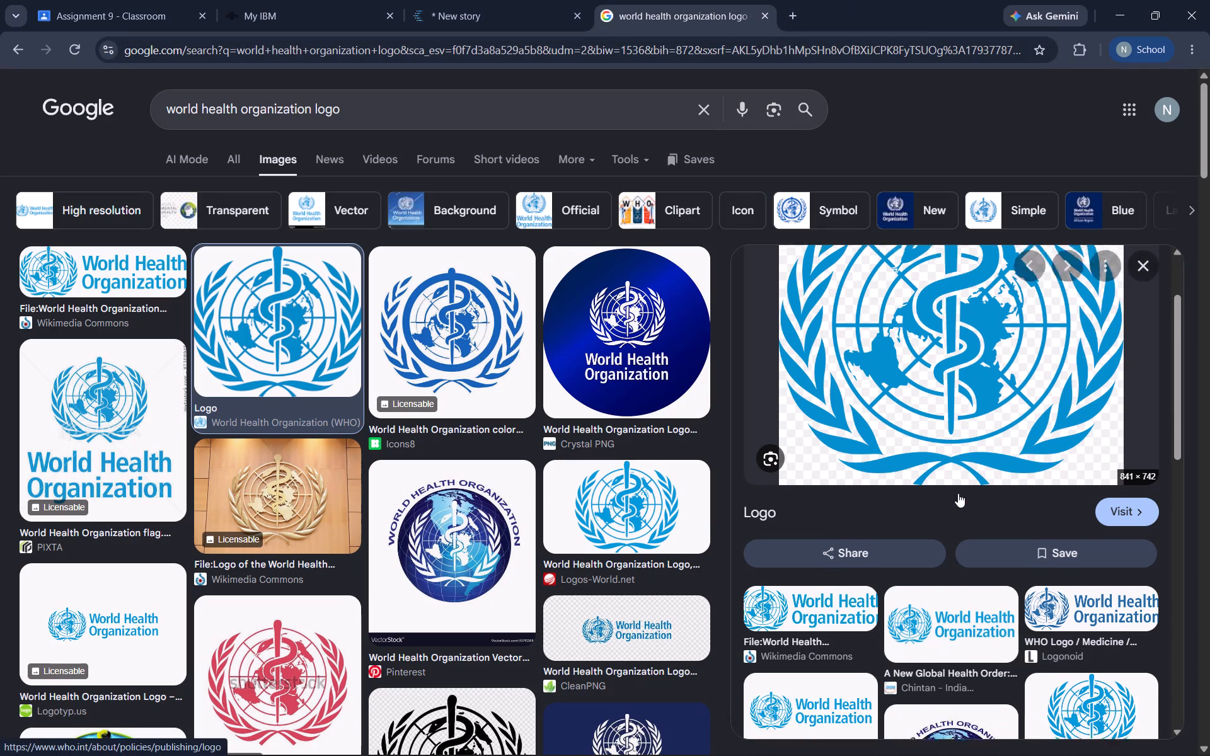
scroll(958, 493, down, 1)
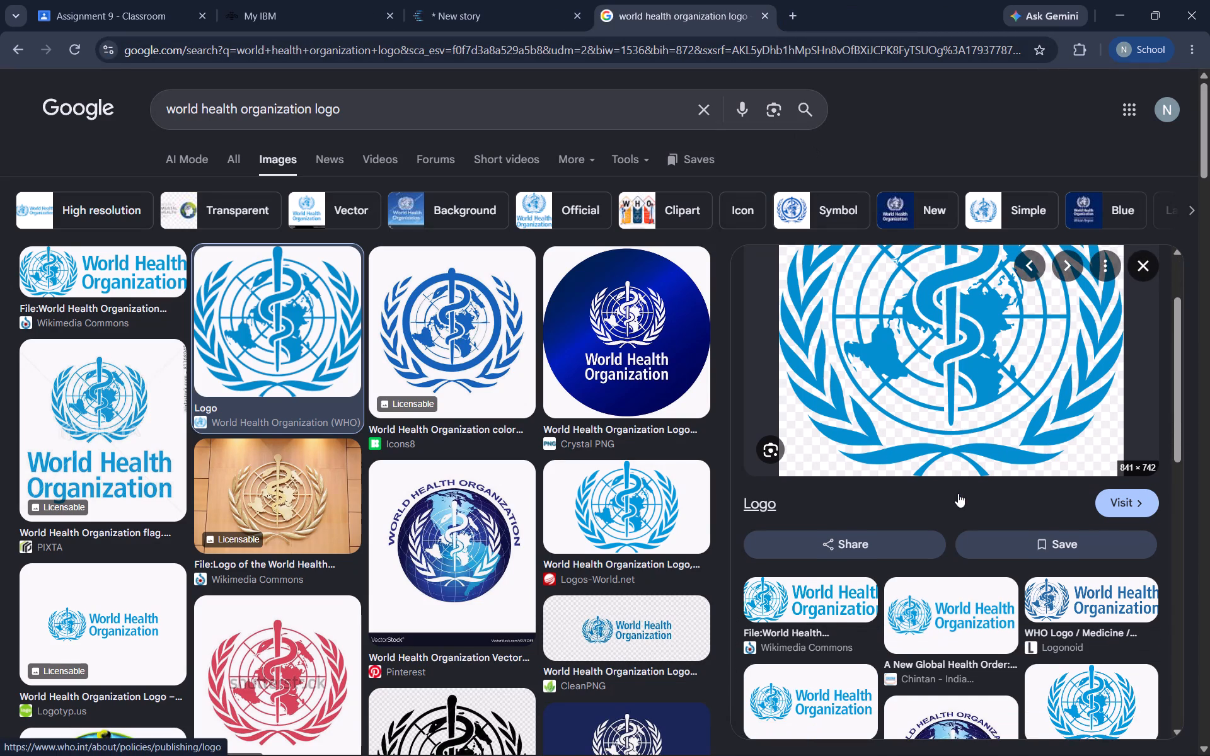
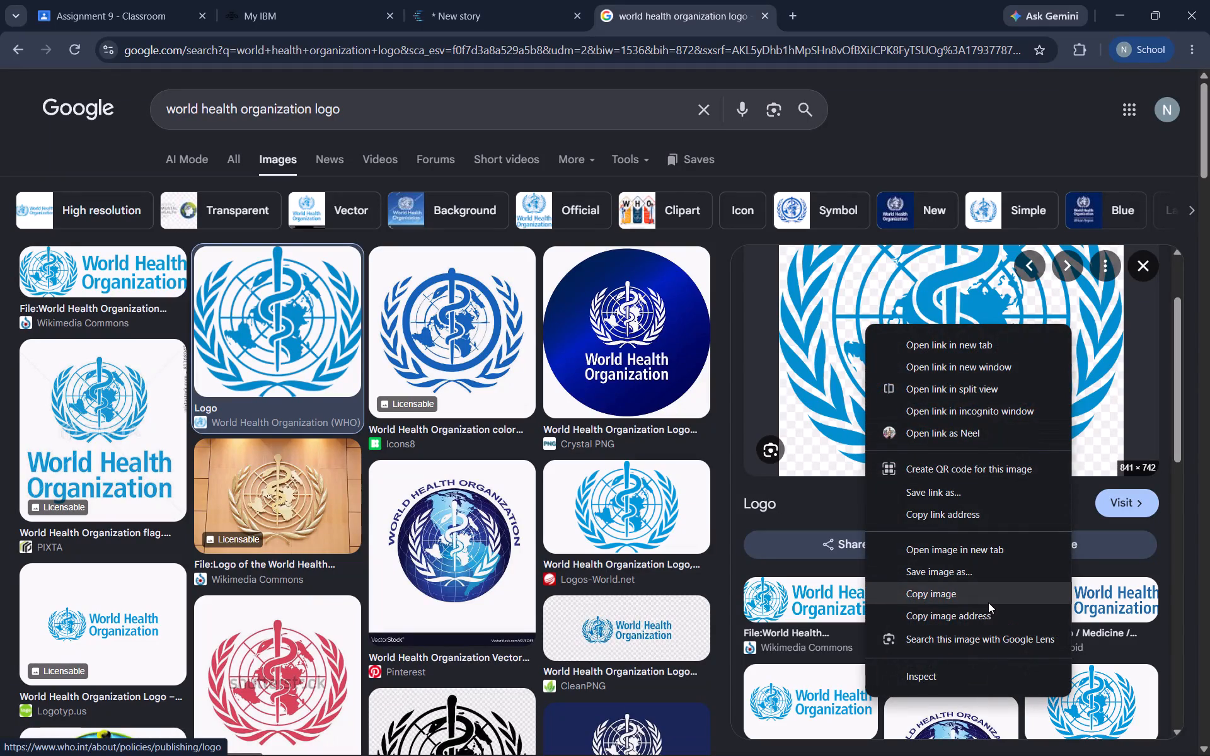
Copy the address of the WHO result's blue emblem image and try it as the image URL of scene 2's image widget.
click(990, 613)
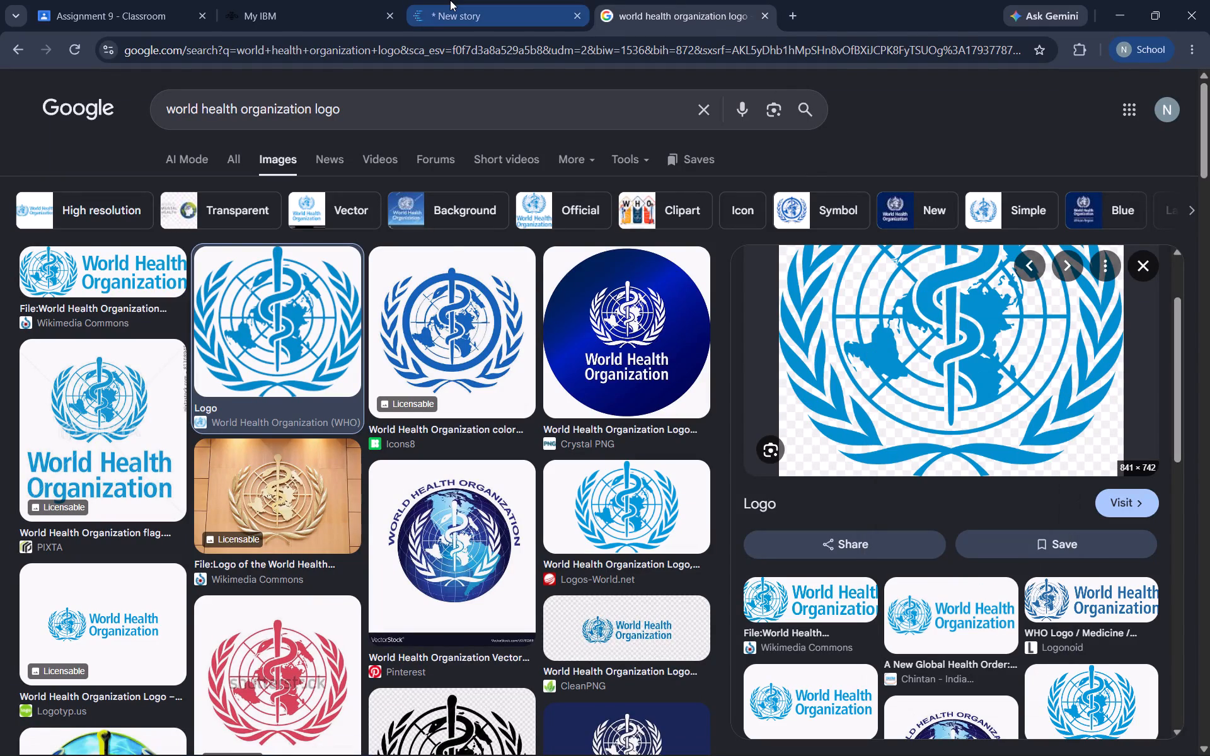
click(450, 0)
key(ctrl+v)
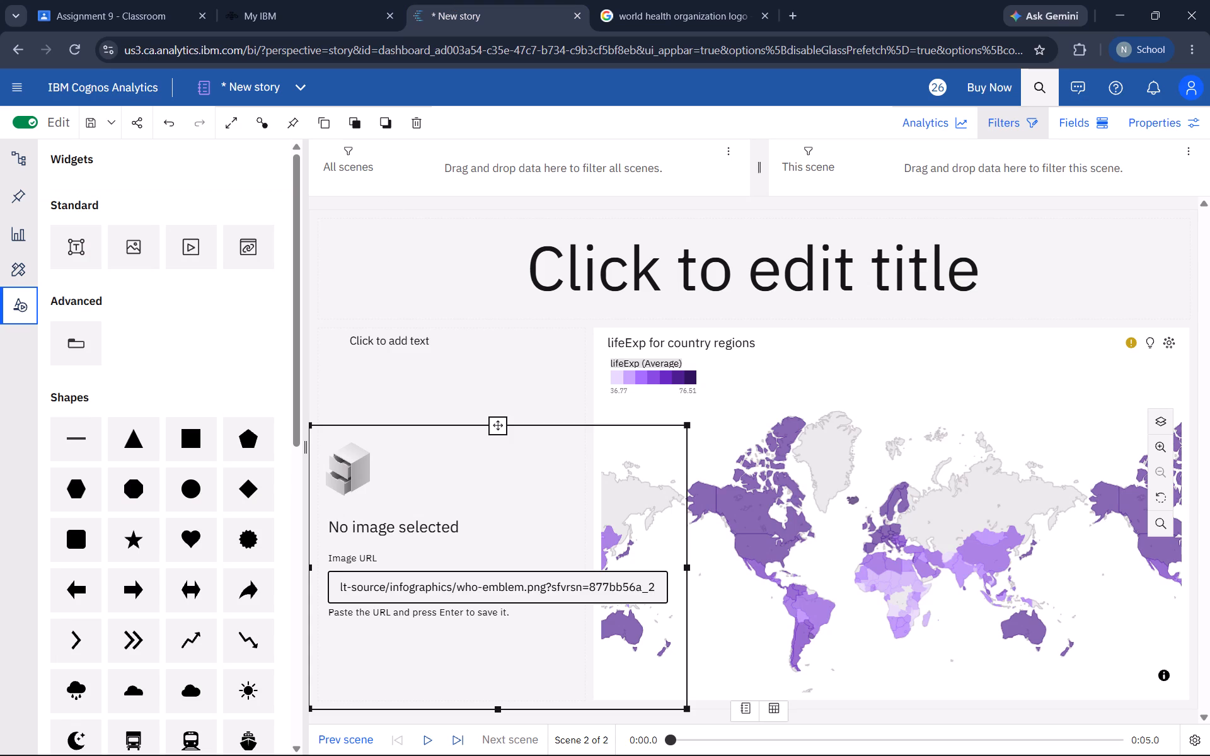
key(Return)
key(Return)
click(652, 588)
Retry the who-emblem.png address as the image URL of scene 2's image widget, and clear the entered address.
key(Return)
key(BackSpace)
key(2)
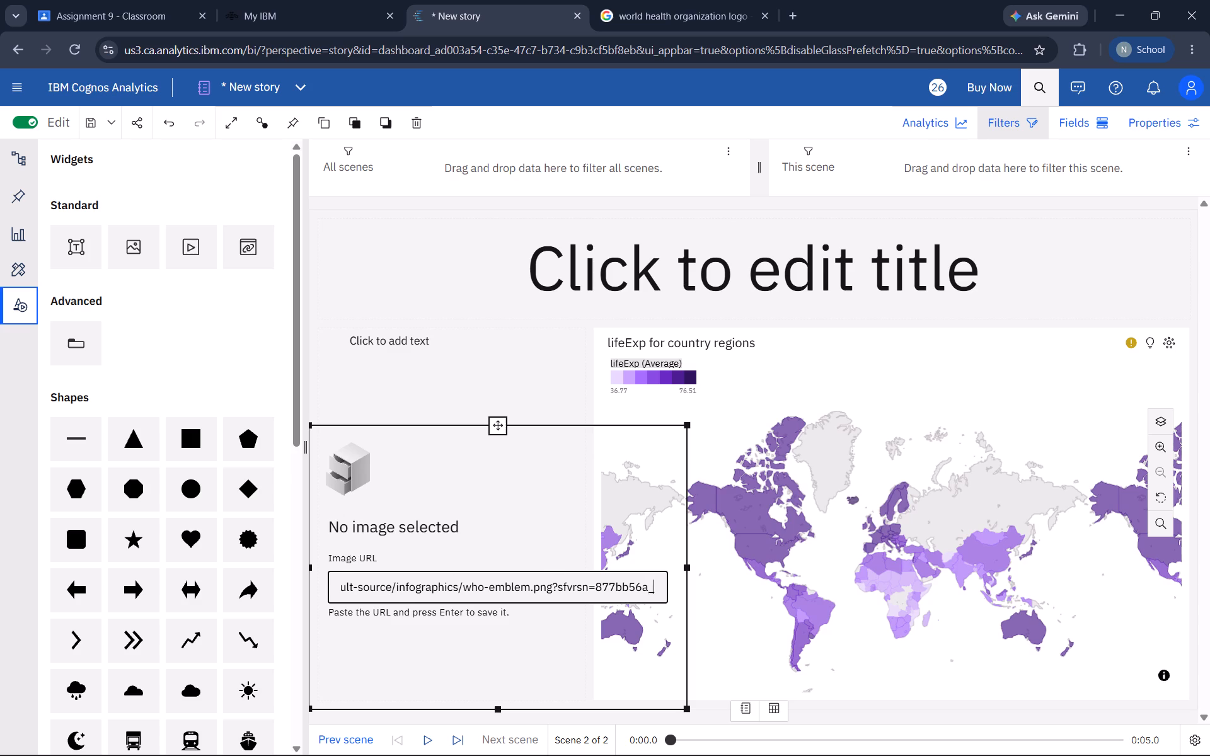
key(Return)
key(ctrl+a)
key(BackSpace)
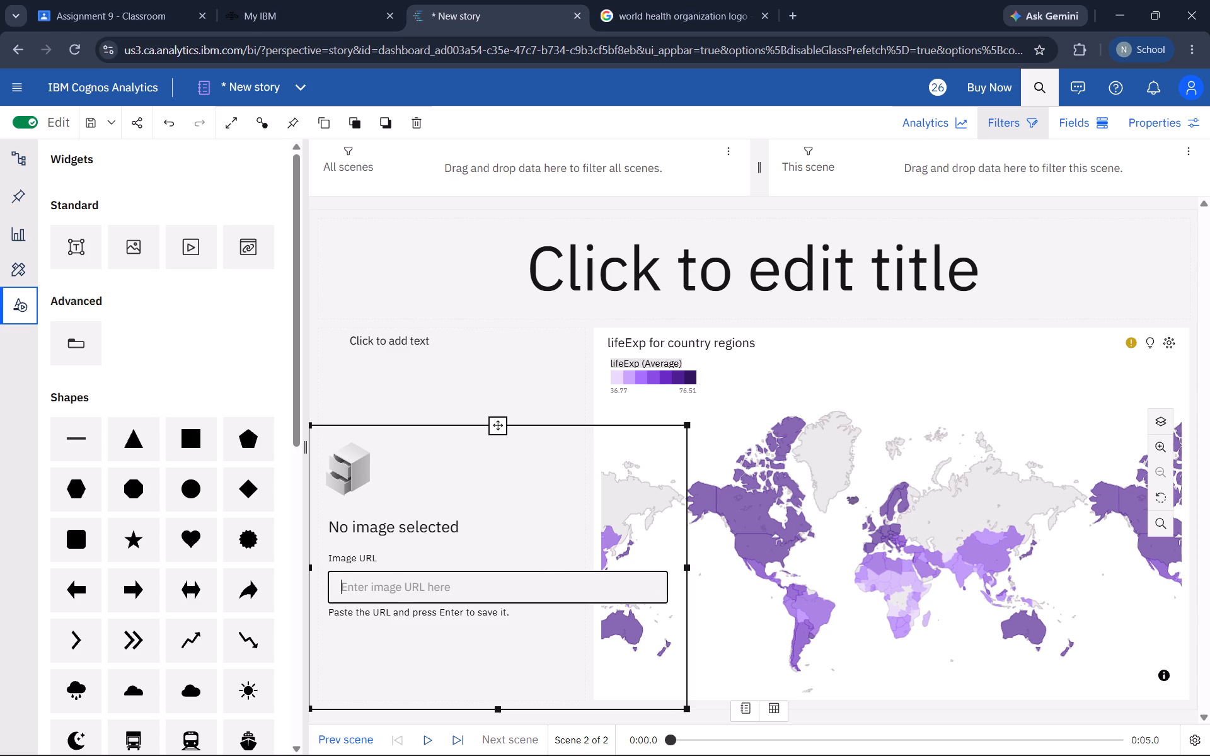
Return to the Google image results and refine the search to "world health organization logo wp logo".
click(637, 0)
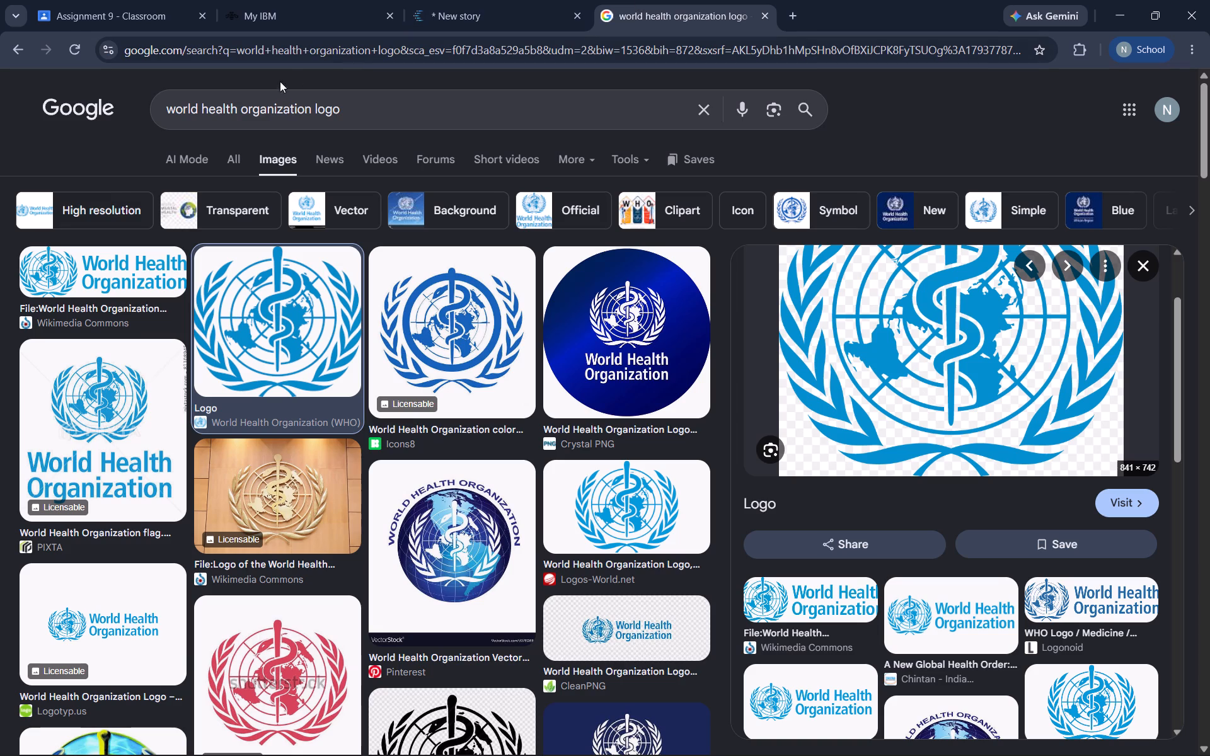
click(350, 111)
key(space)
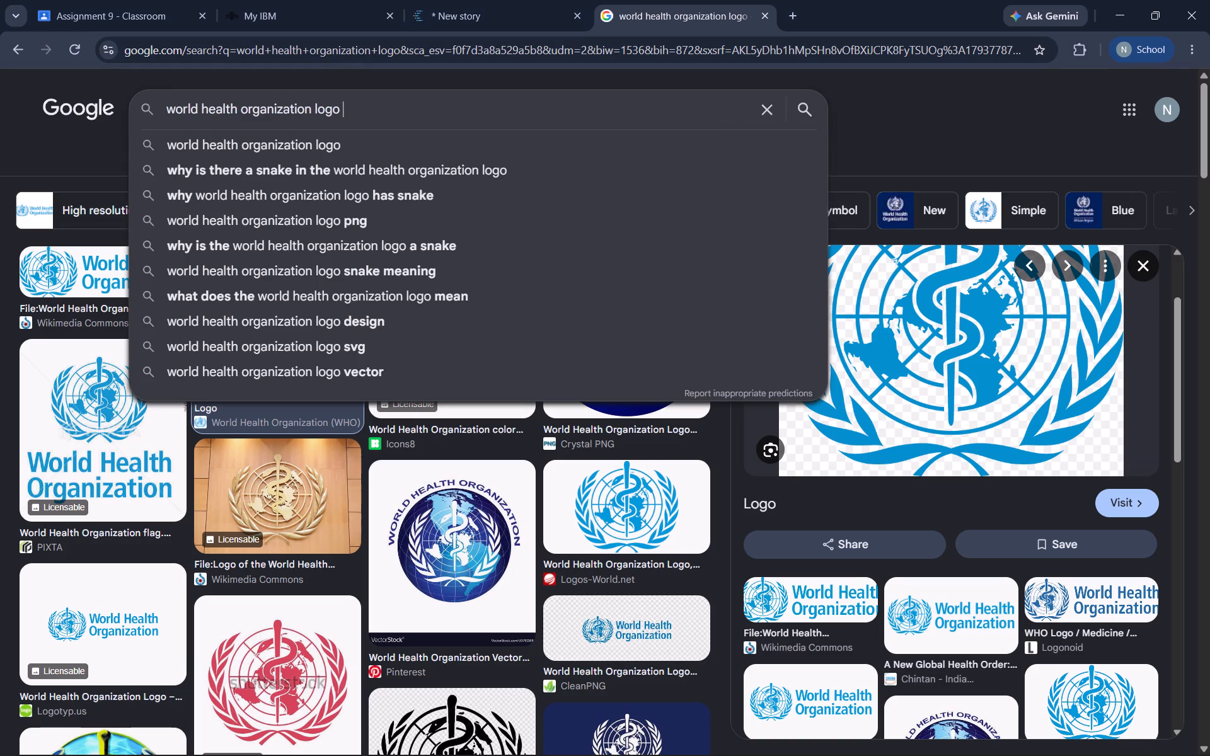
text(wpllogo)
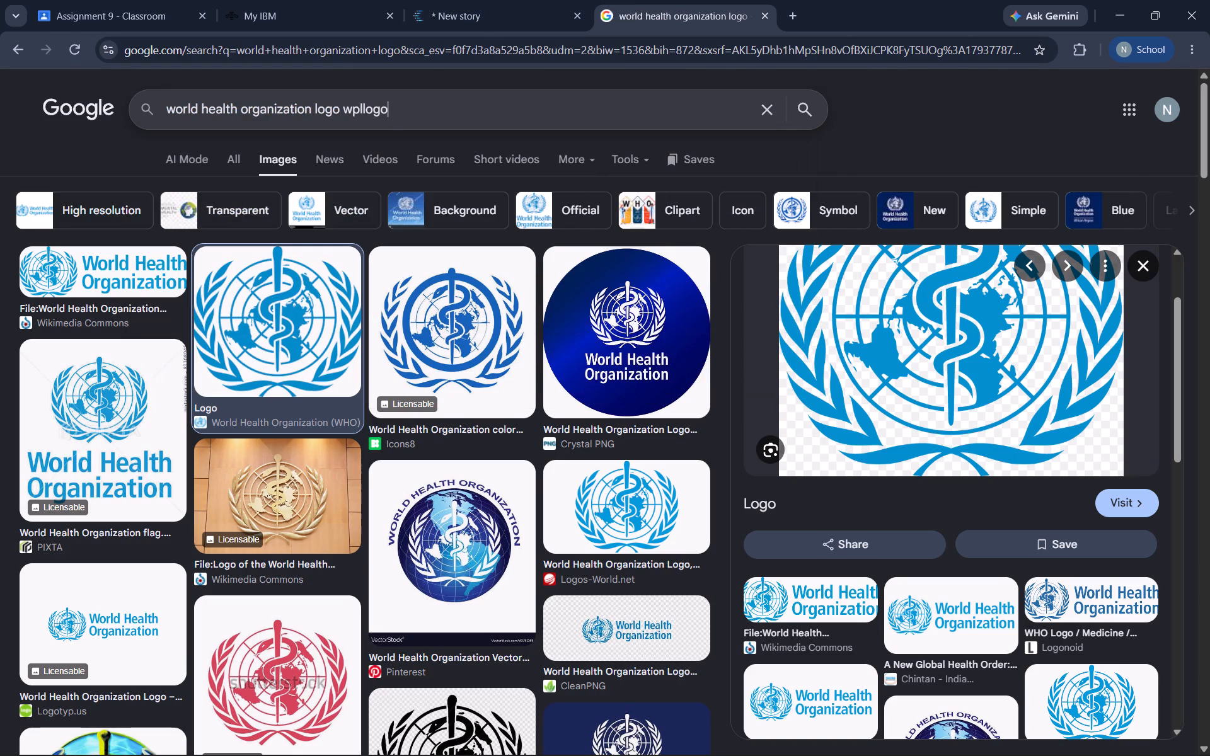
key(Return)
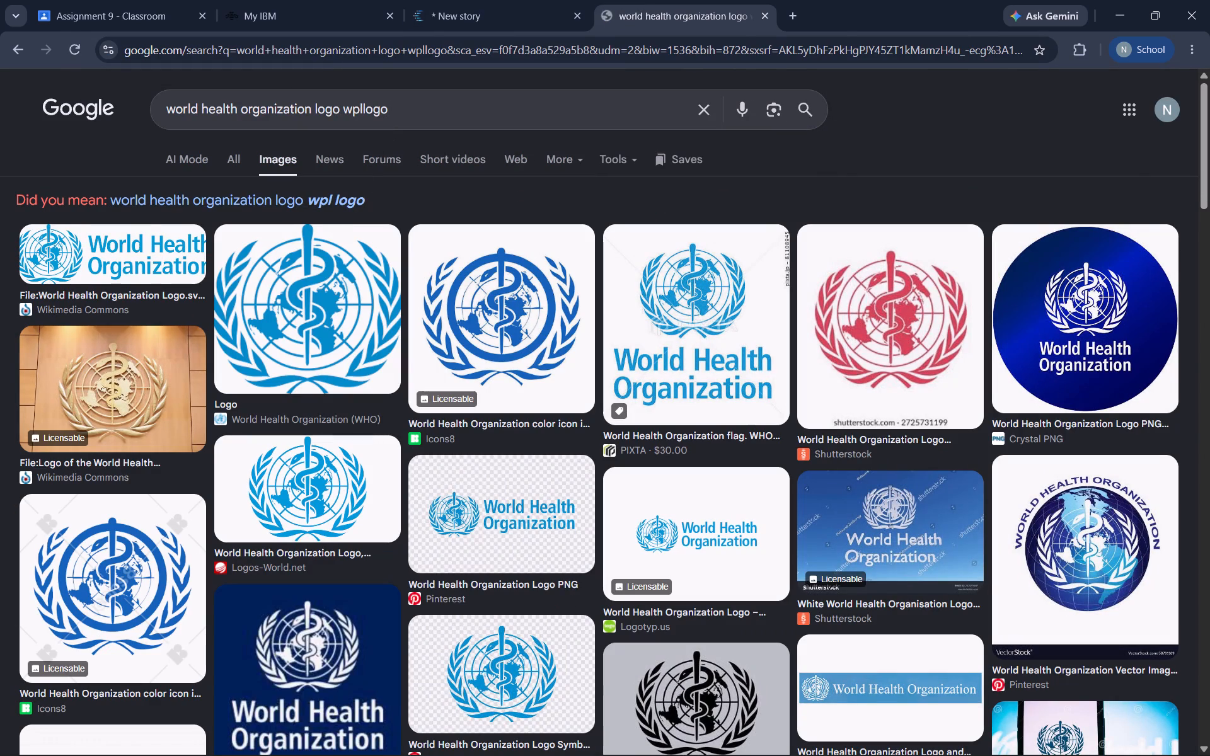
click(367, 116)
key(BackSpace)
key(BackSpace)
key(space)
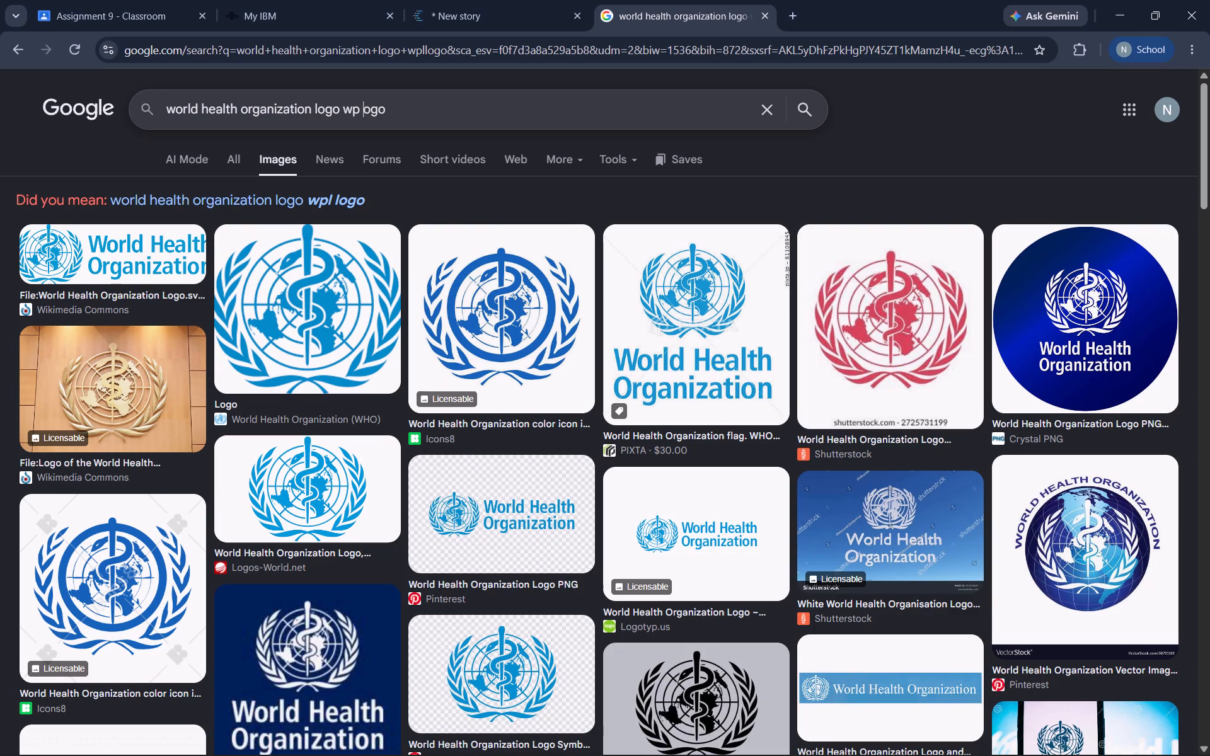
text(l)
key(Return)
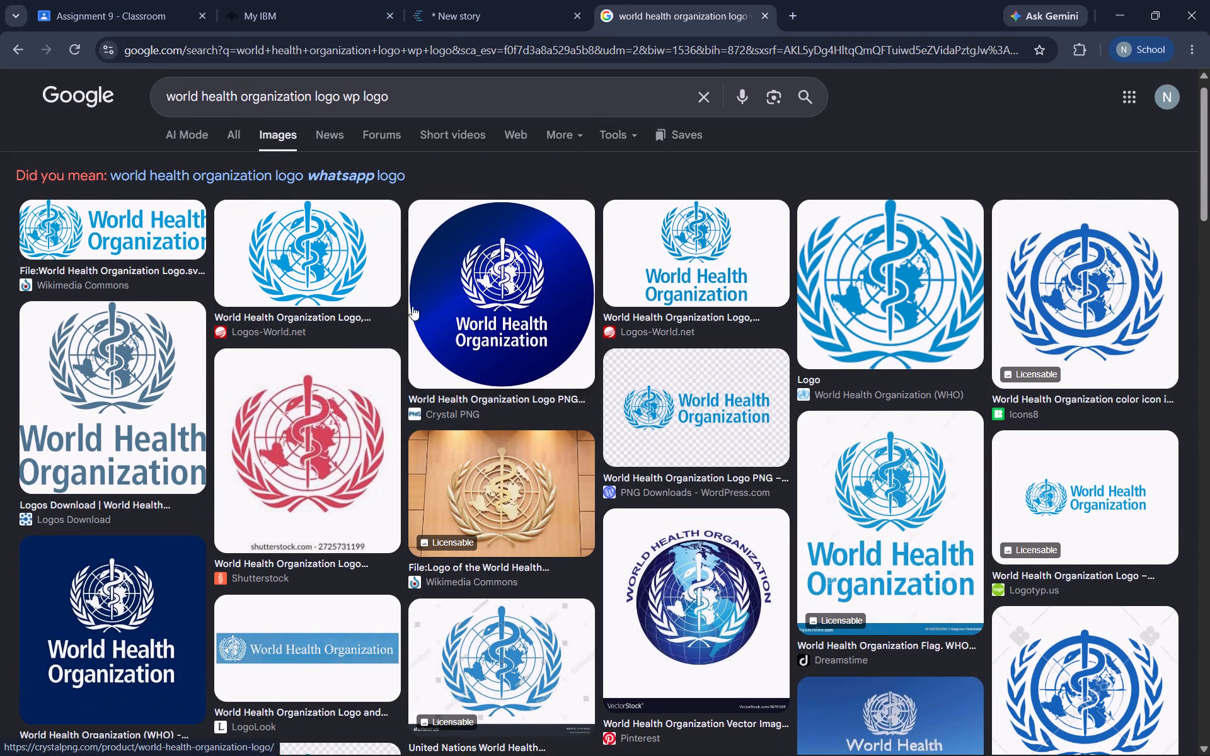
Preview the Logos-World.net emblem result, open its source page, and close that page again.
click(335, 265)
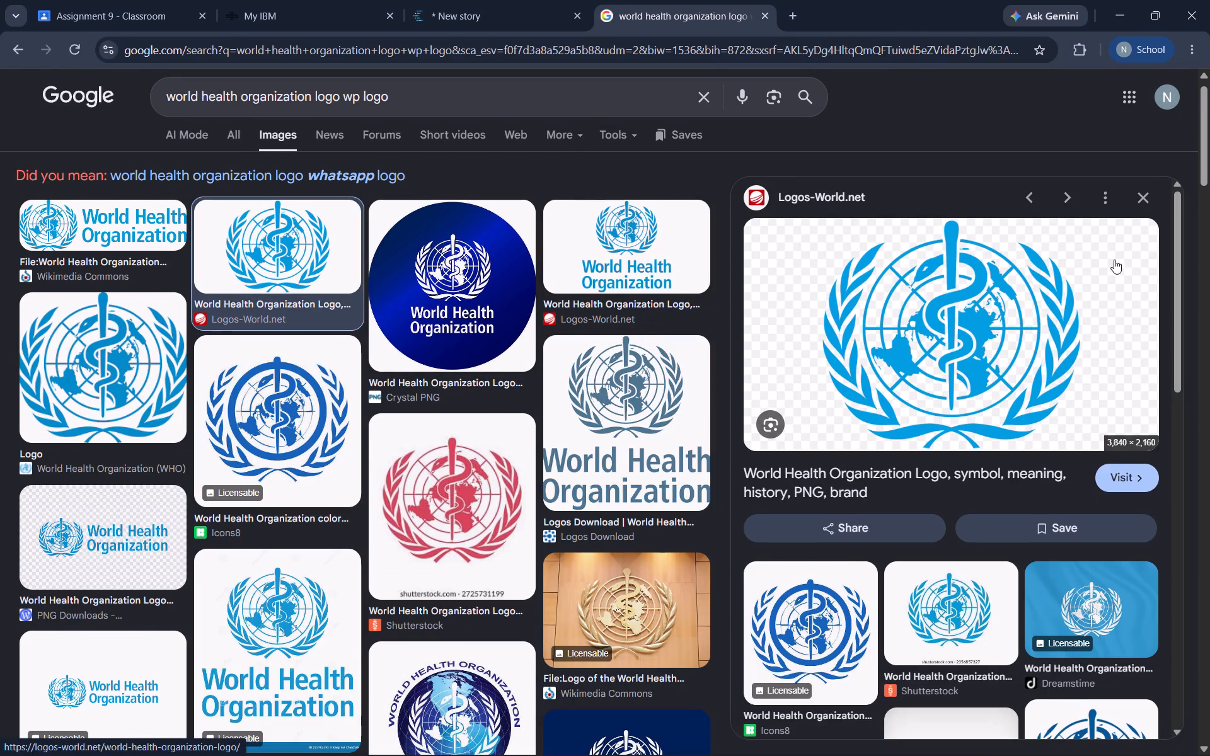
click(1110, 207)
click(839, 387)
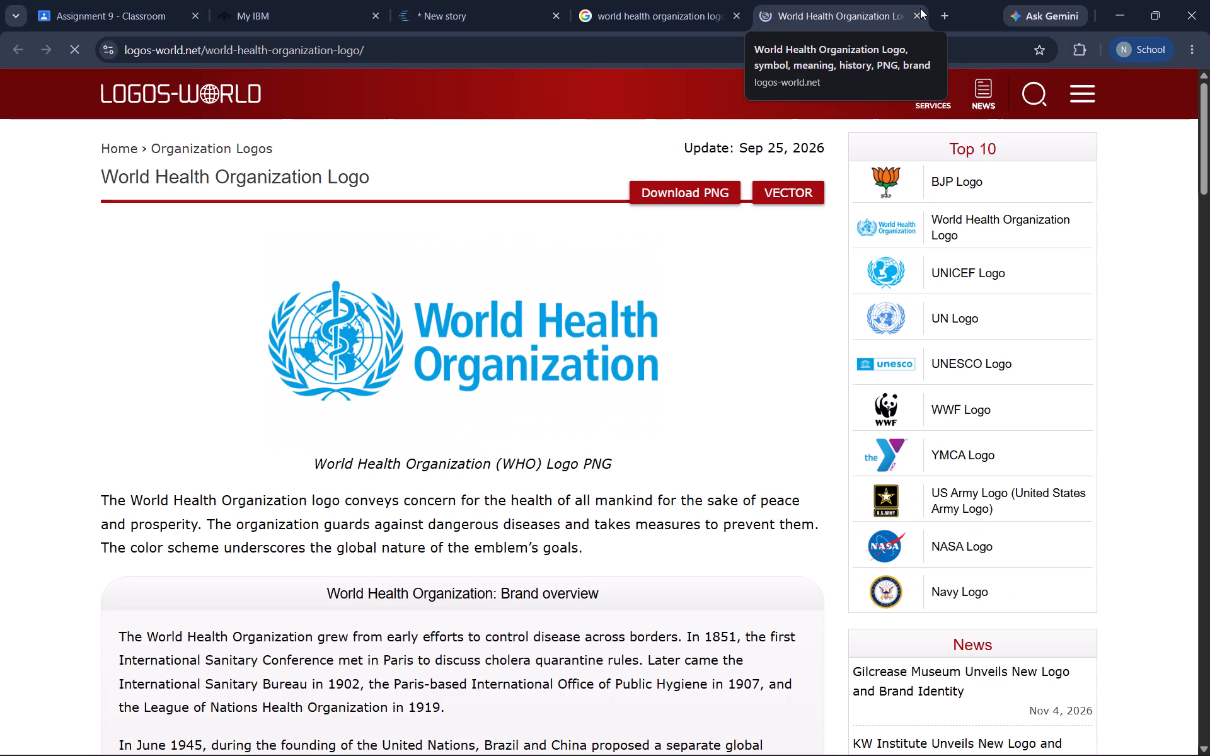
click(919, 11)
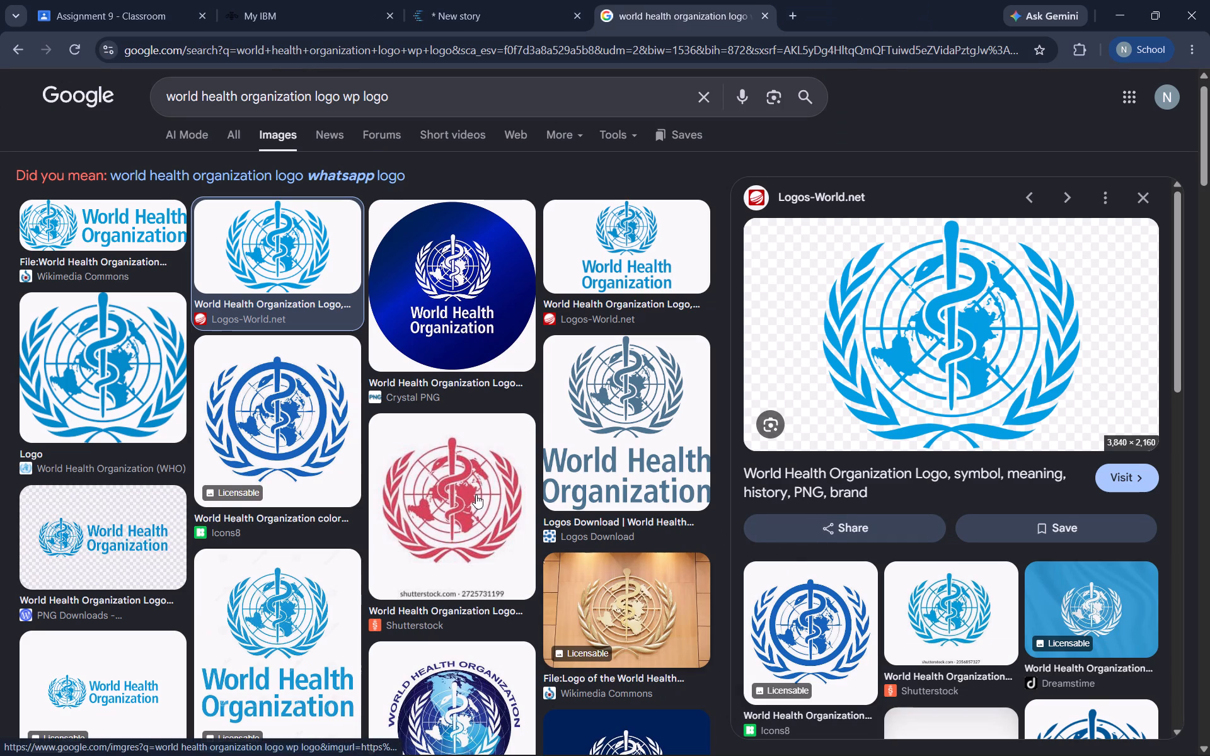
Copy the image address of Pinterest's World Health Organization Logo Symbol PNG and load it into scene 2's image widget in Cognos Analytics.
scroll(293, 509, down, 2)
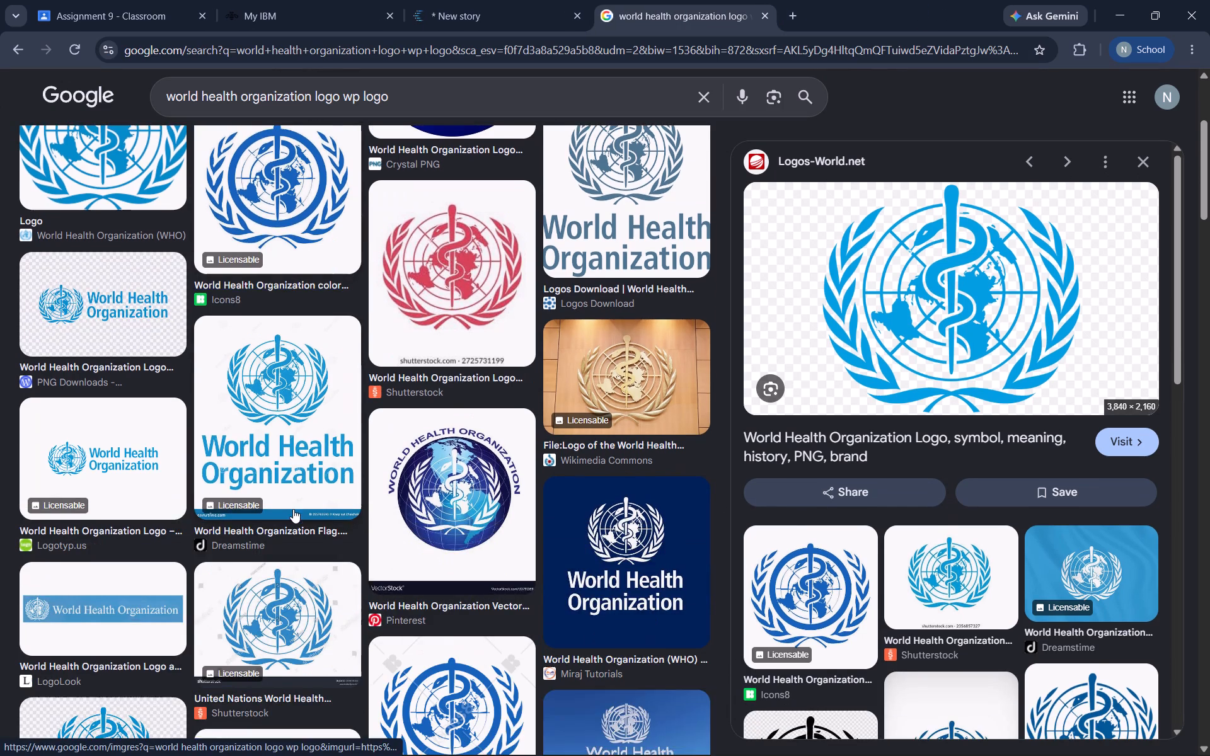
scroll(293, 509, down, 2)
click(107, 526)
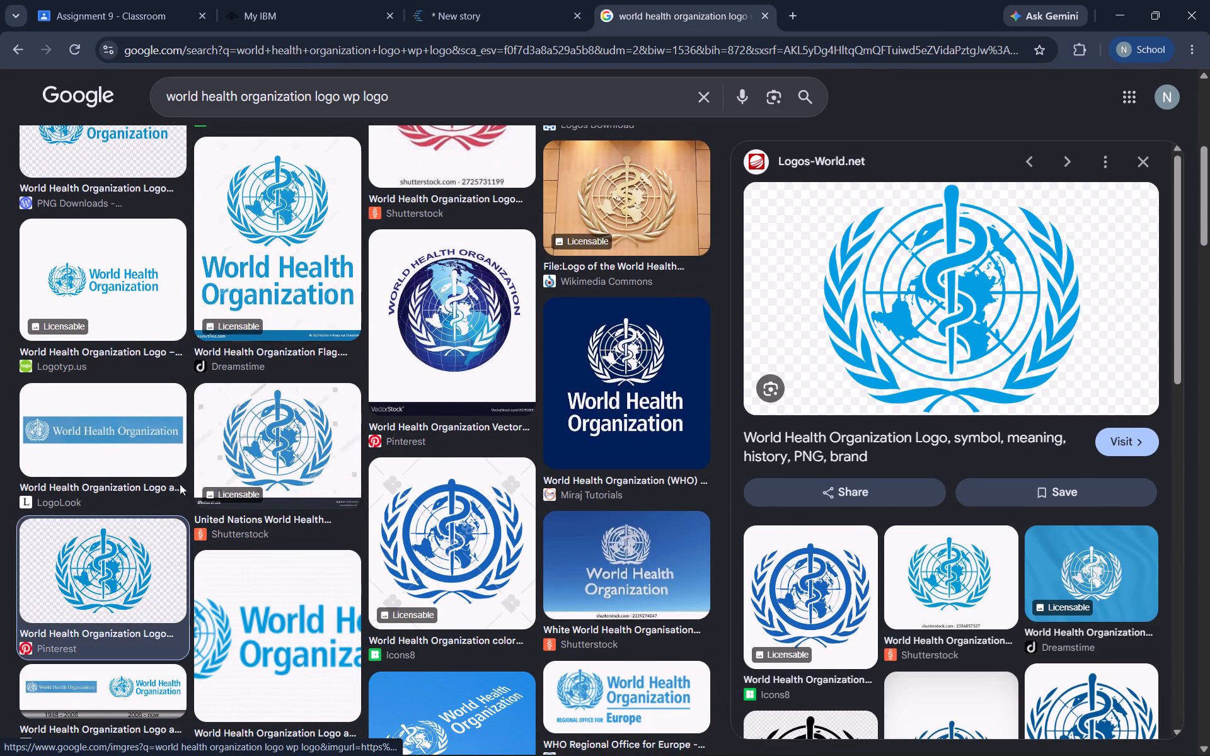
right_click(998, 323)
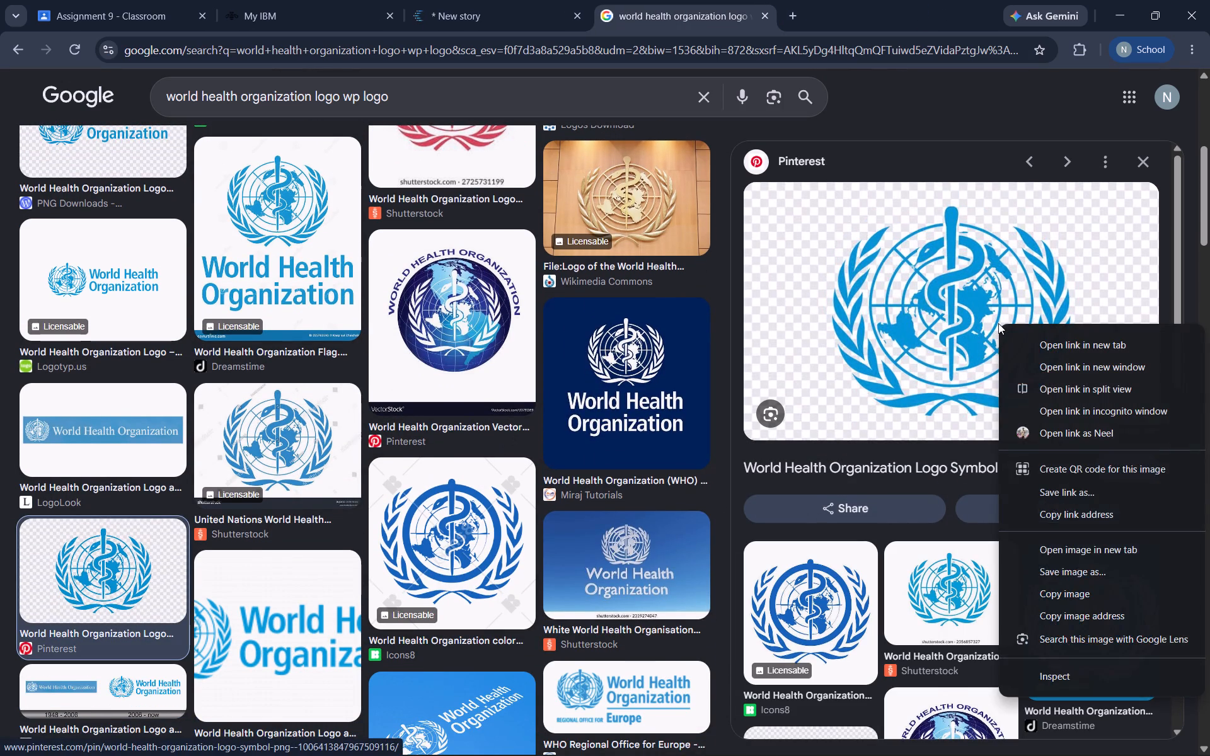
click(1042, 609)
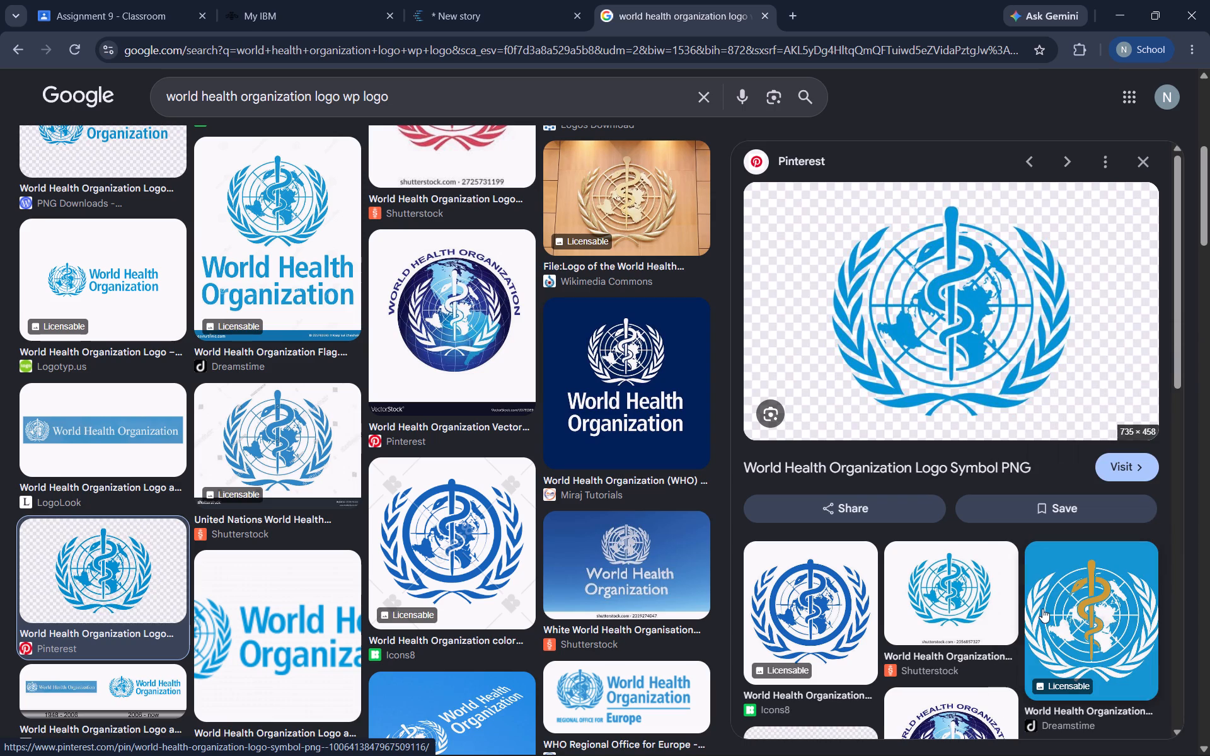
click(461, 13)
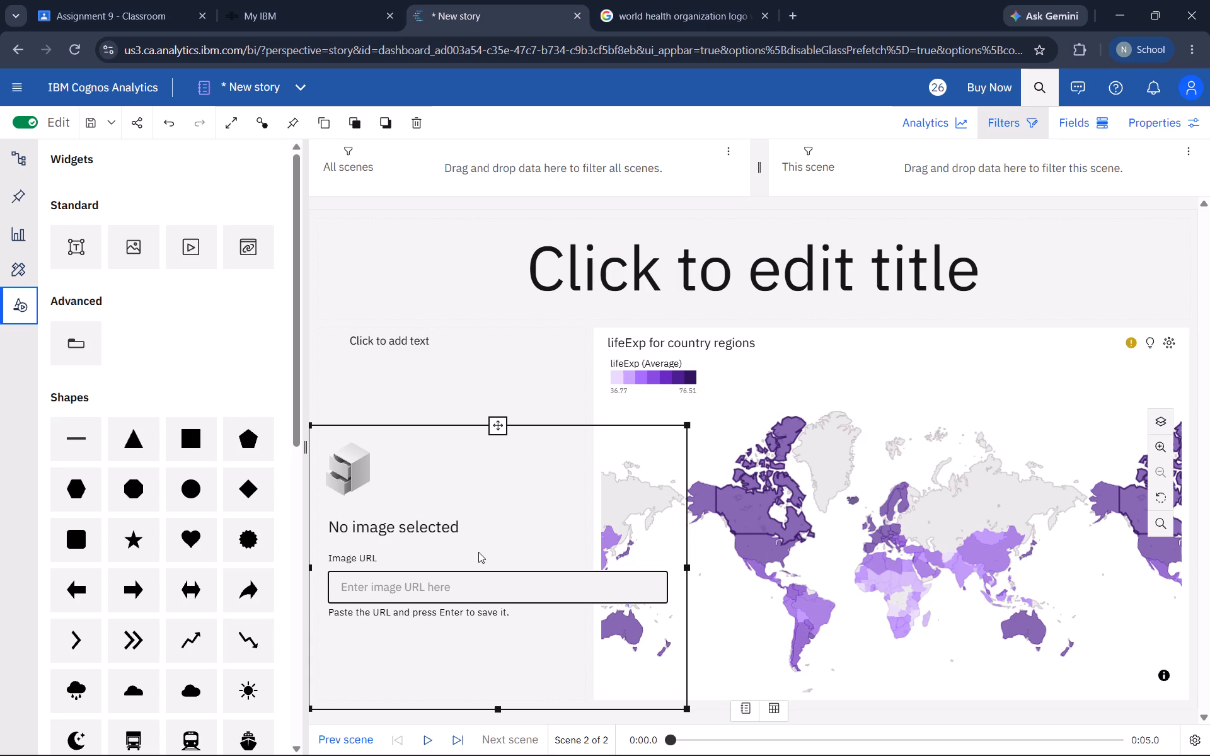
key(ctrl+v)
key(Return)
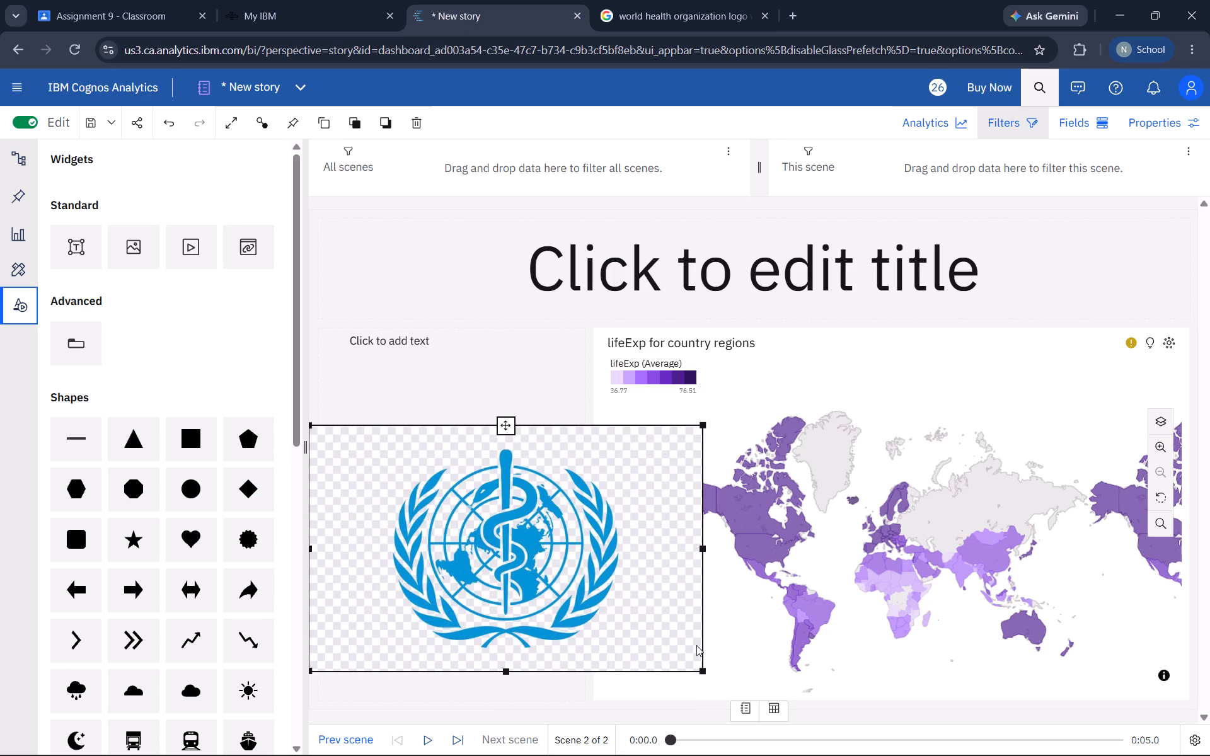
Shrink the WHO logo to about 22% of the scene's height and place it in the scene's upper-left corner beside the title placeholder.
click(706, 673)
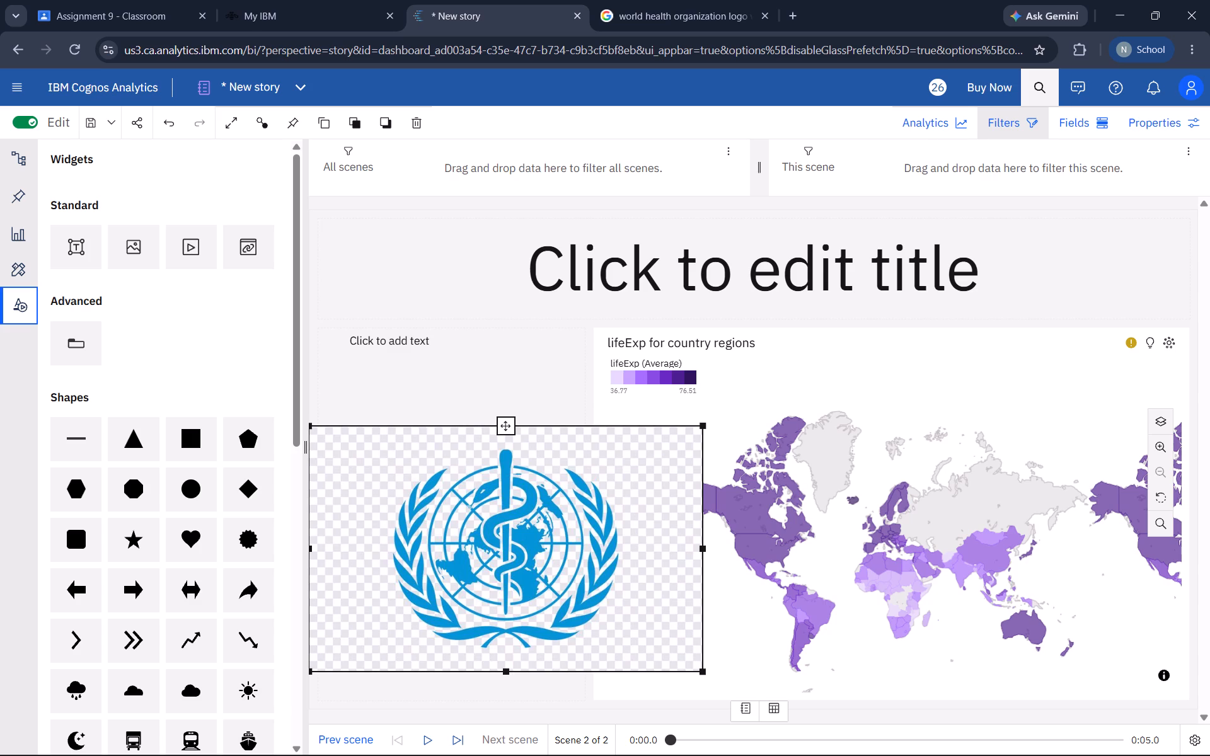
drag(701, 671, 416, 558)
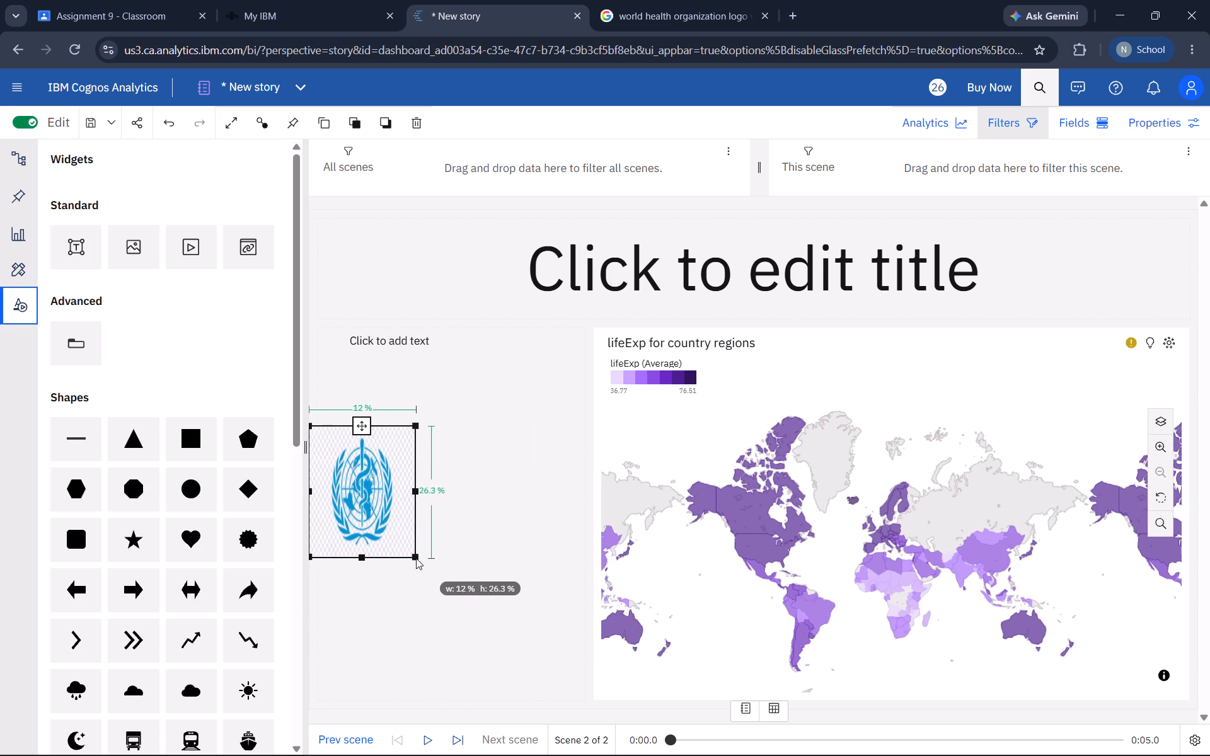
drag(416, 558, 451, 568)
drag(416, 520, 411, 467)
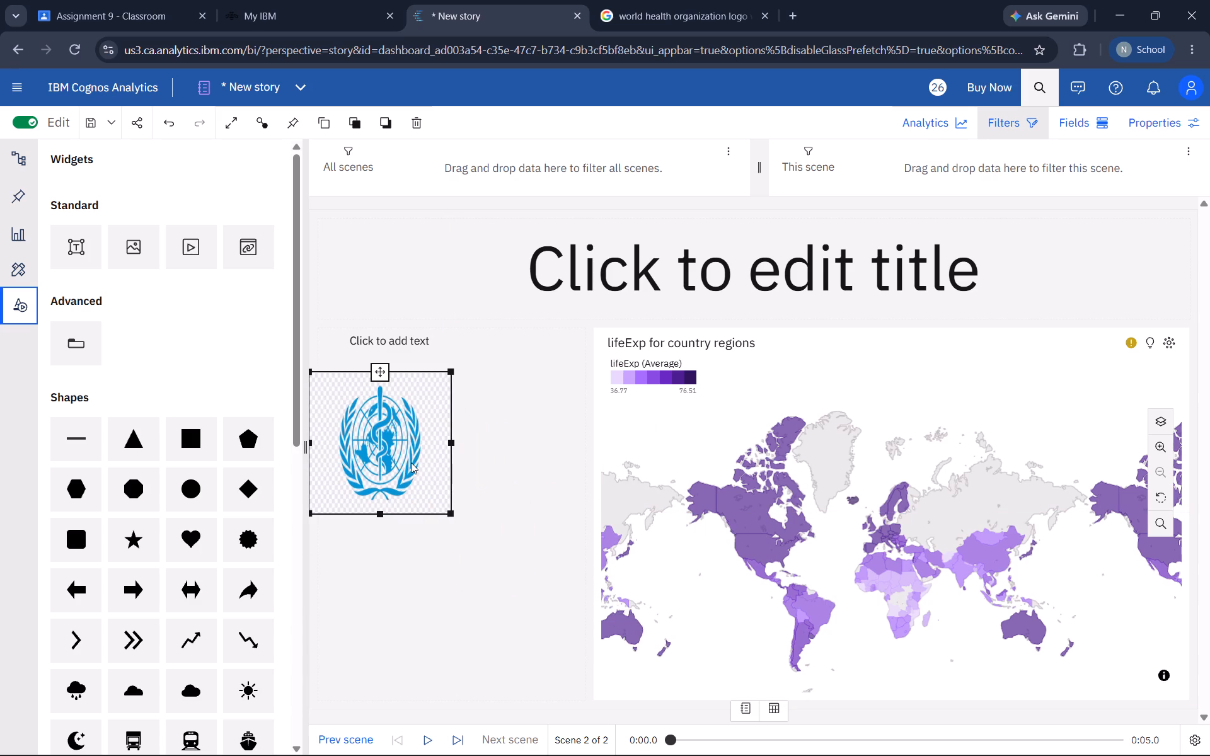
drag(411, 462, 412, 292)
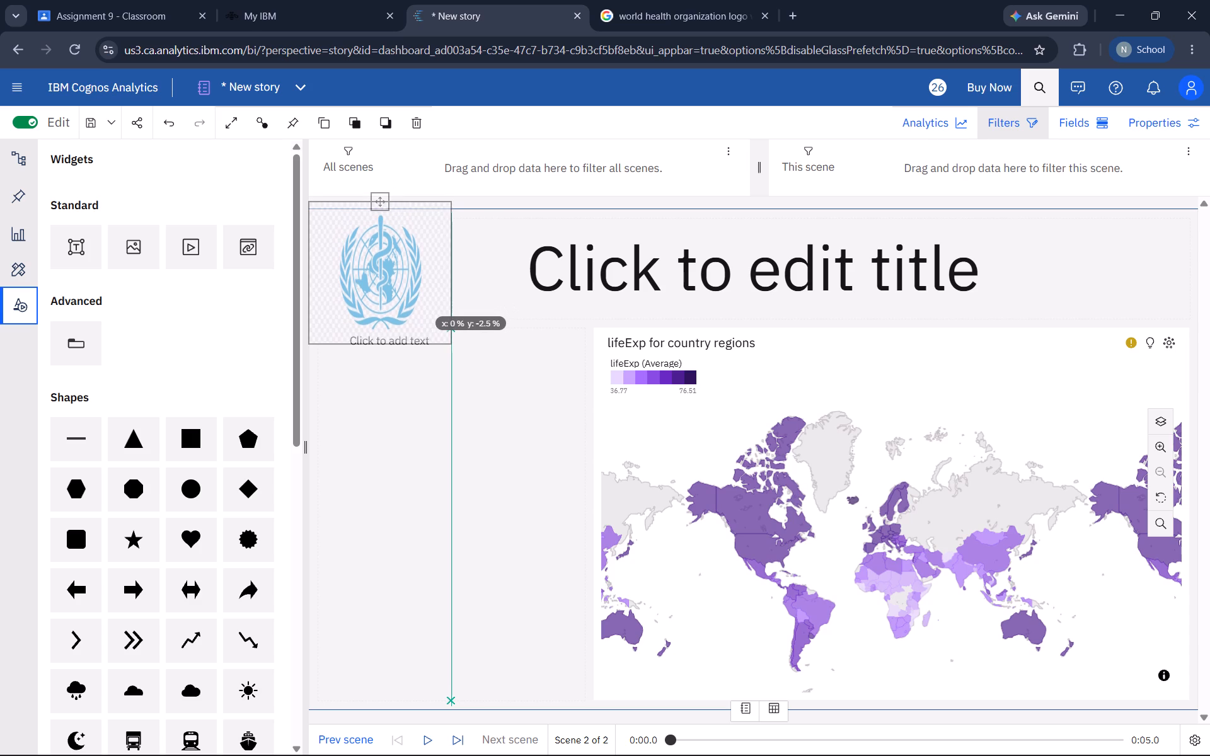
drag(412, 292, 415, 300)
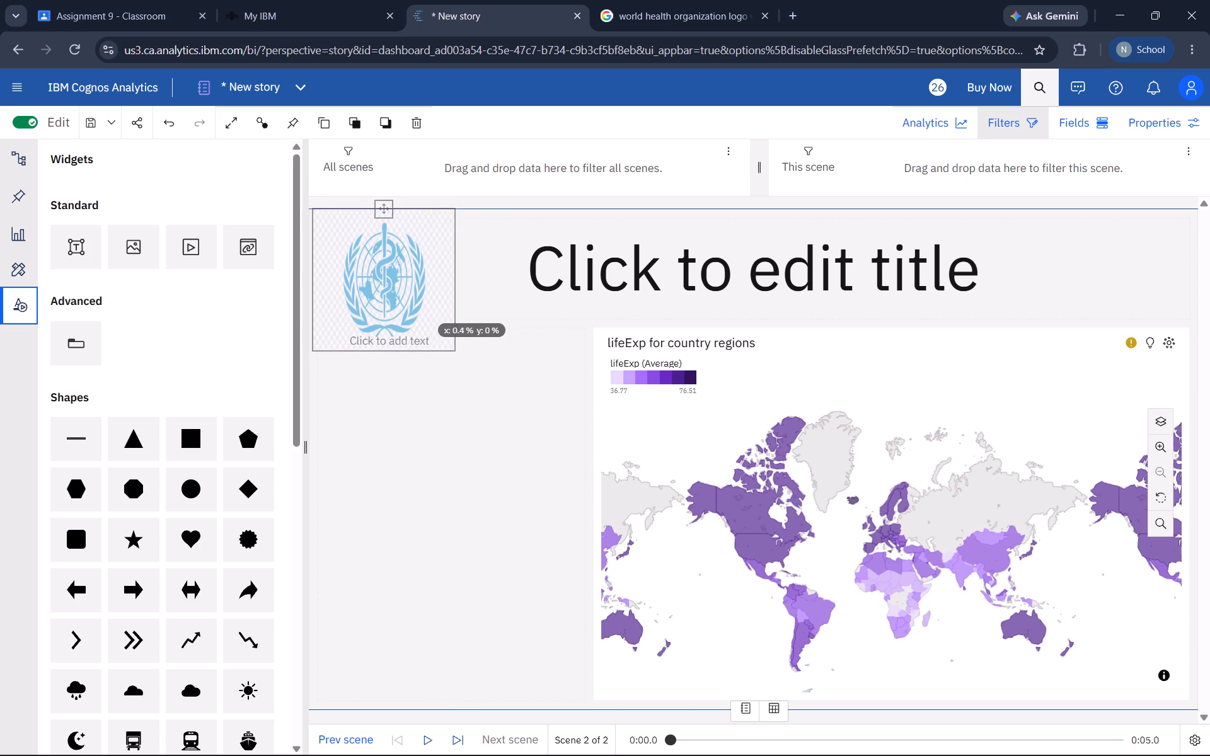
drag(415, 300, 408, 290)
click(451, 357)
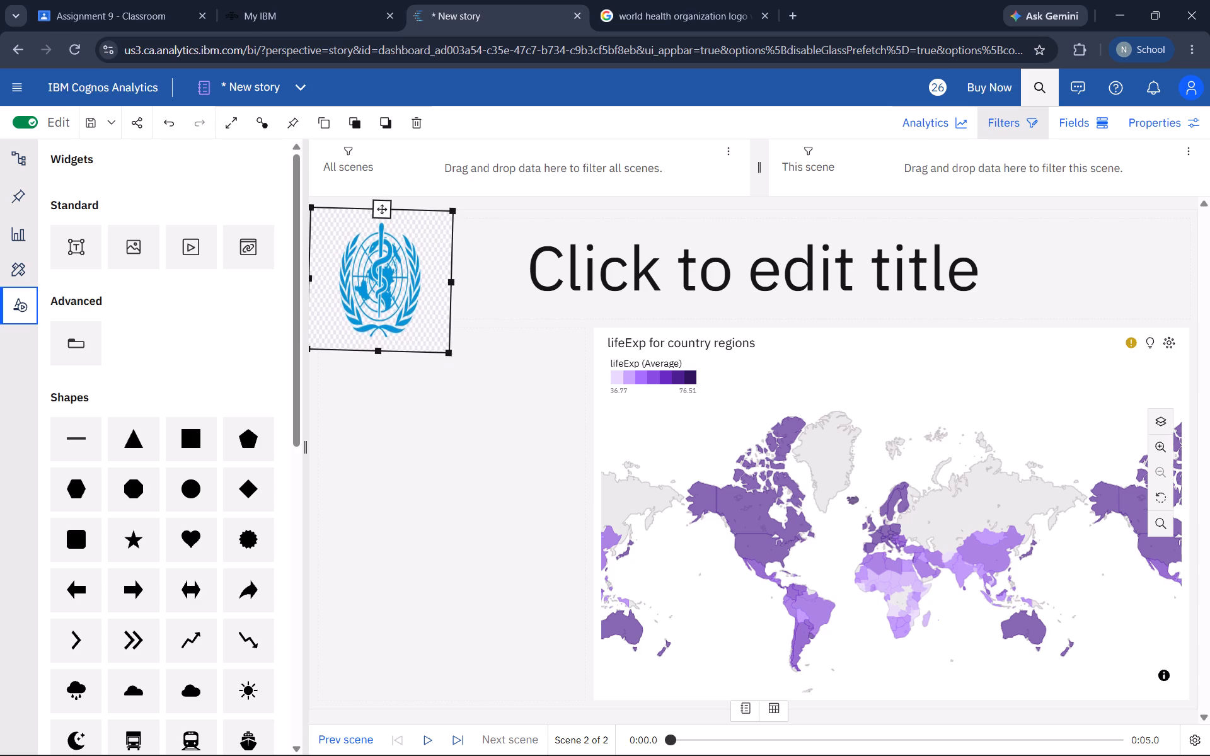
key(ctrl+z)
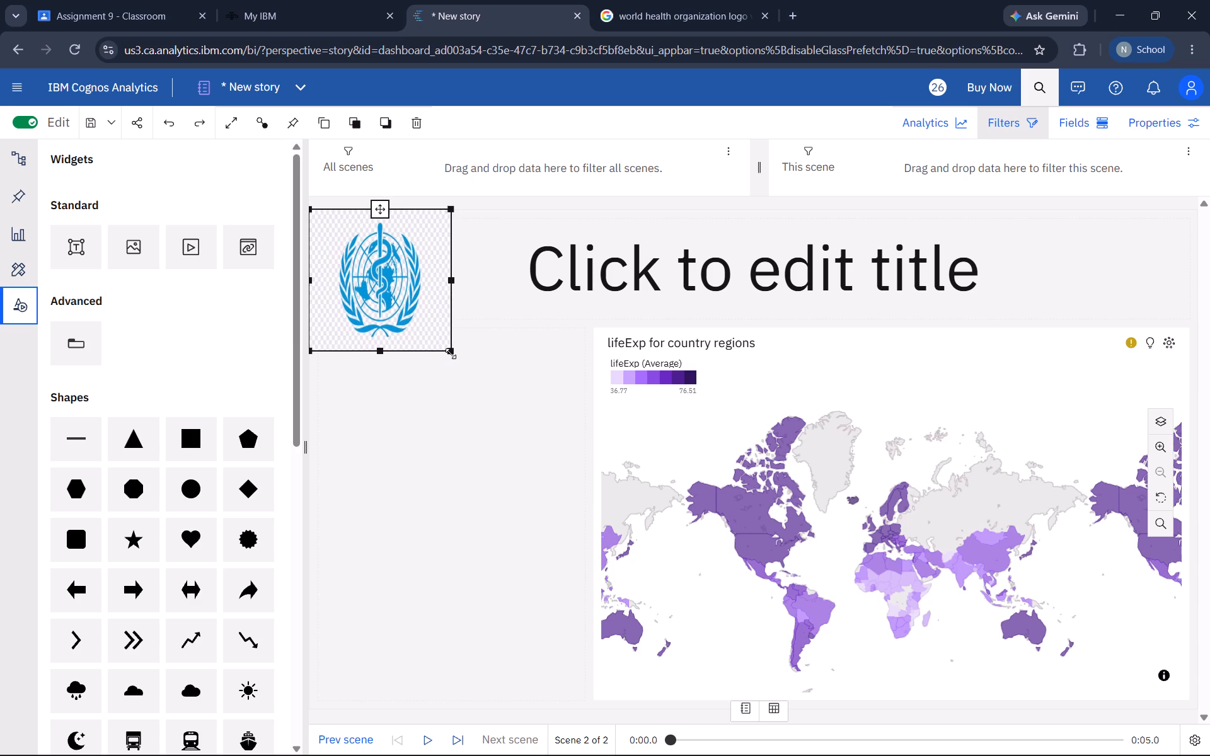
drag(450, 352, 425, 320)
drag(422, 266, 427, 266)
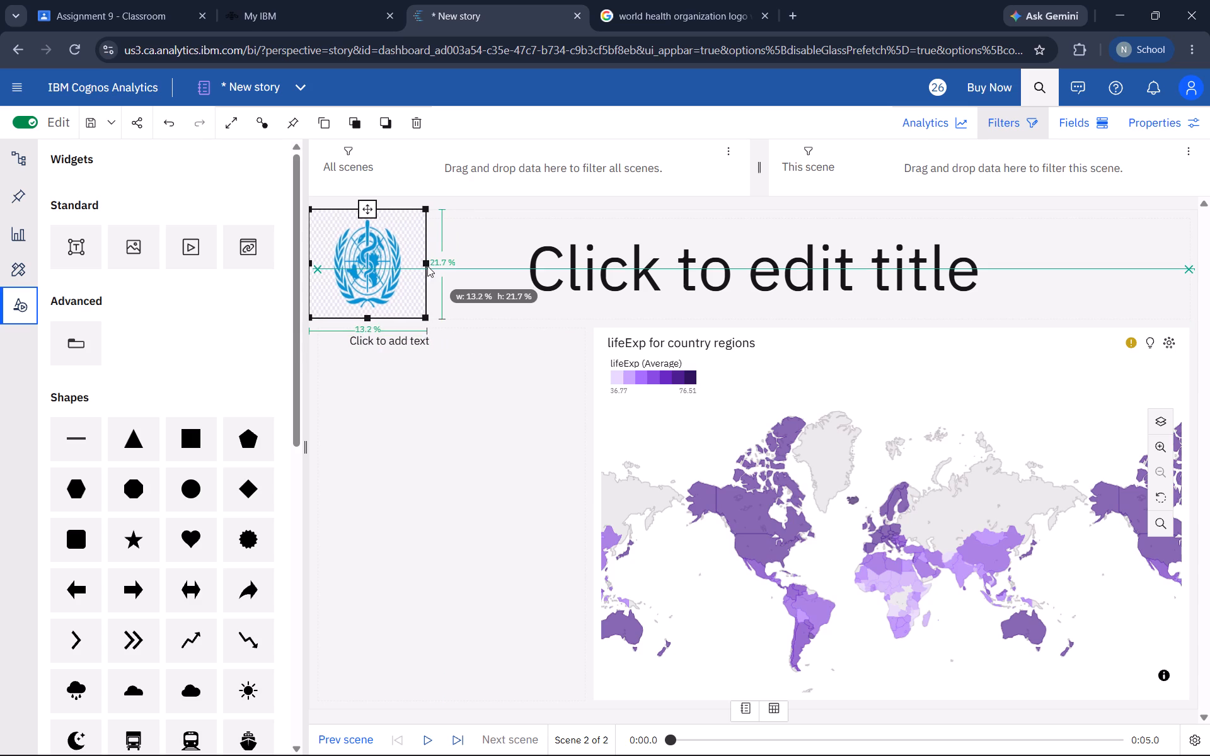
drag(427, 266, 435, 274)
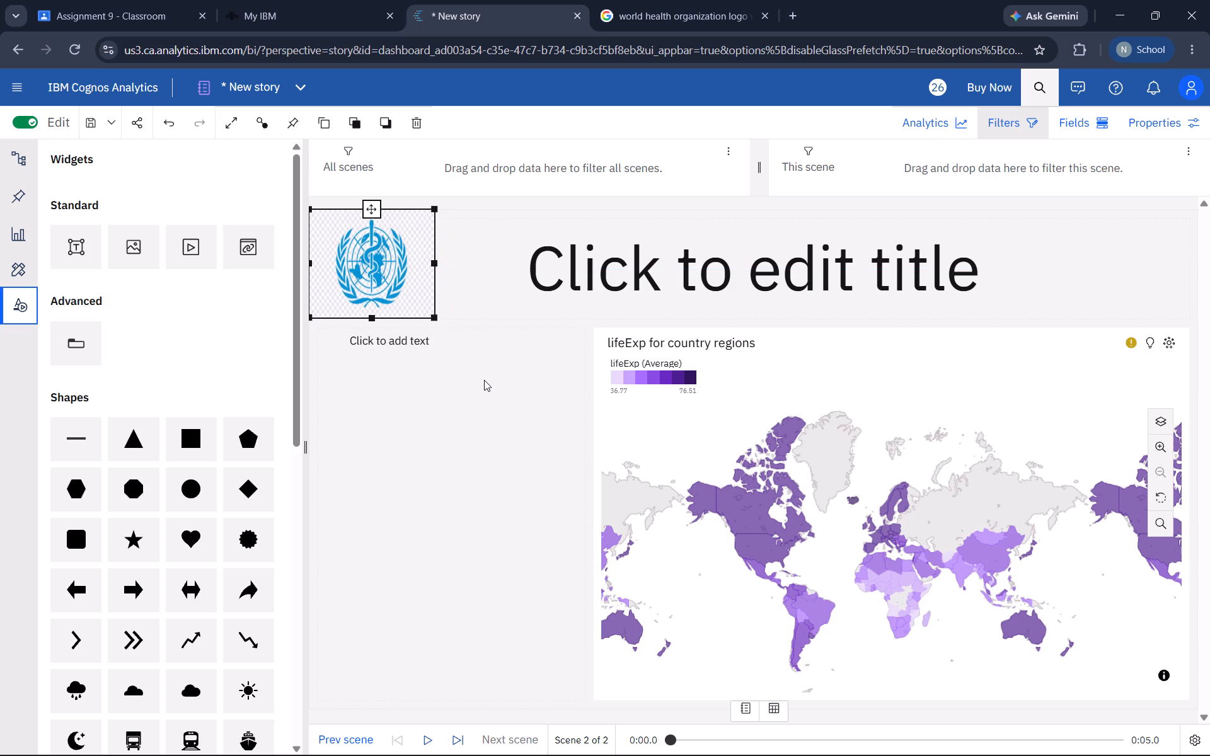
click(484, 380)
click(659, 255)
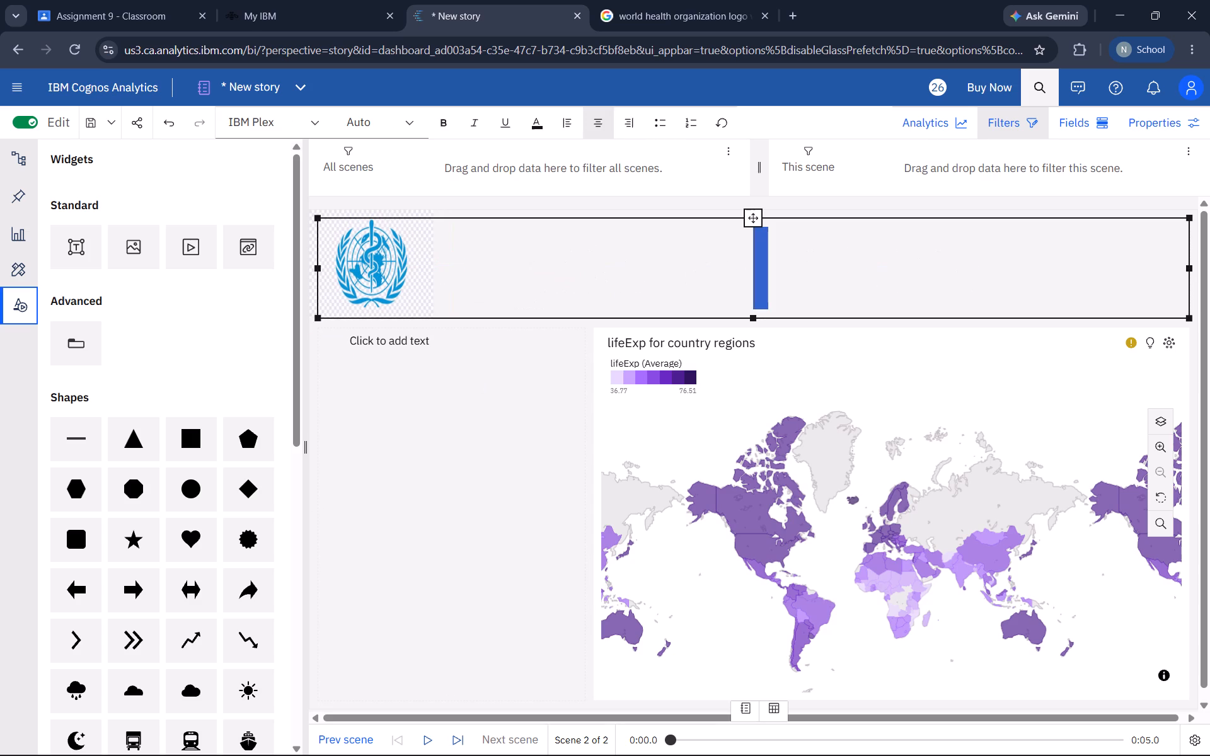
Turn on Insights for the "lifeExp for country regions" map and expand its narrative insights.
click(626, 379)
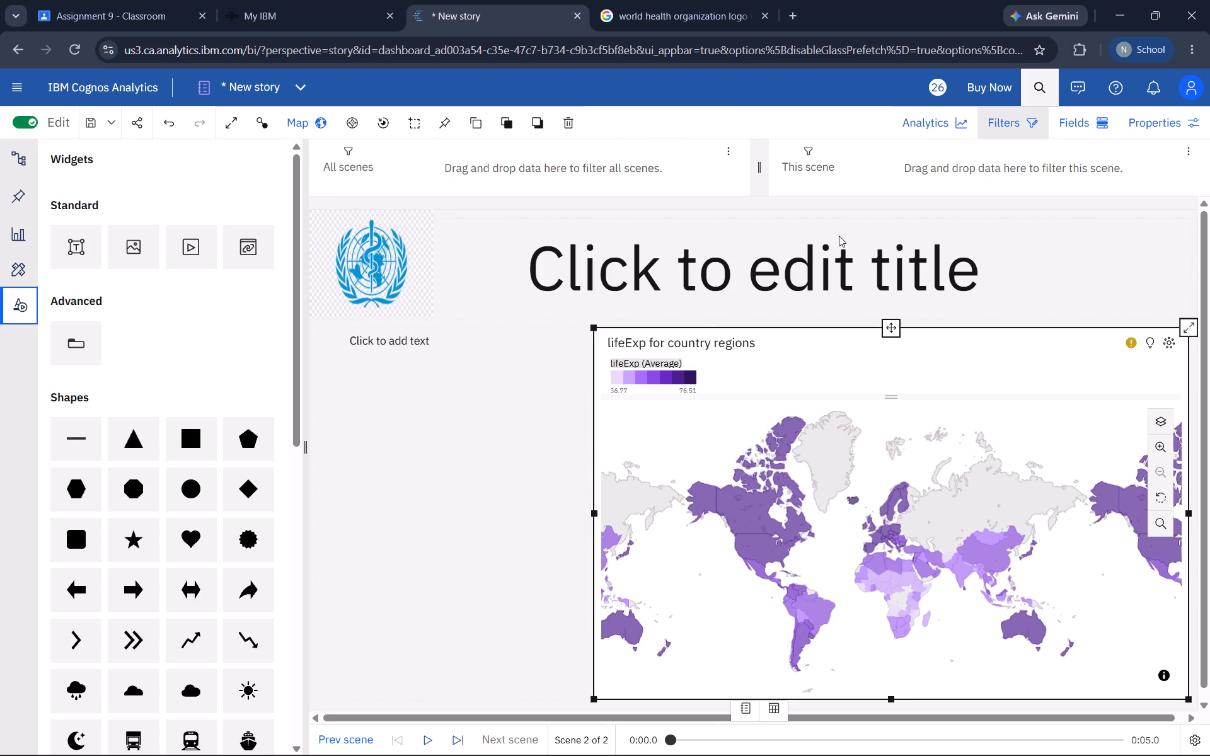
click(926, 125)
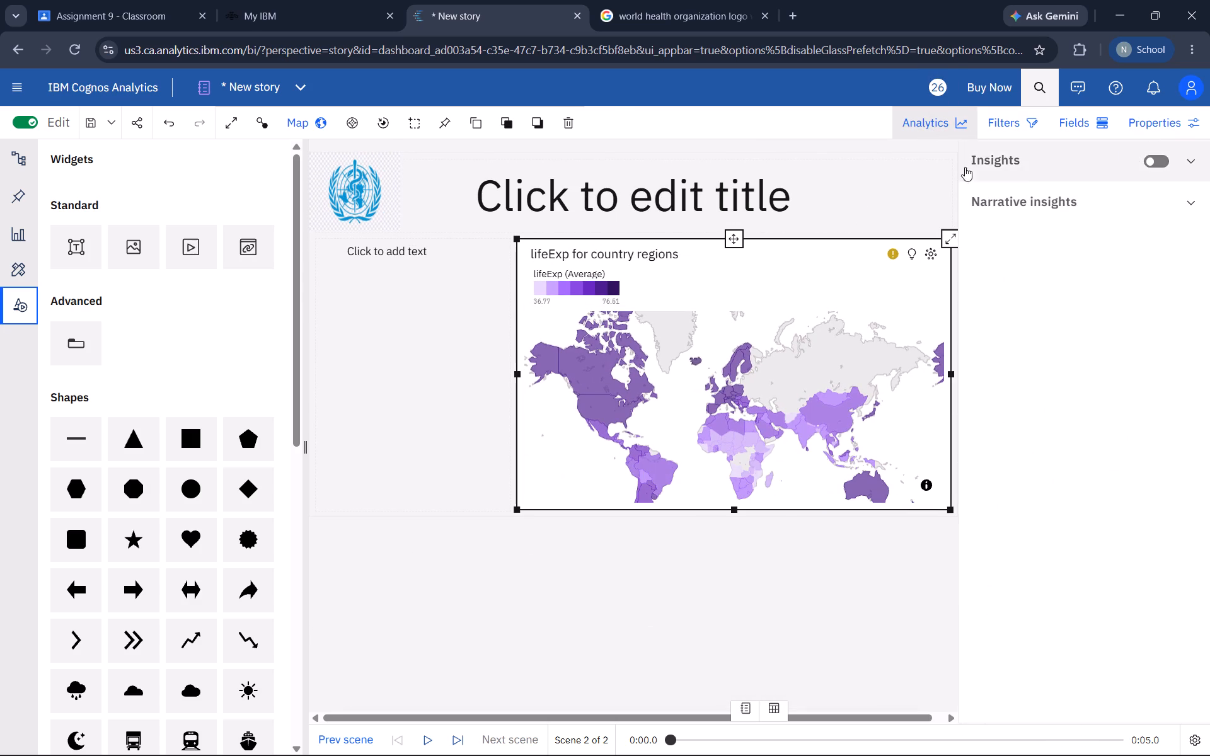
click(1156, 161)
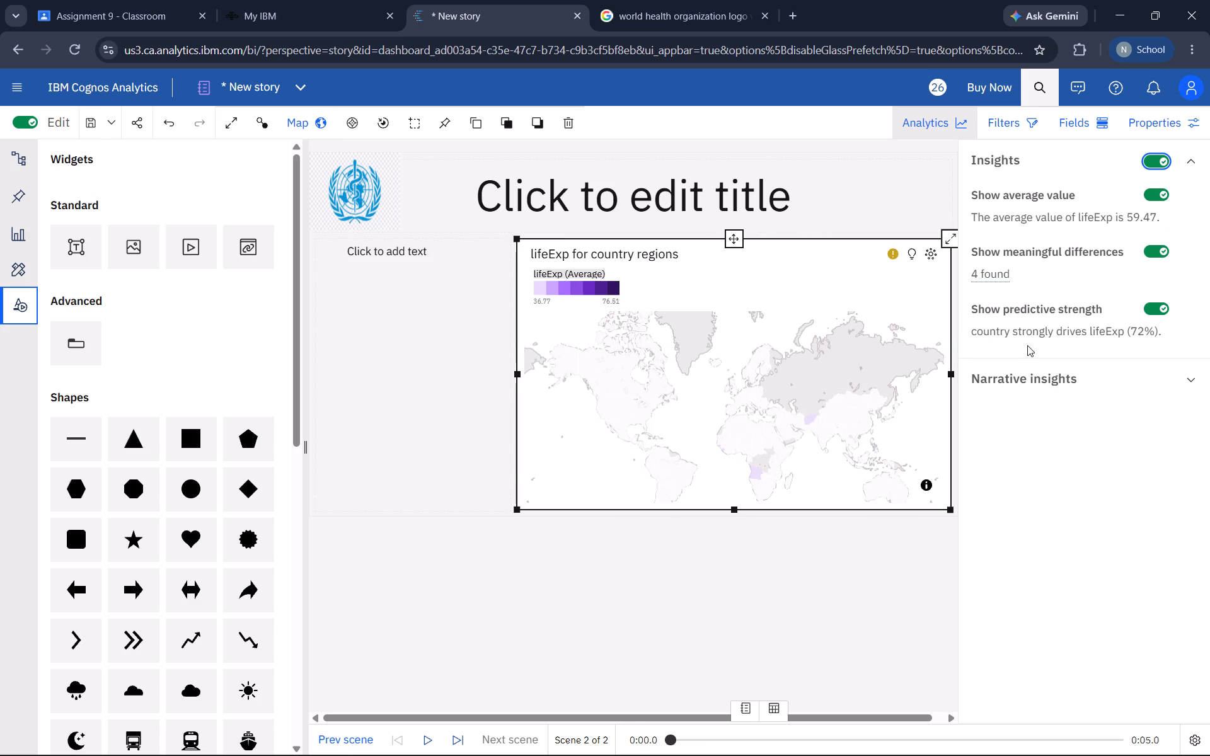
scroll(1027, 345, down, 1)
scroll(1027, 345, up, 1)
click(1093, 371)
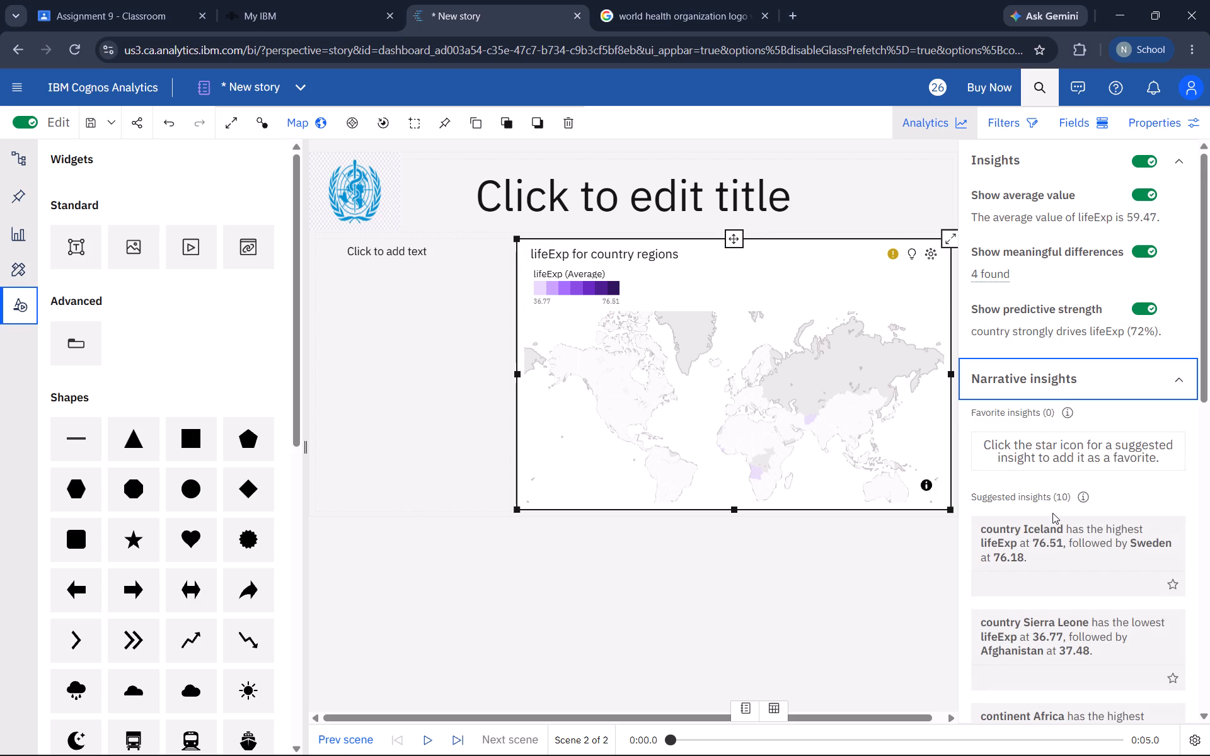
Copy the suggested insight "The average lifeExp per country is 59.47." into the text placeholder beside the map as its first bullet.
scroll(1052, 513, down, 4)
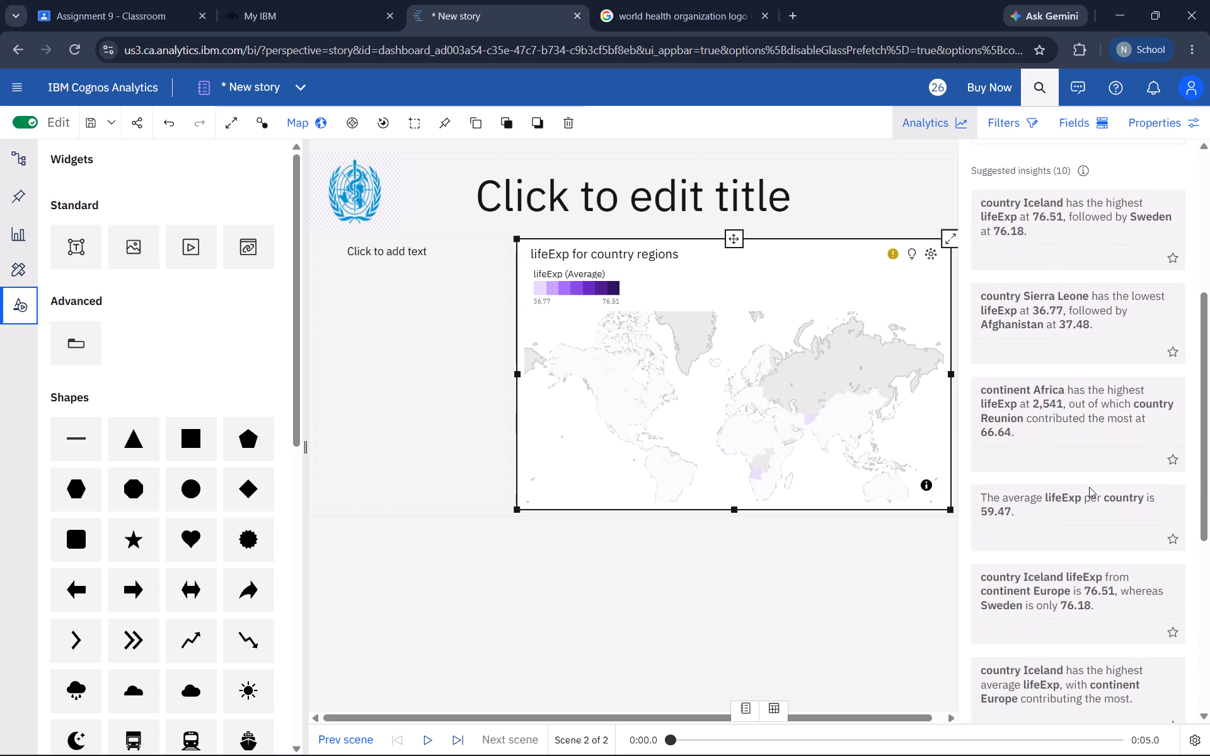
drag(984, 490, 999, 505)
drag(977, 495, 1017, 518)
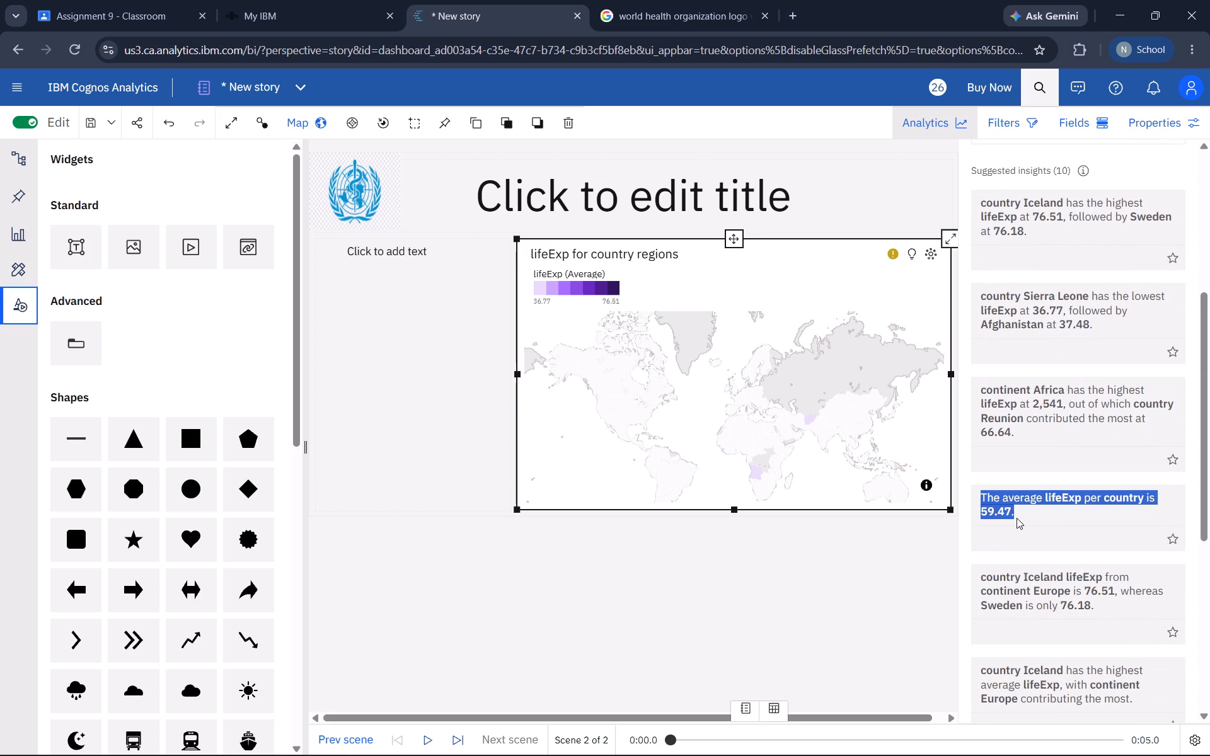
key(ctrl+c)
click(413, 275)
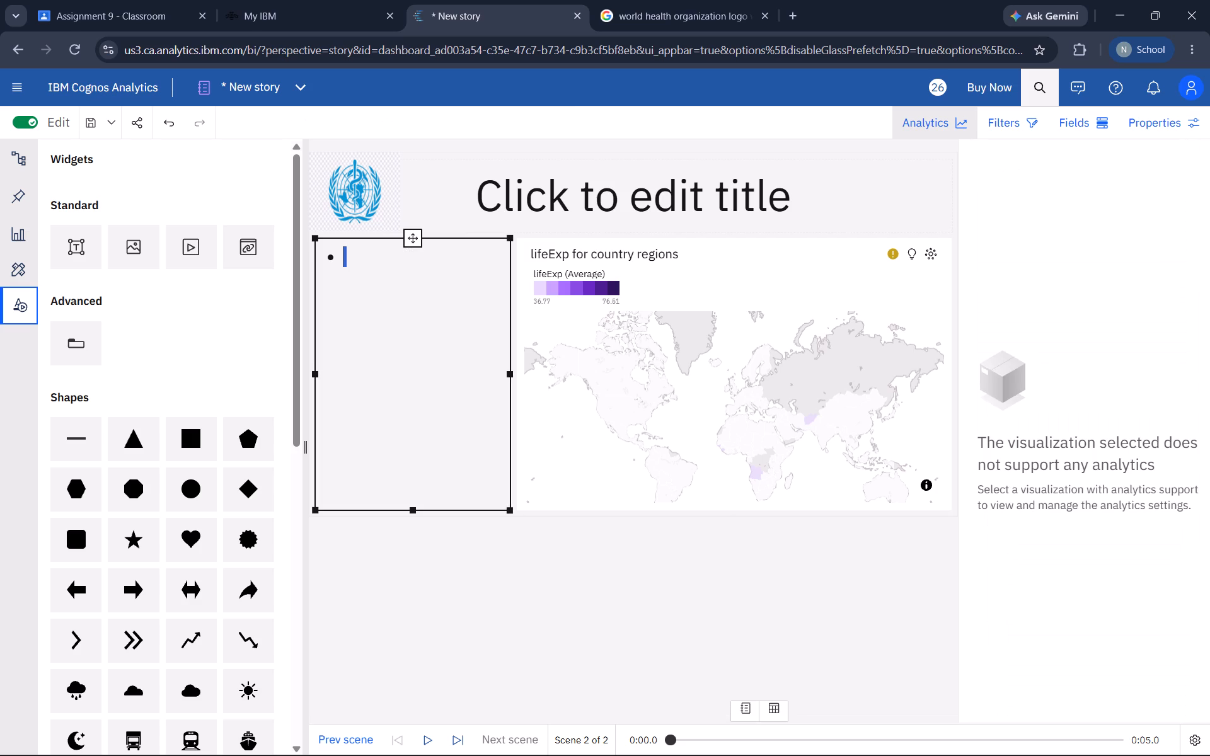
key(ctrl+v)
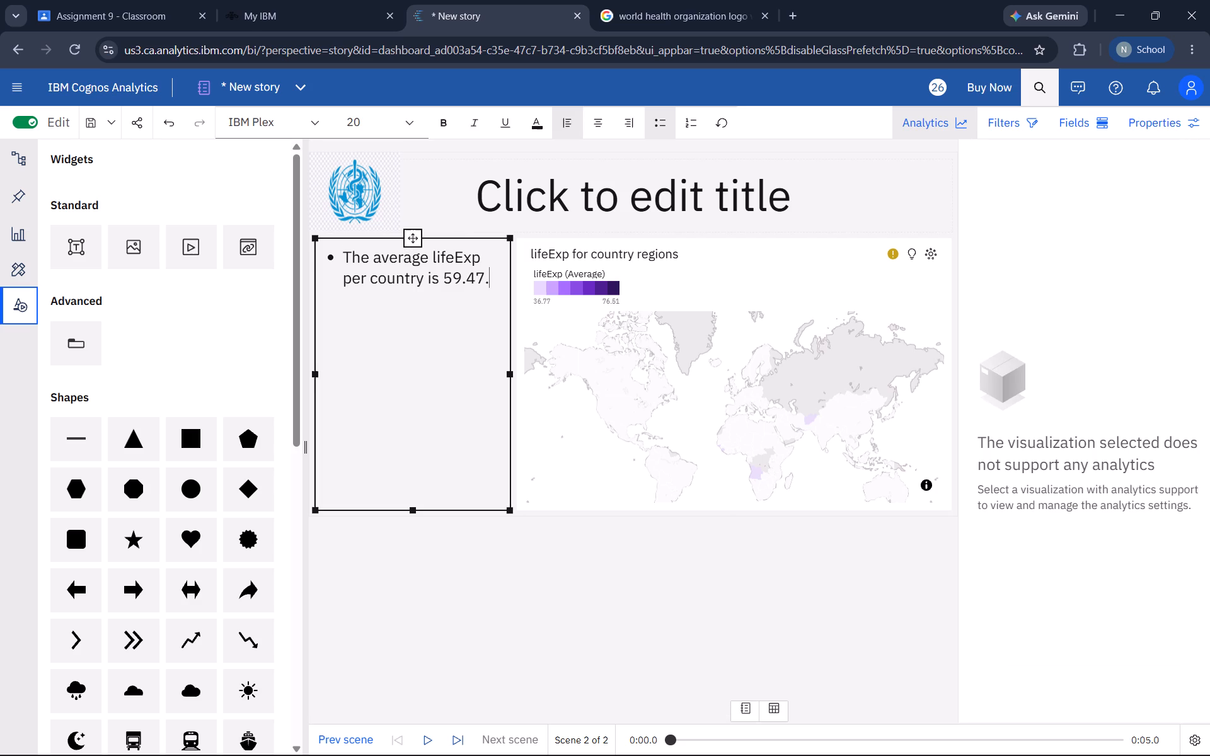
Start a second bullet below the average lifeExp insight in the text placeholder.
key(Return)
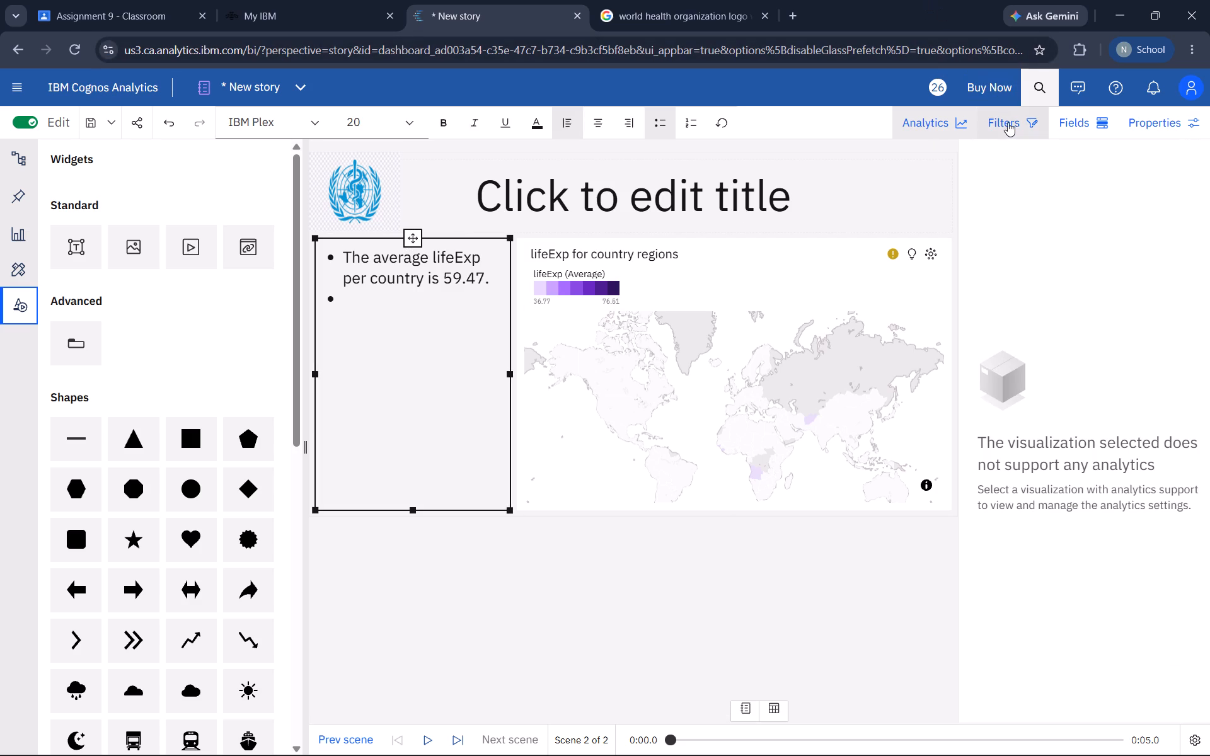
Review the suggested narrative insights for the "lifeExp for country regions" map to choose one for the second bullet.
click(959, 120)
click(959, 120)
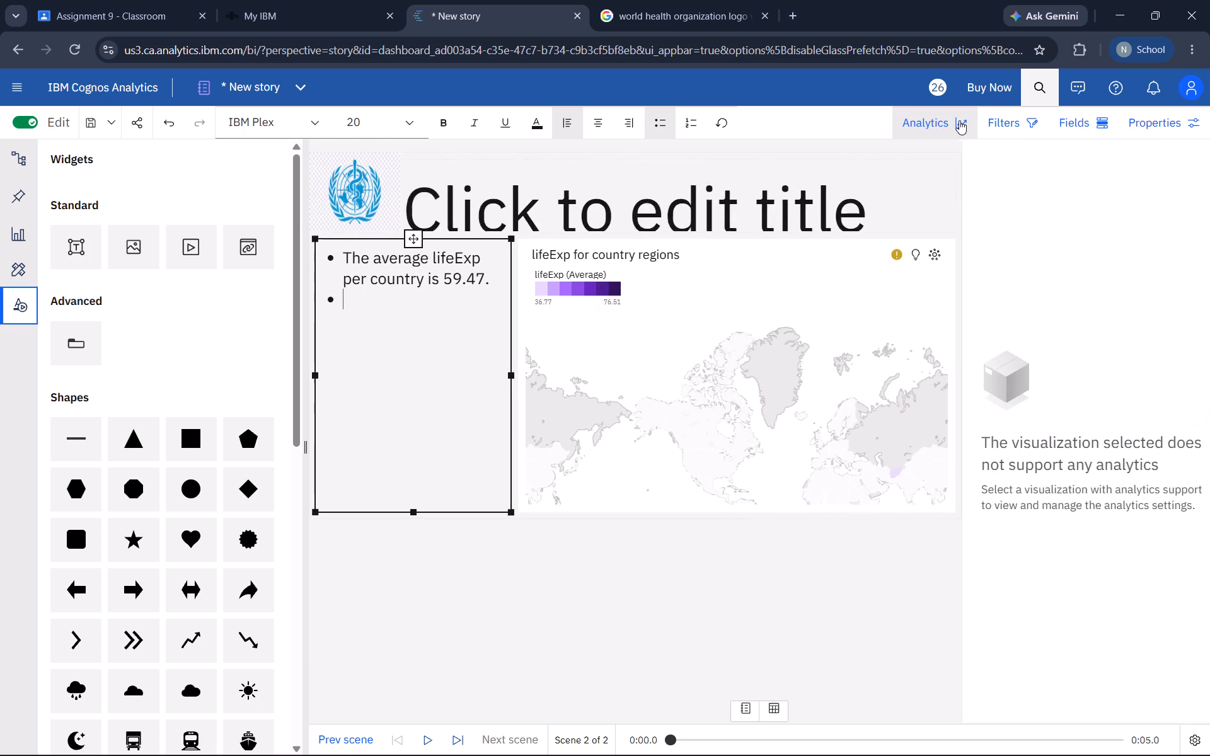
click(669, 454)
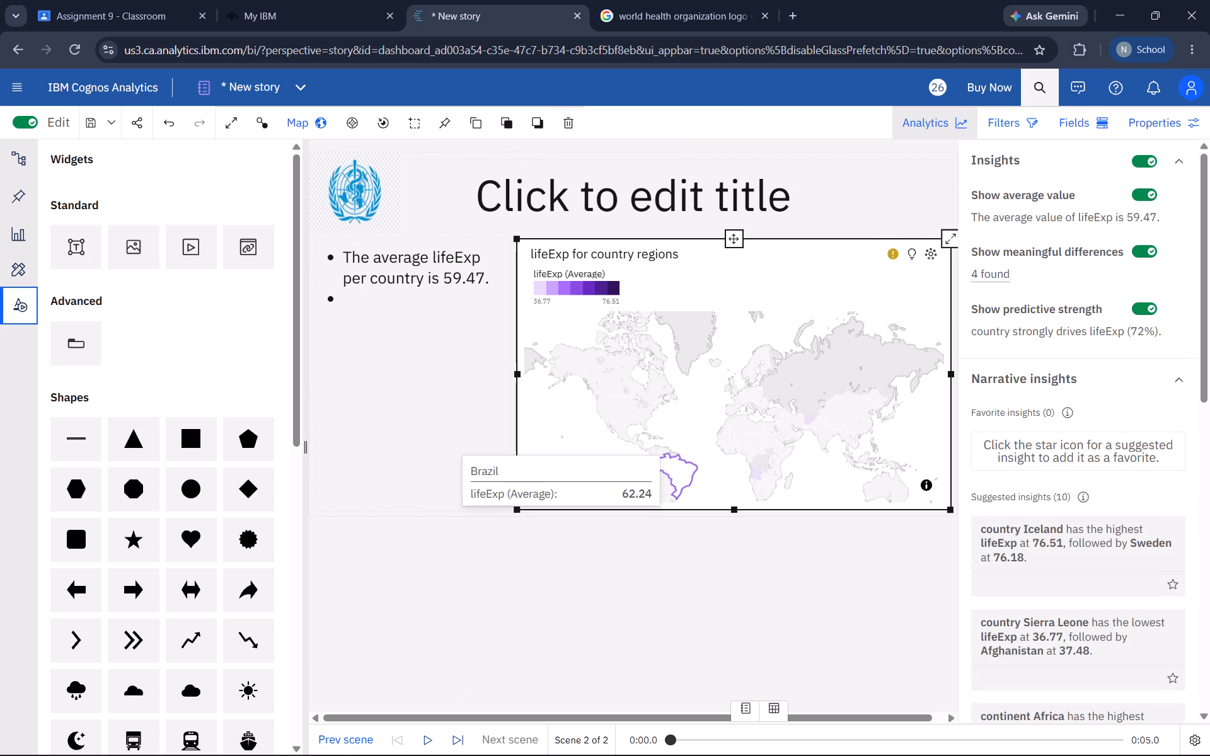
click(786, 256)
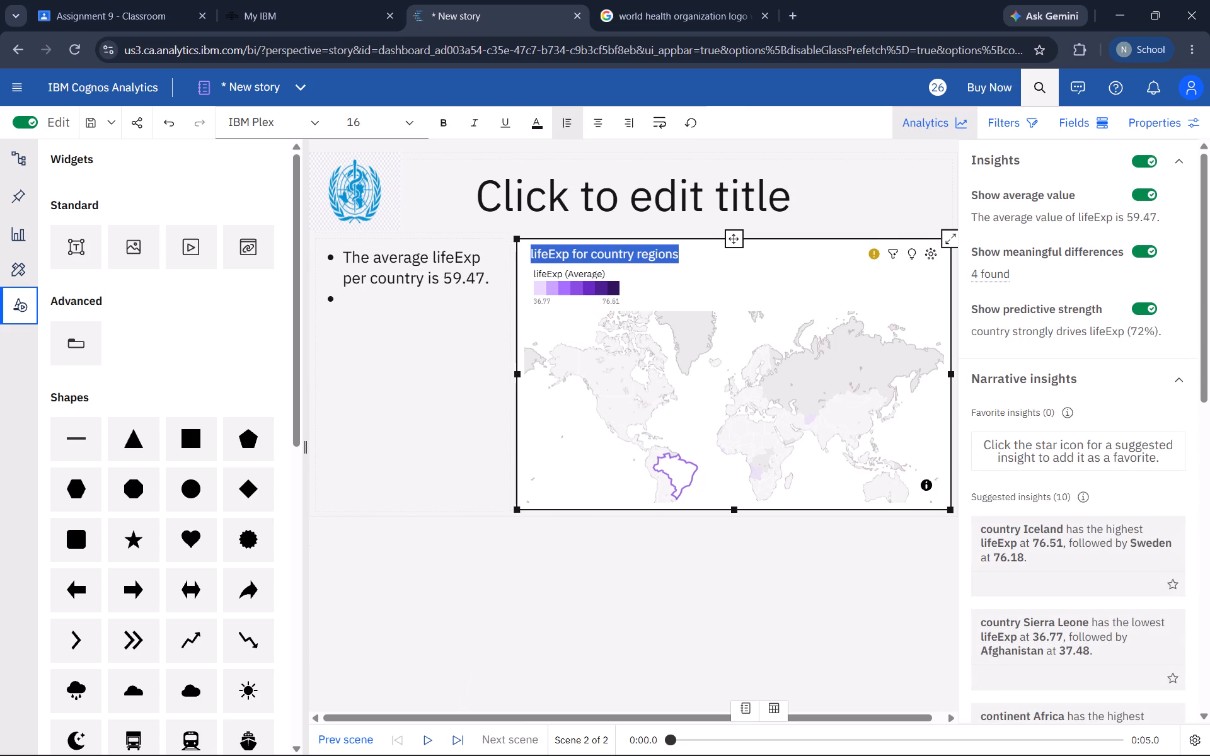
click(727, 328)
scroll(1057, 455, down, 2)
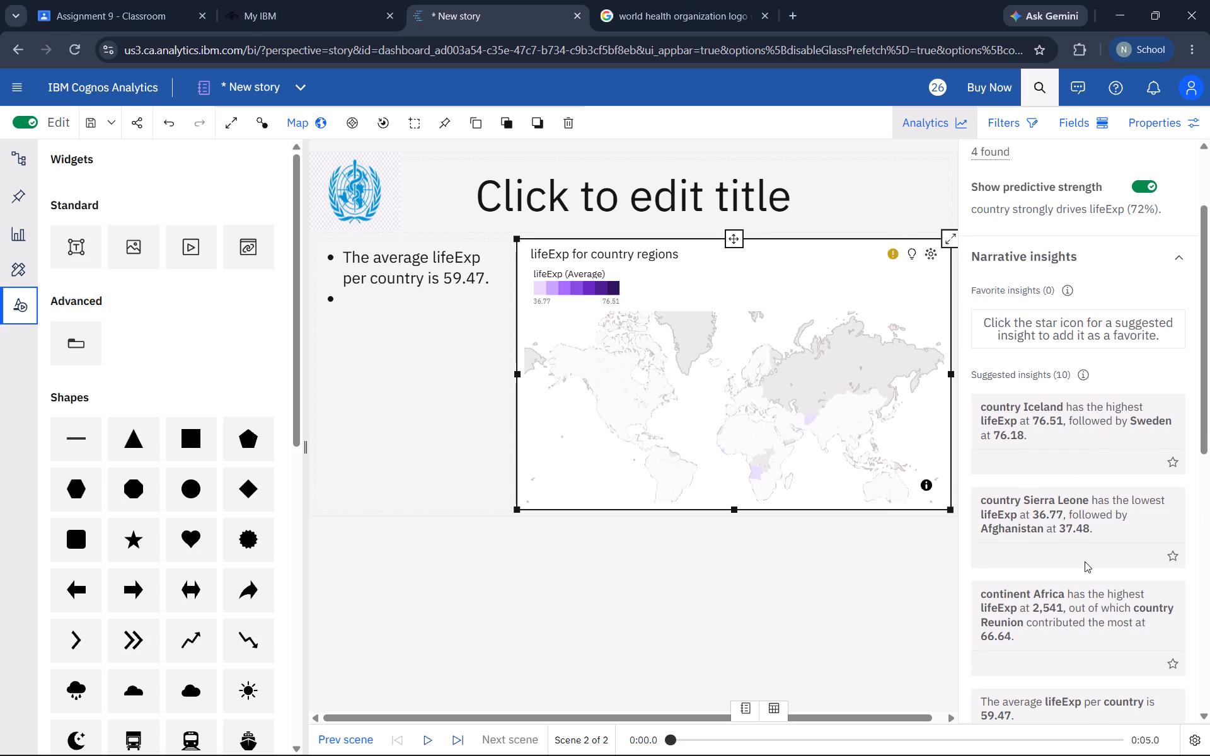
scroll(1085, 561, down, 2)
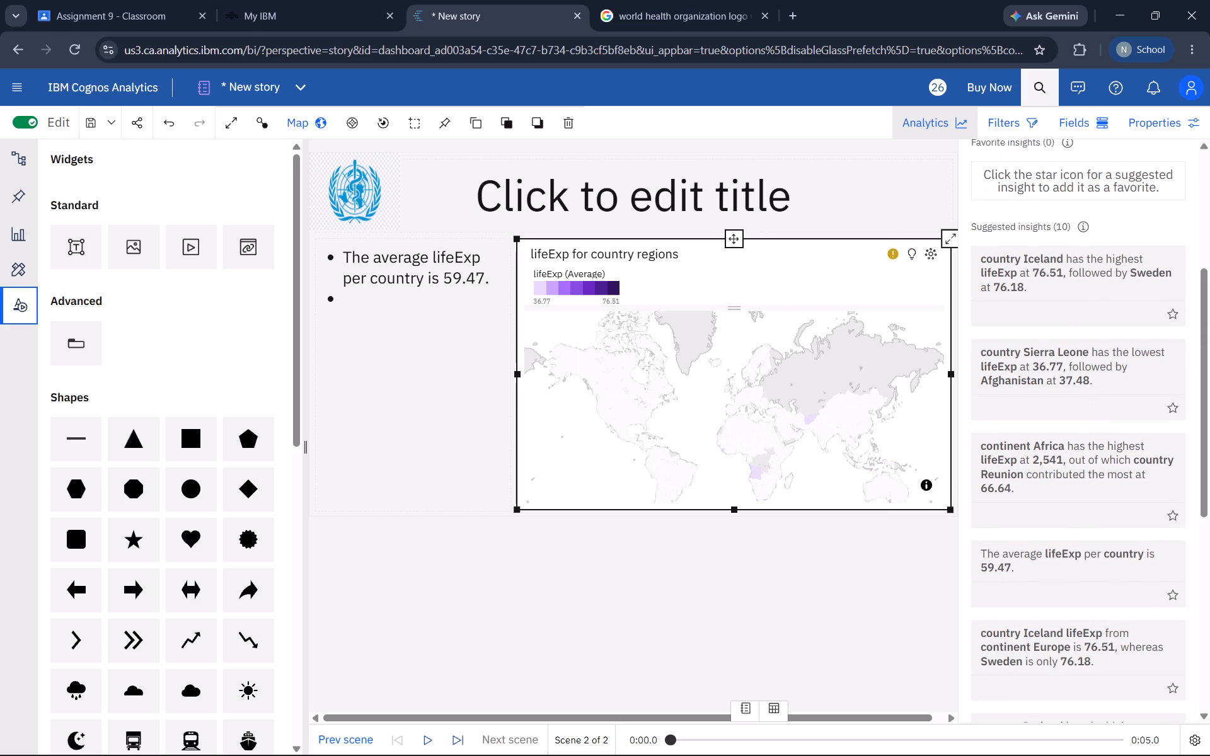
click(677, 287)
scroll(1064, 377, down, 6)
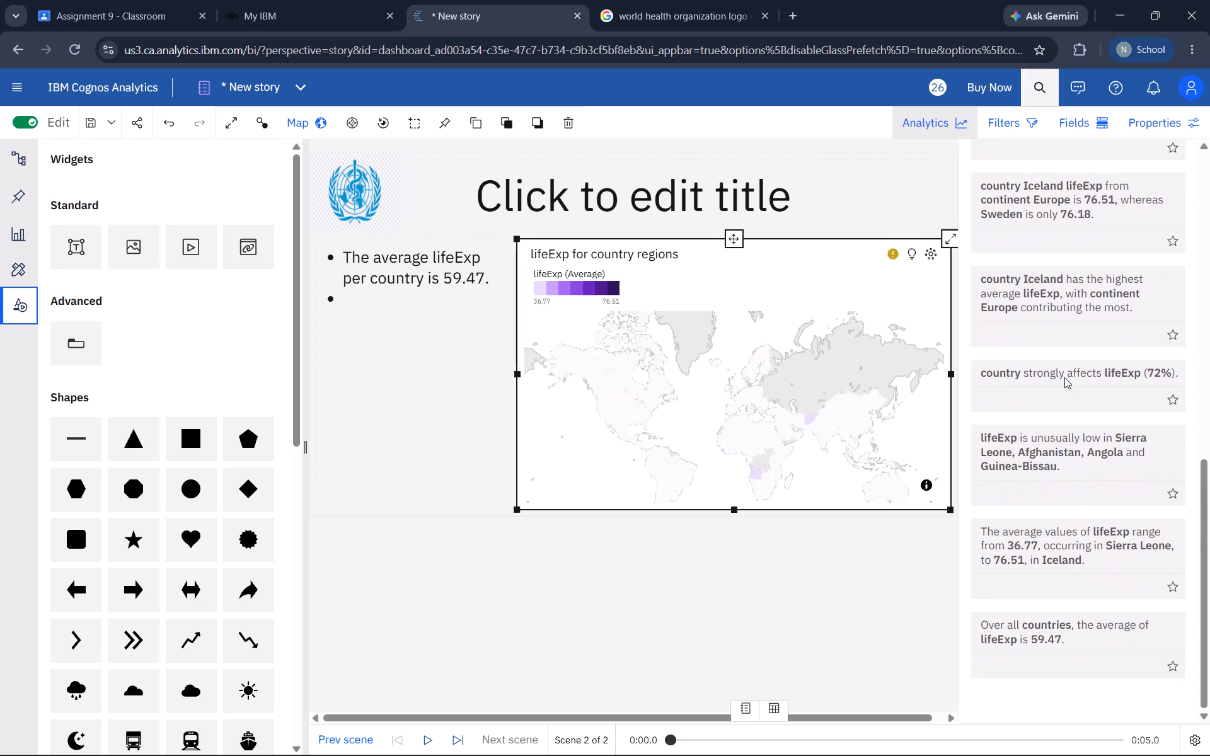
scroll(1064, 377, down, 2)
scroll(1064, 377, up, 1)
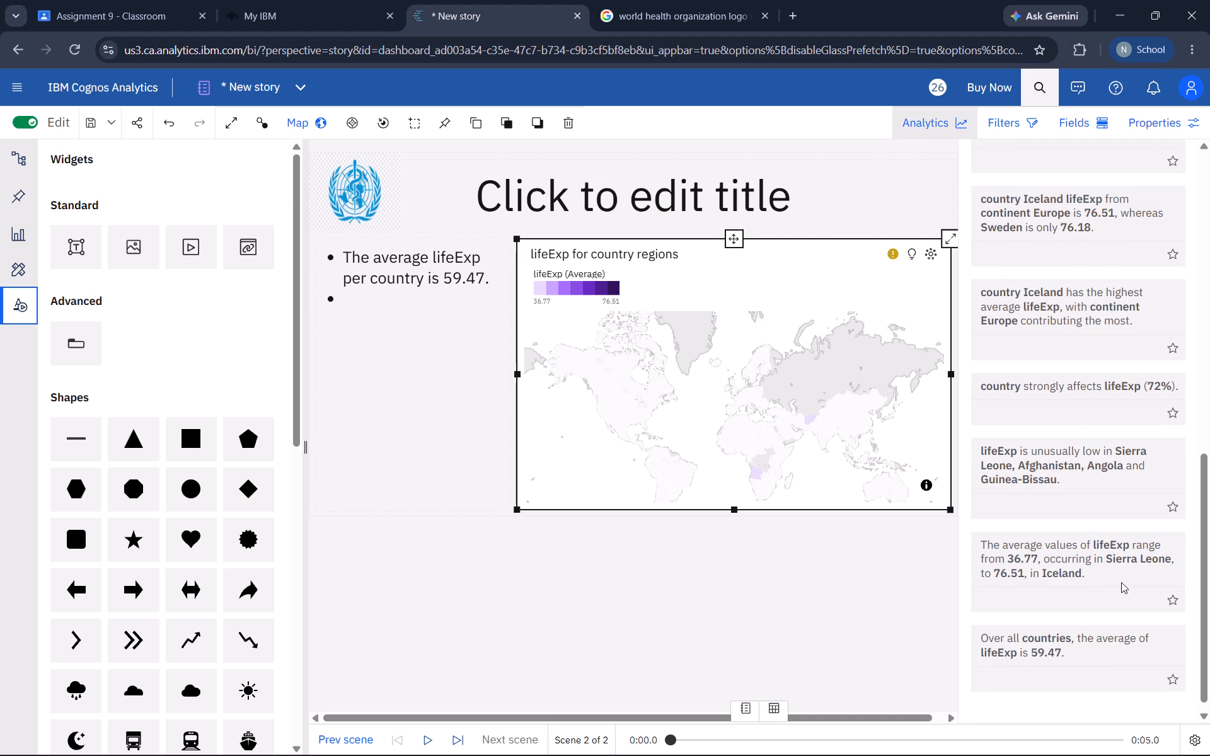
scroll(1078, 339, up, 6)
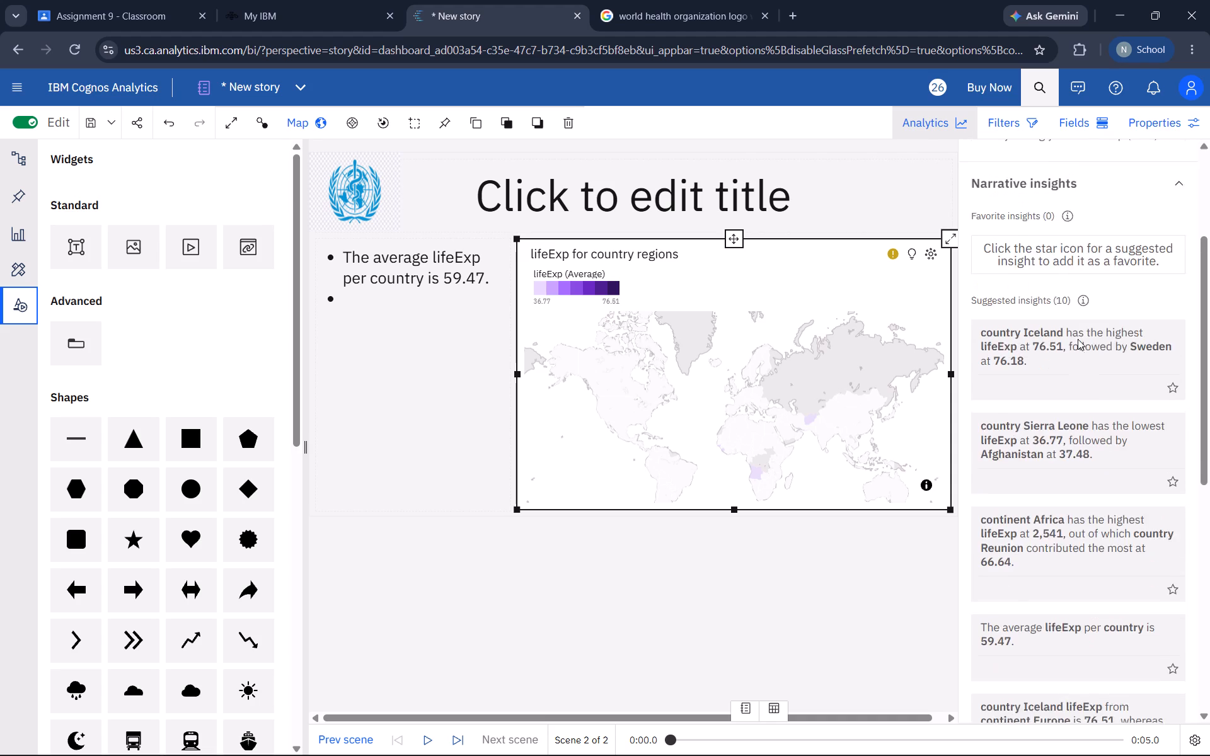
scroll(1078, 339, up, 3)
click(952, 122)
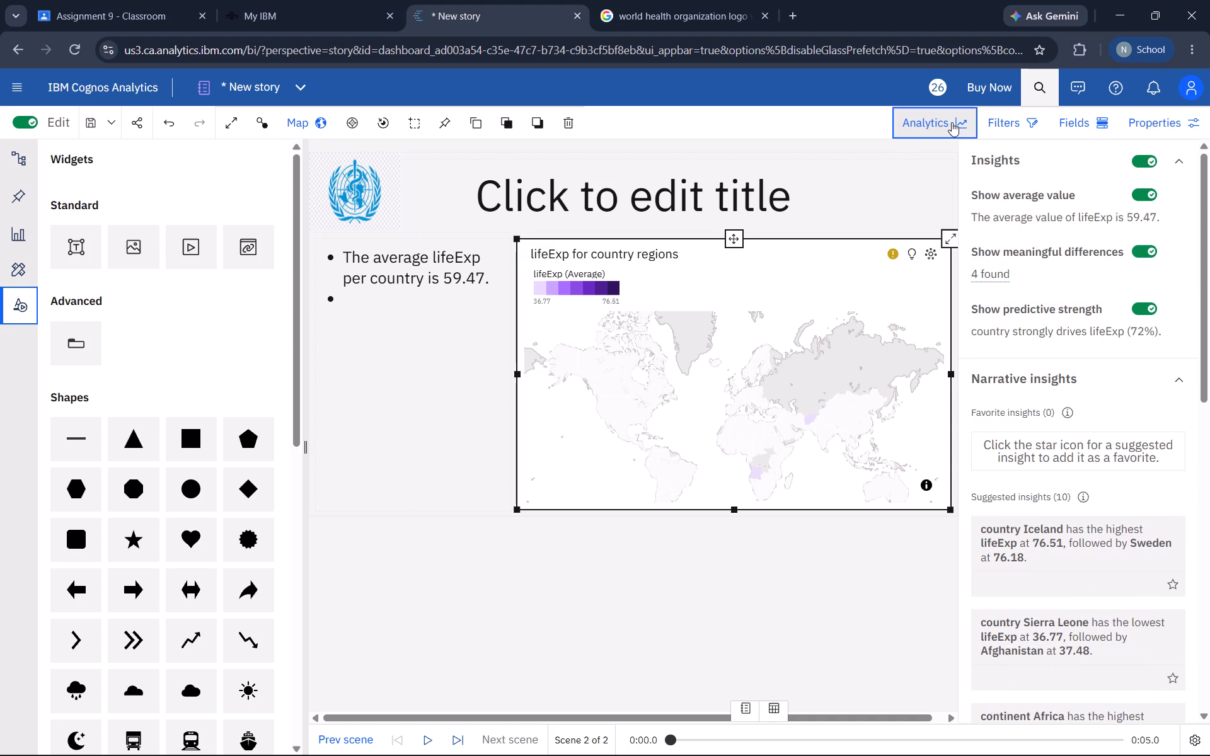
click(870, 283)
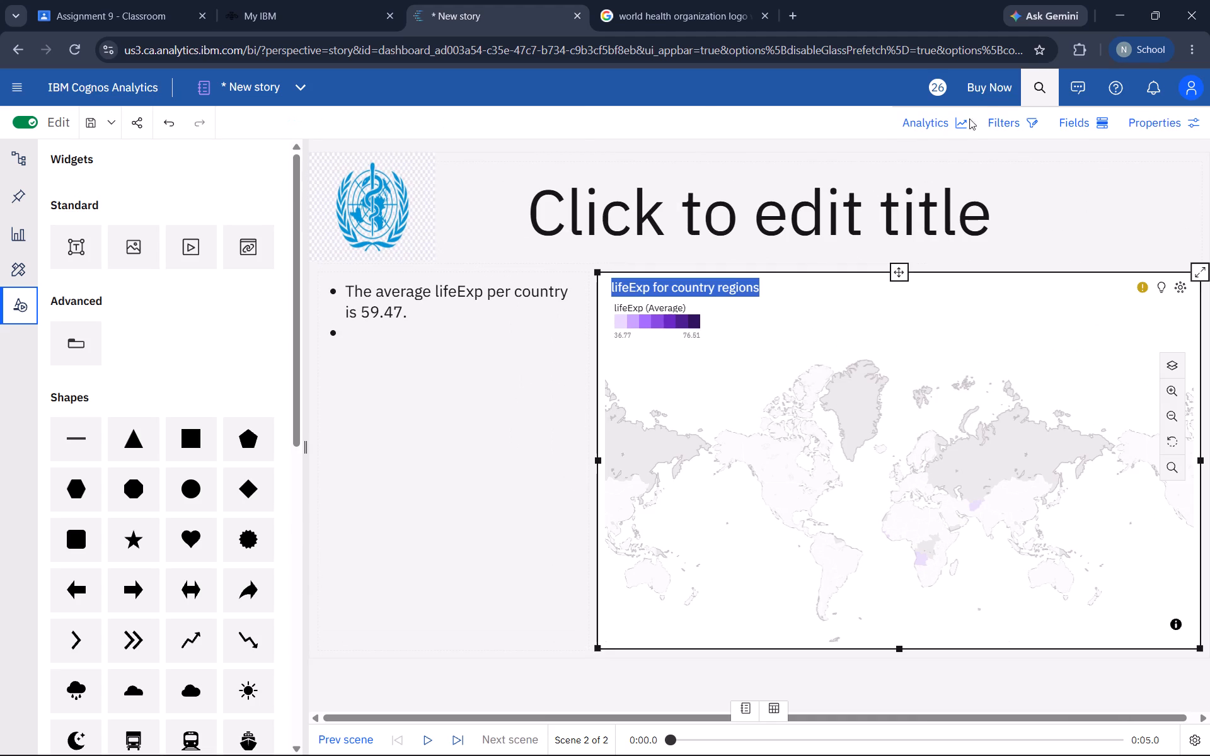
click(962, 123)
scroll(1022, 437, down, 5)
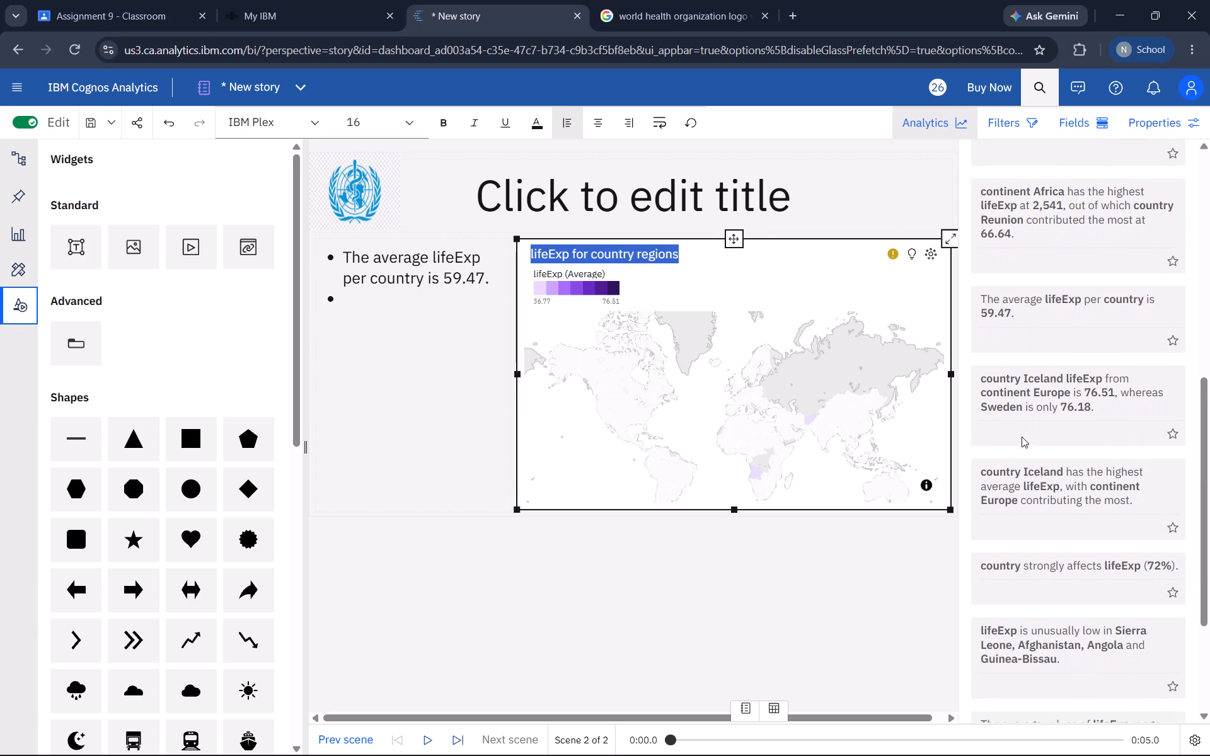
scroll(1022, 437, down, 2)
scroll(1029, 343, up, 2)
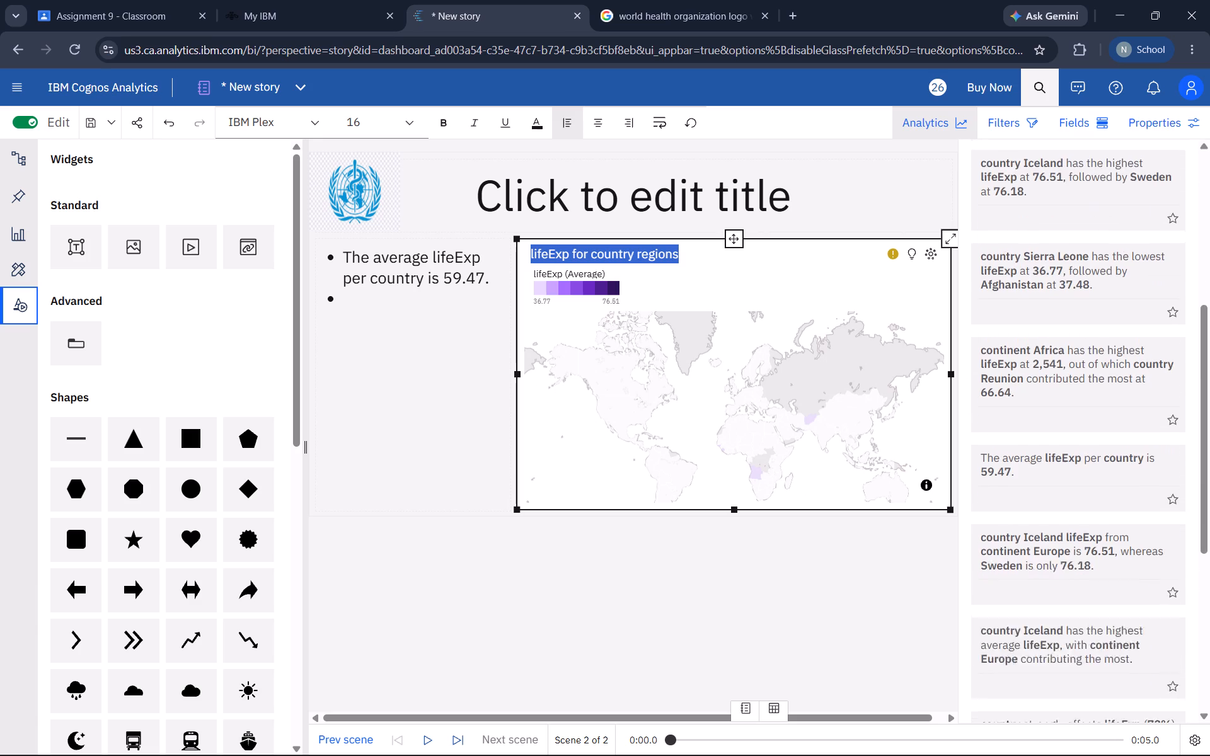
scroll(1029, 343, up, 1)
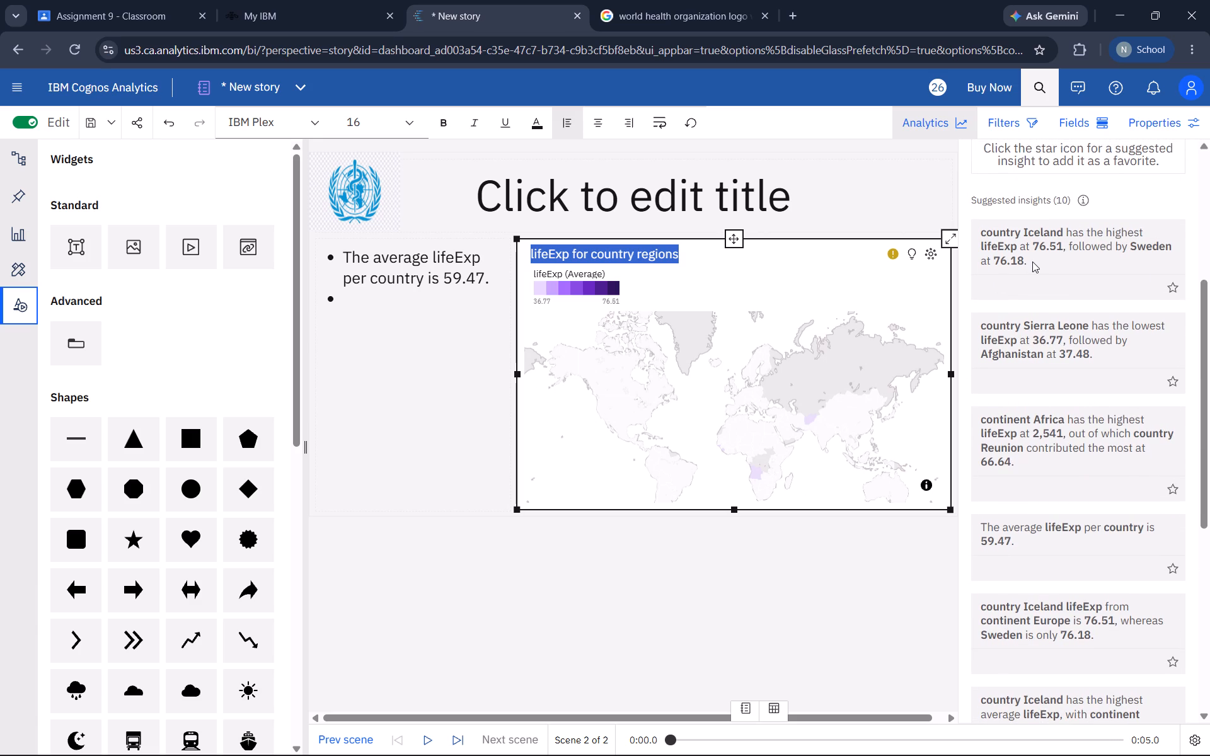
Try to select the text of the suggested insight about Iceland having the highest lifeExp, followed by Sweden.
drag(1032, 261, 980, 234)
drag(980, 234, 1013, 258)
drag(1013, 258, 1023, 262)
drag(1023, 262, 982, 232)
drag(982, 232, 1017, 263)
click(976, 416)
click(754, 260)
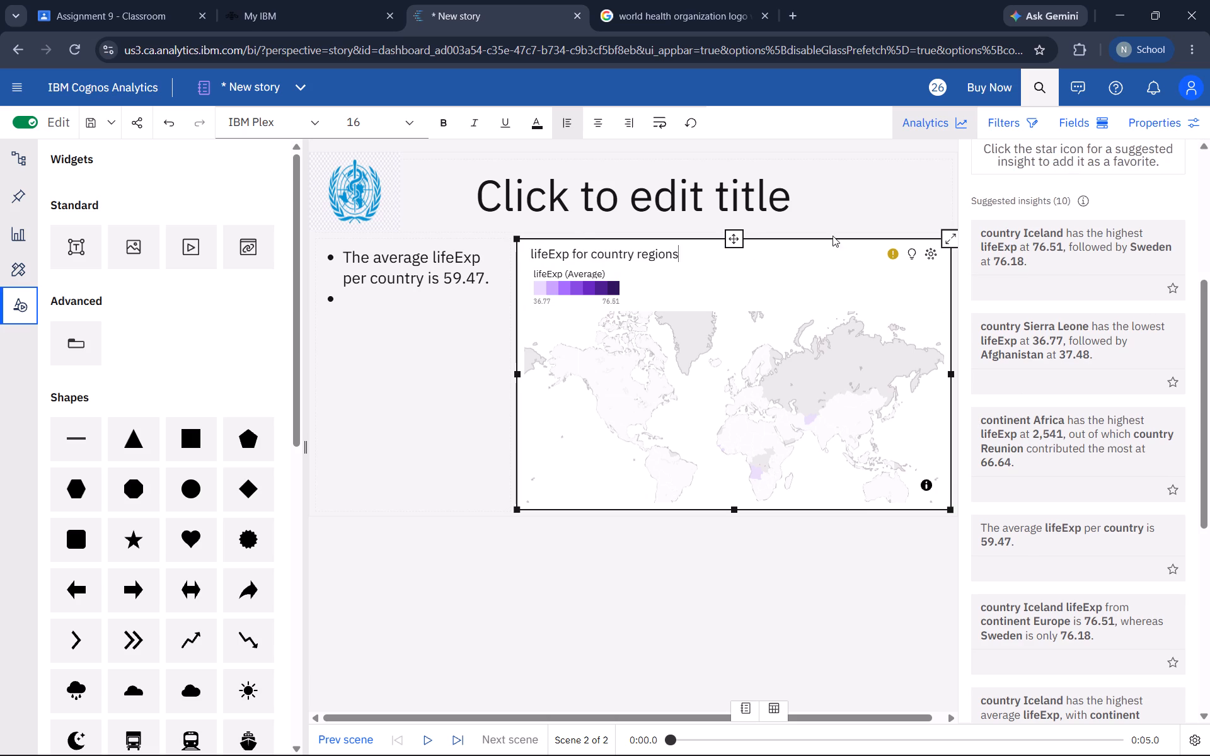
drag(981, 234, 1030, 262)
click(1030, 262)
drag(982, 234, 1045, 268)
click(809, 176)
Copy the suggested insight "country Iceland has the highest lifeExp at 76.51, followed by Sweden at 76.18." into the text placeholder's second bullet.
click(811, 271)
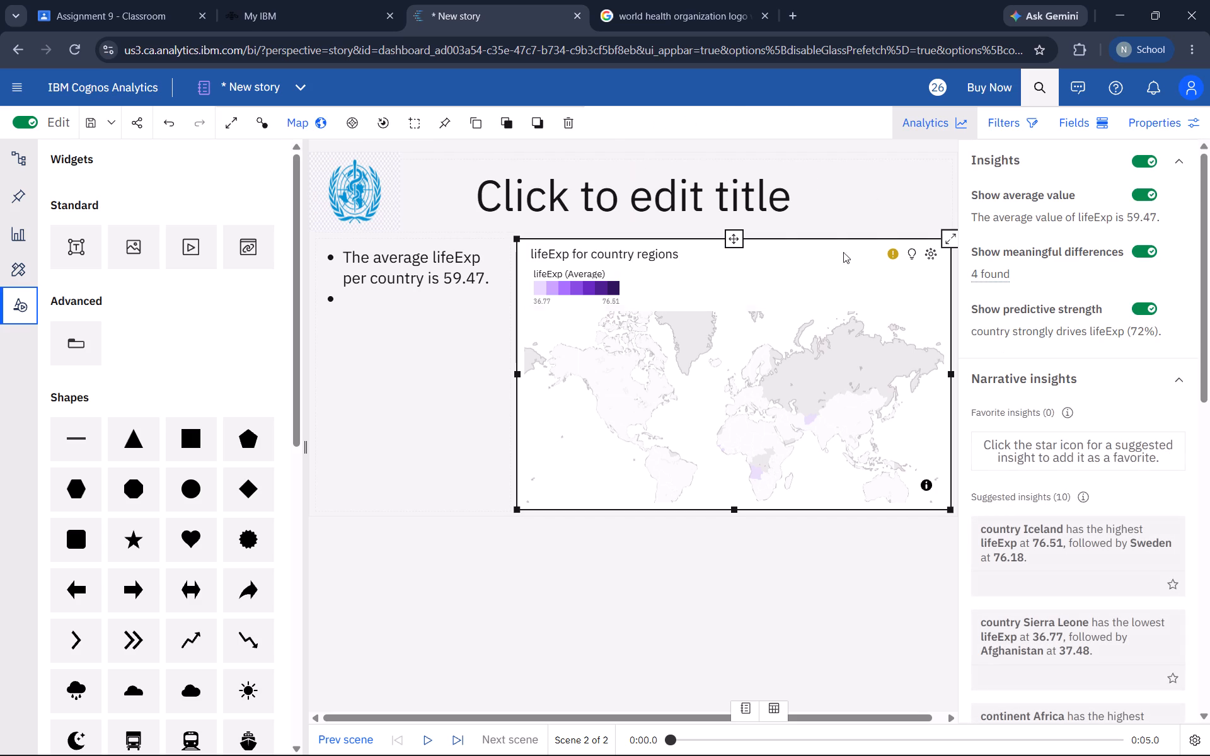
scroll(1027, 531, down, 1)
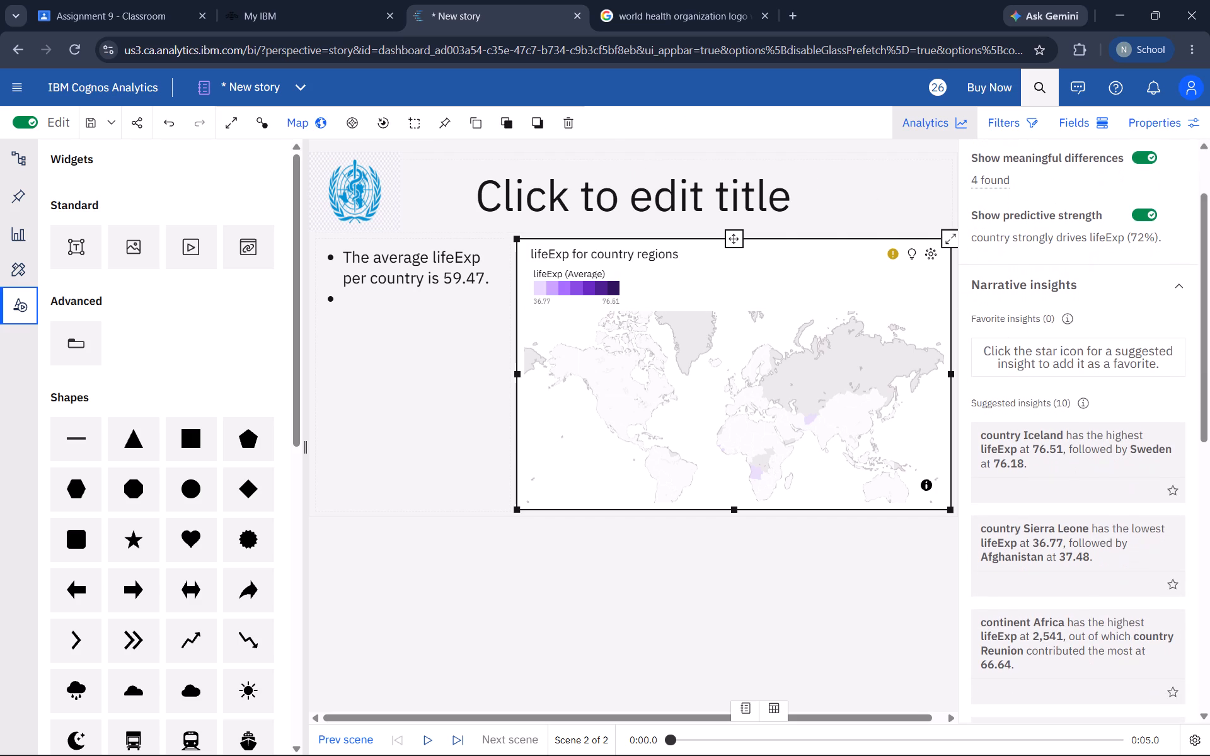
drag(978, 434, 1034, 474)
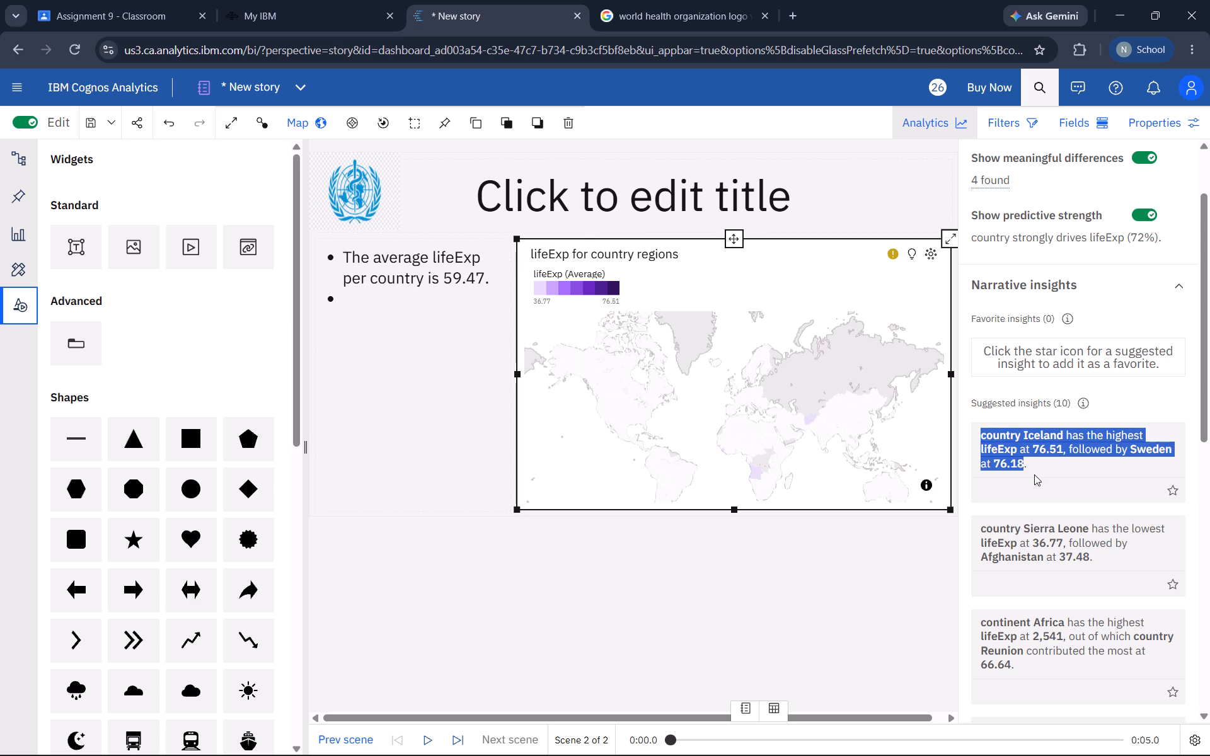
key(ctrl+c)
click(388, 303)
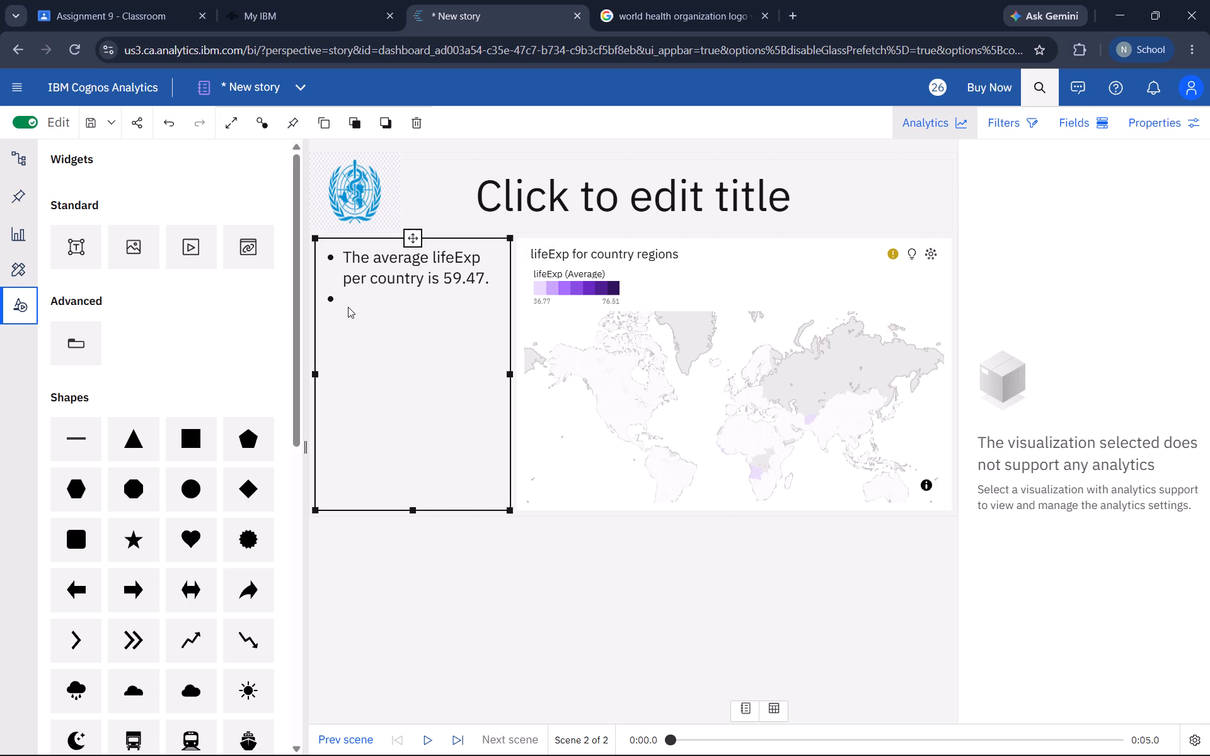
click(348, 307)
click(382, 289)
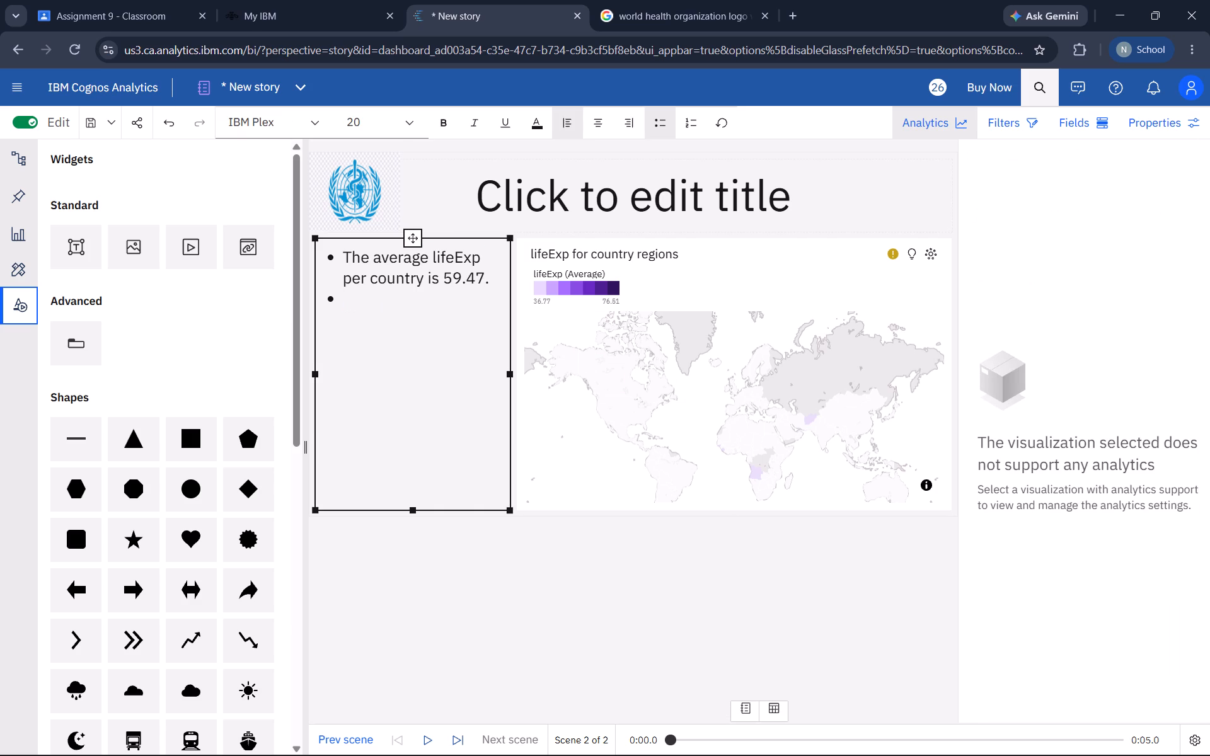
key(ctrl+v)
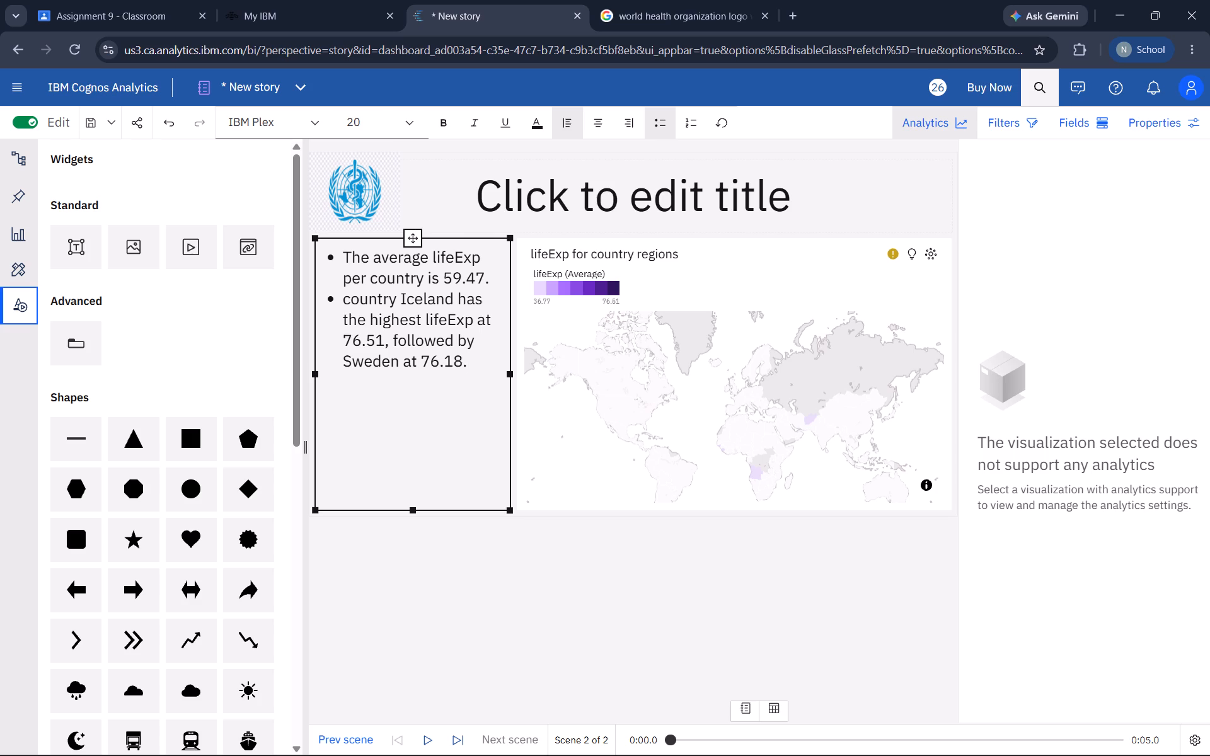
Copy the suggested insight "continent Africa has the highest lifeExp at 2,541, out of which country Reunion contributed the most at 66.64." into a third bullet.
click(815, 255)
scroll(1056, 525, down, 2)
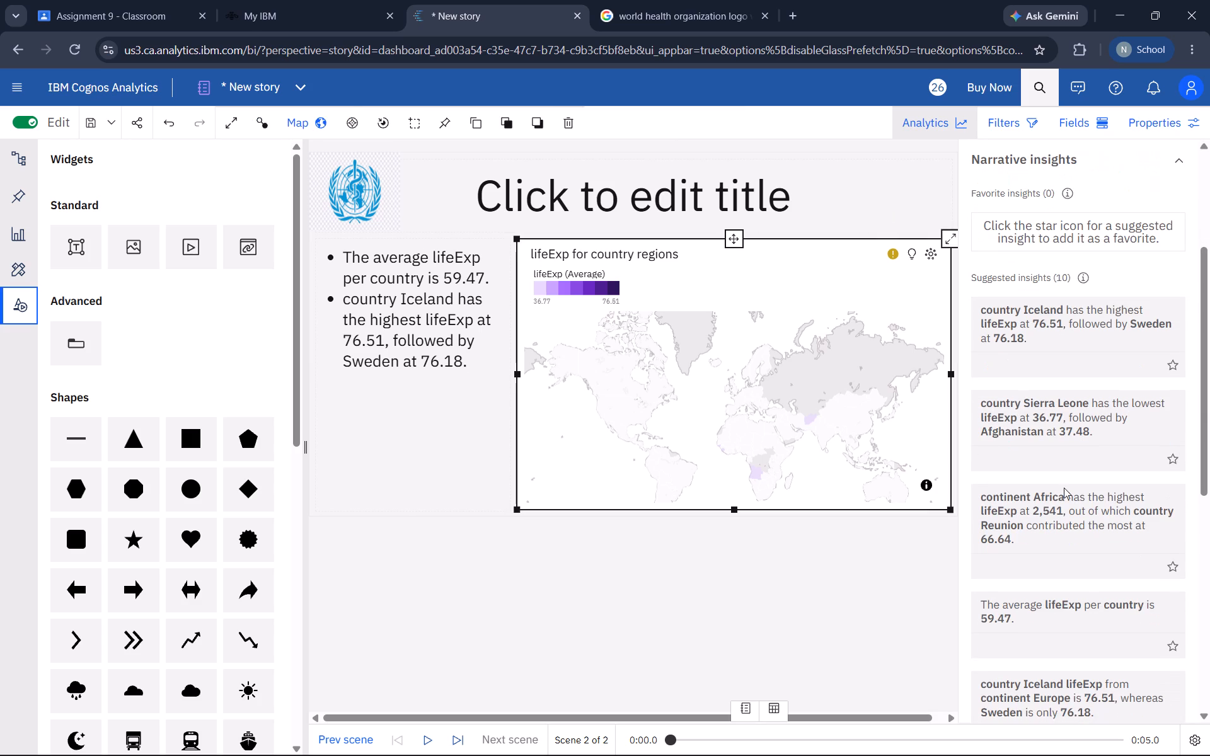
drag(1025, 541, 997, 495)
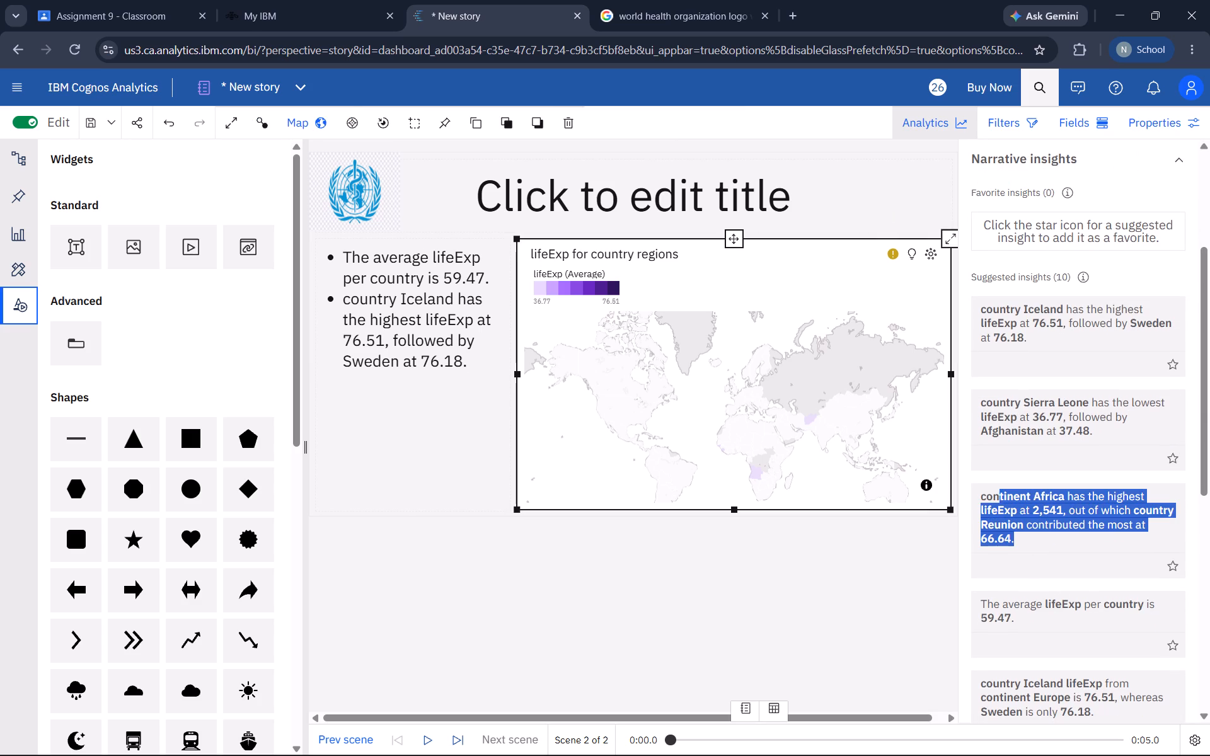
drag(997, 495, 974, 486)
key(ctrl+c)
click(1051, 554)
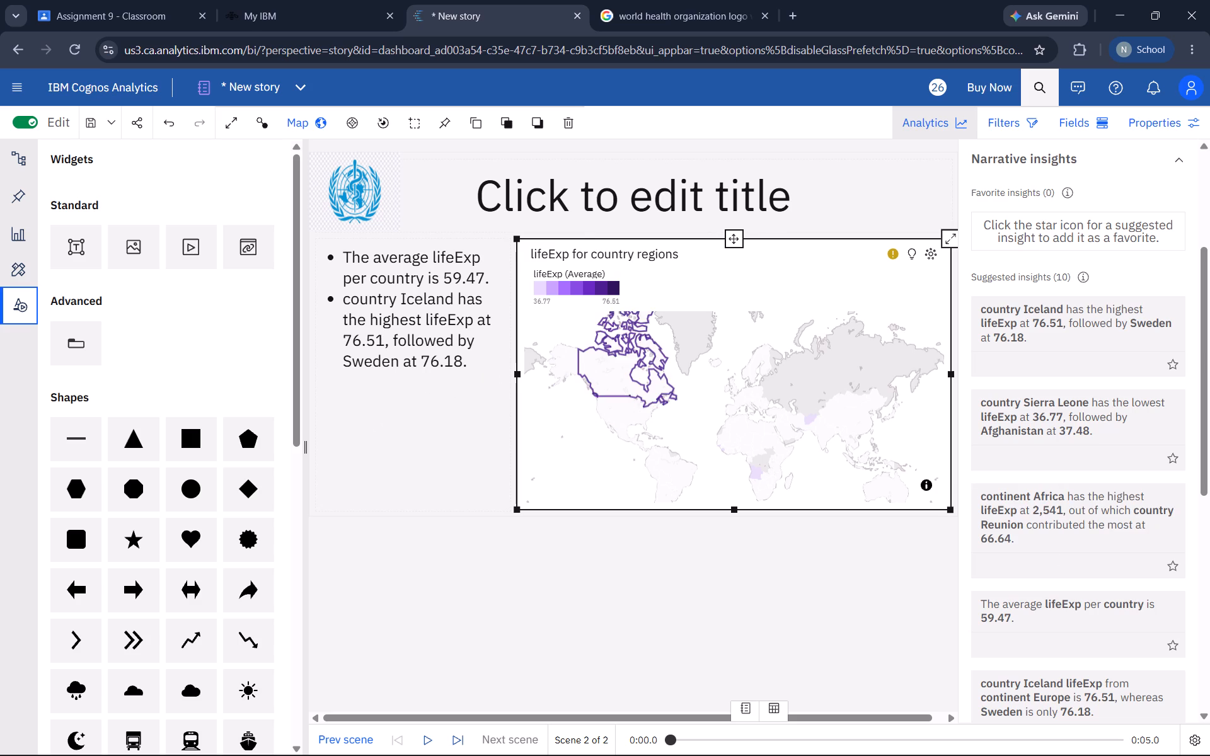
click(466, 363)
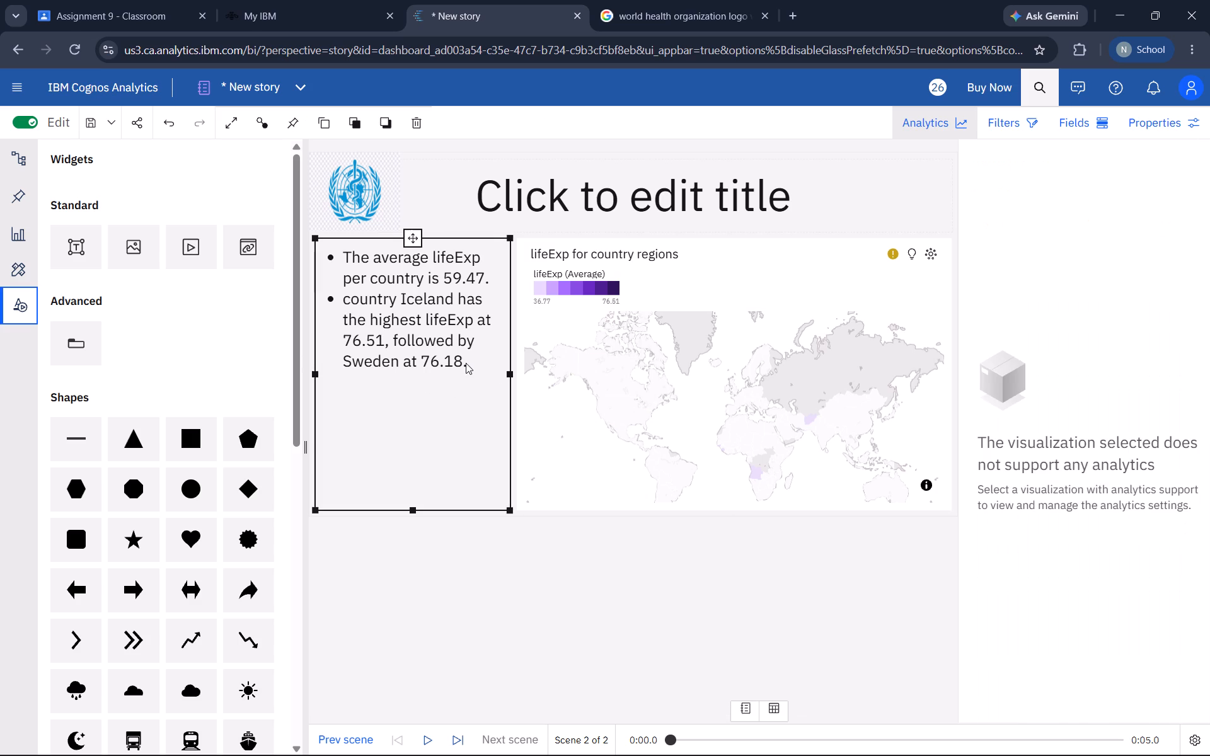
click(468, 364)
click(468, 364)
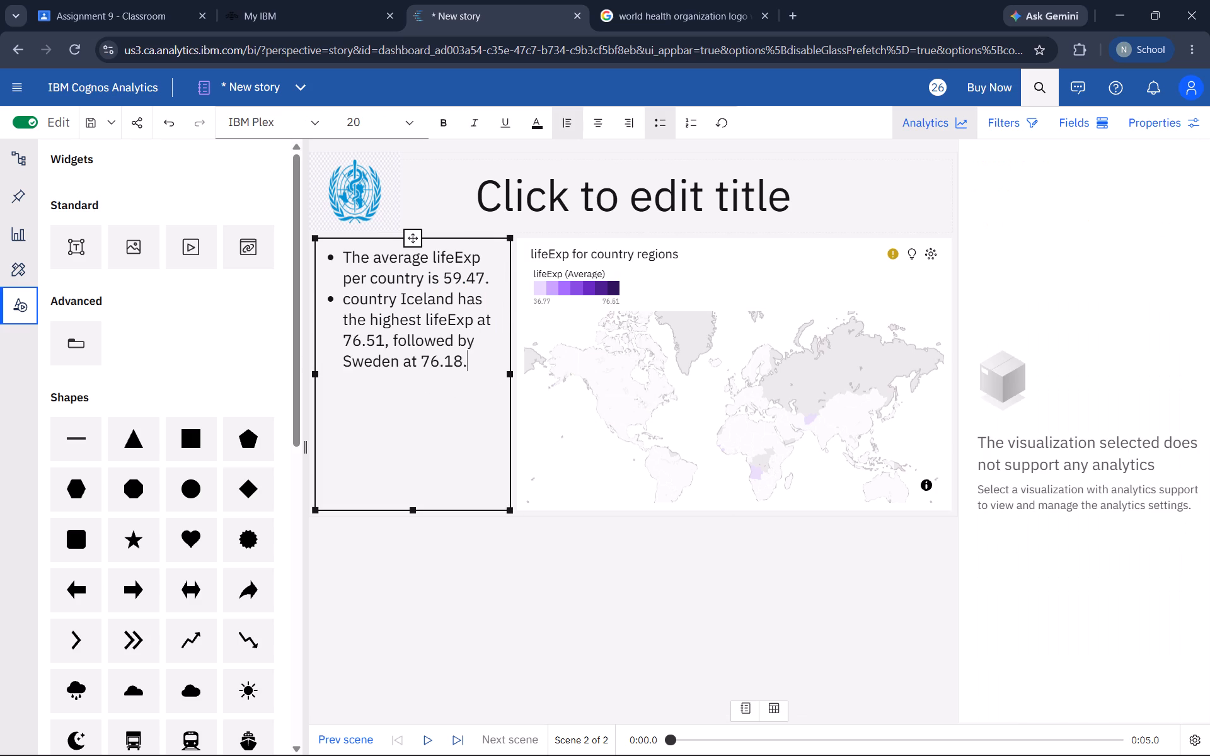
key(Return)
key(ctrl+v)
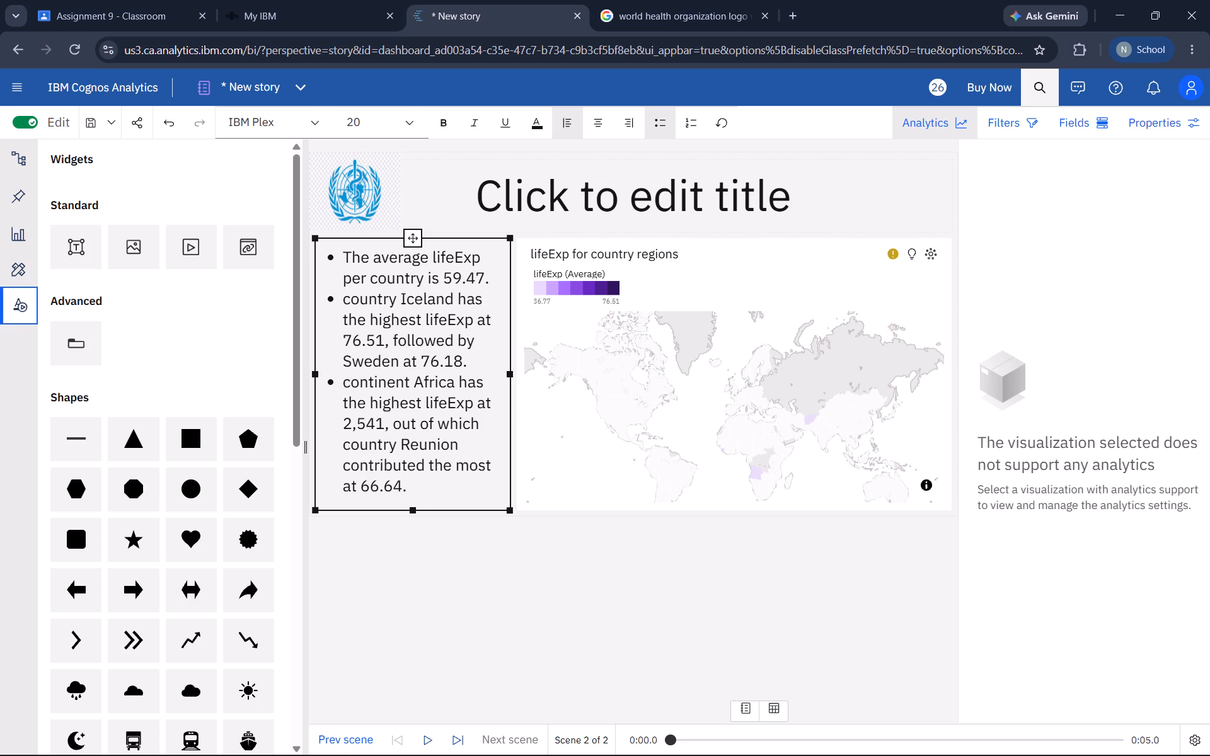
Show the story's scene thumbnails beneath the canvas.
click(739, 284)
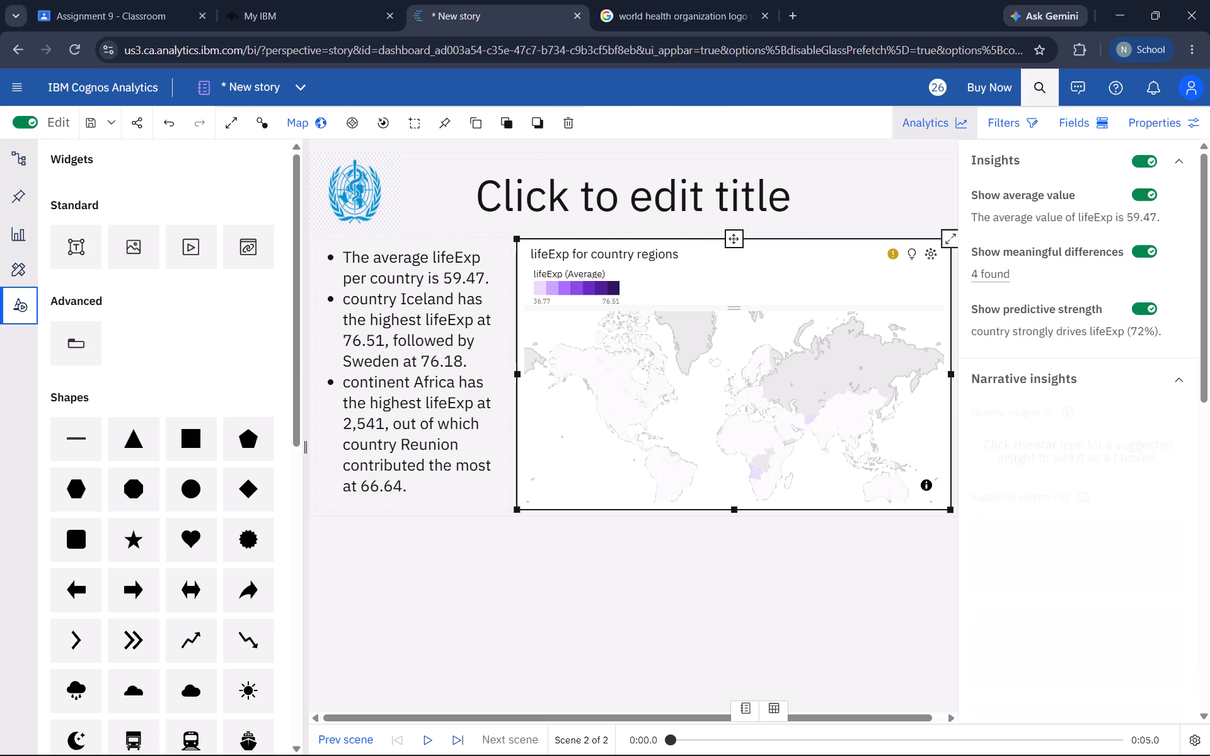
click(583, 559)
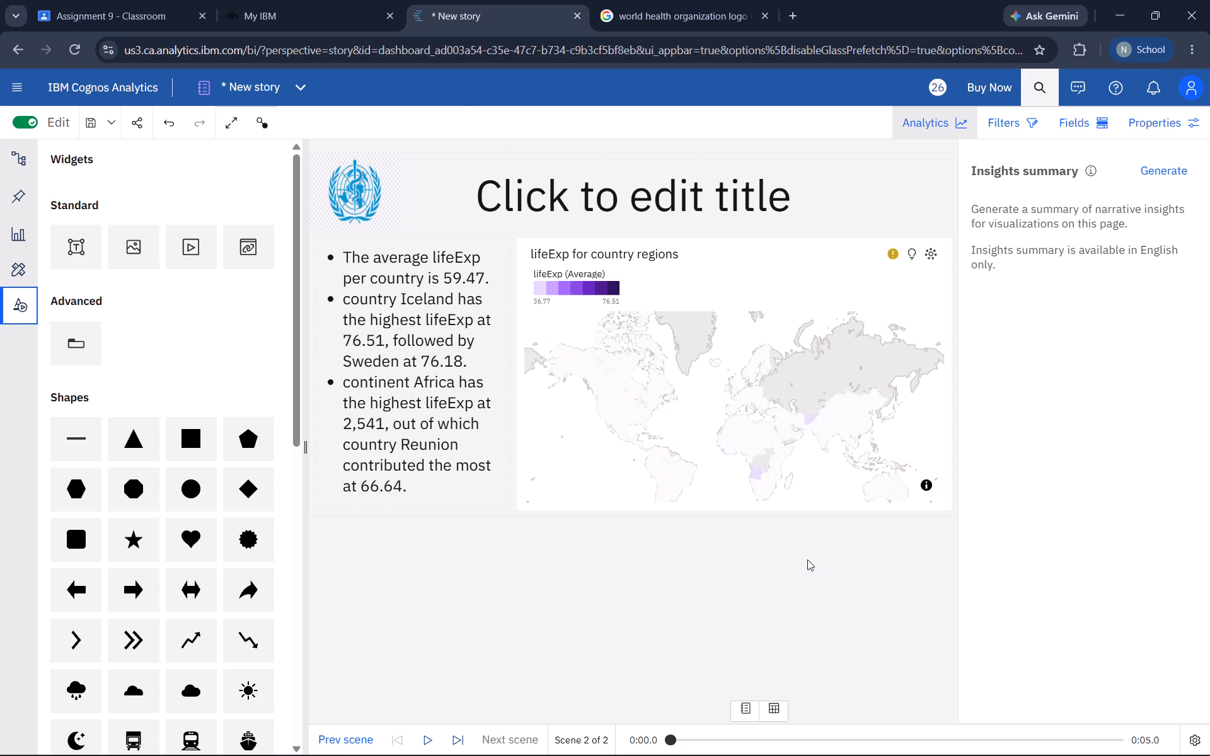
click(774, 709)
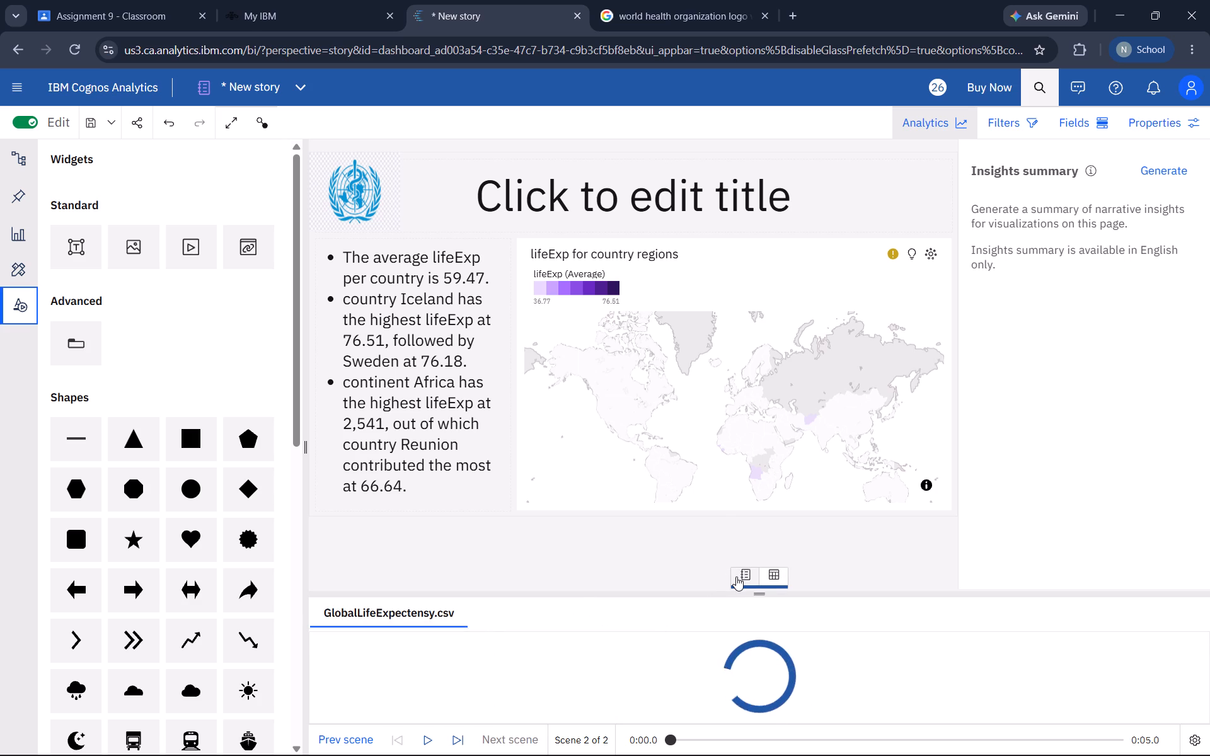
click(736, 576)
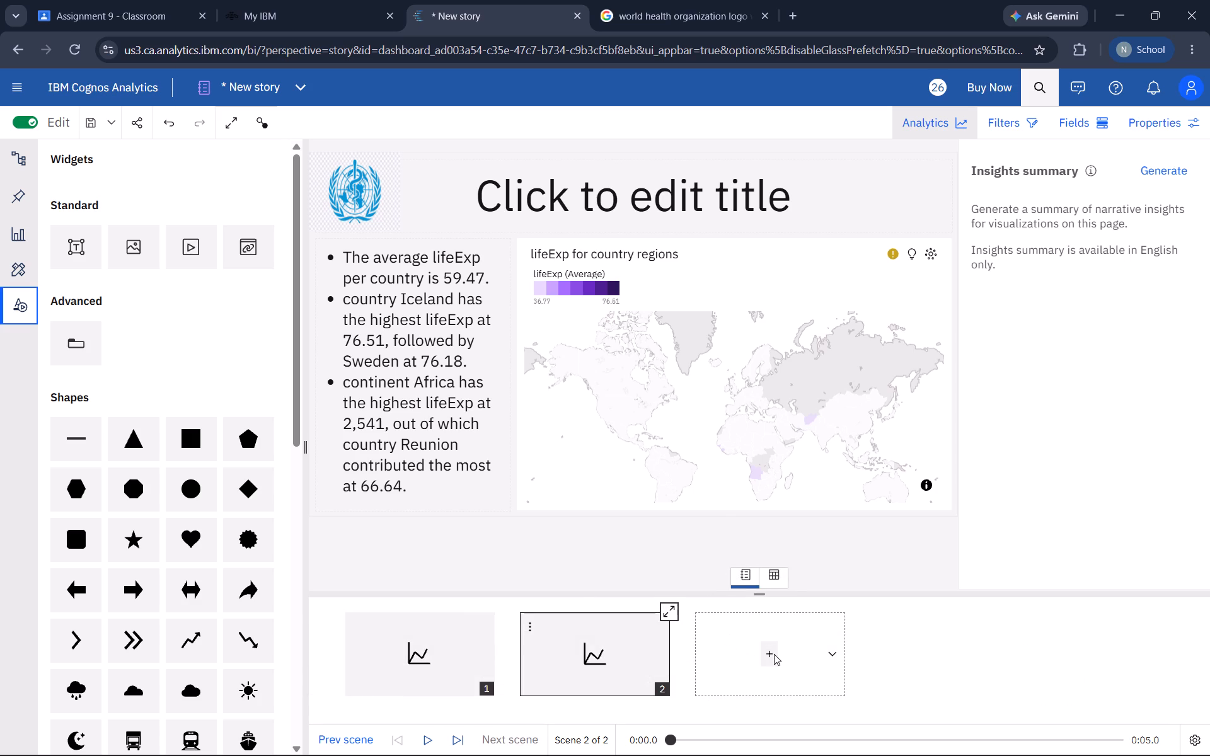
click(681, 359)
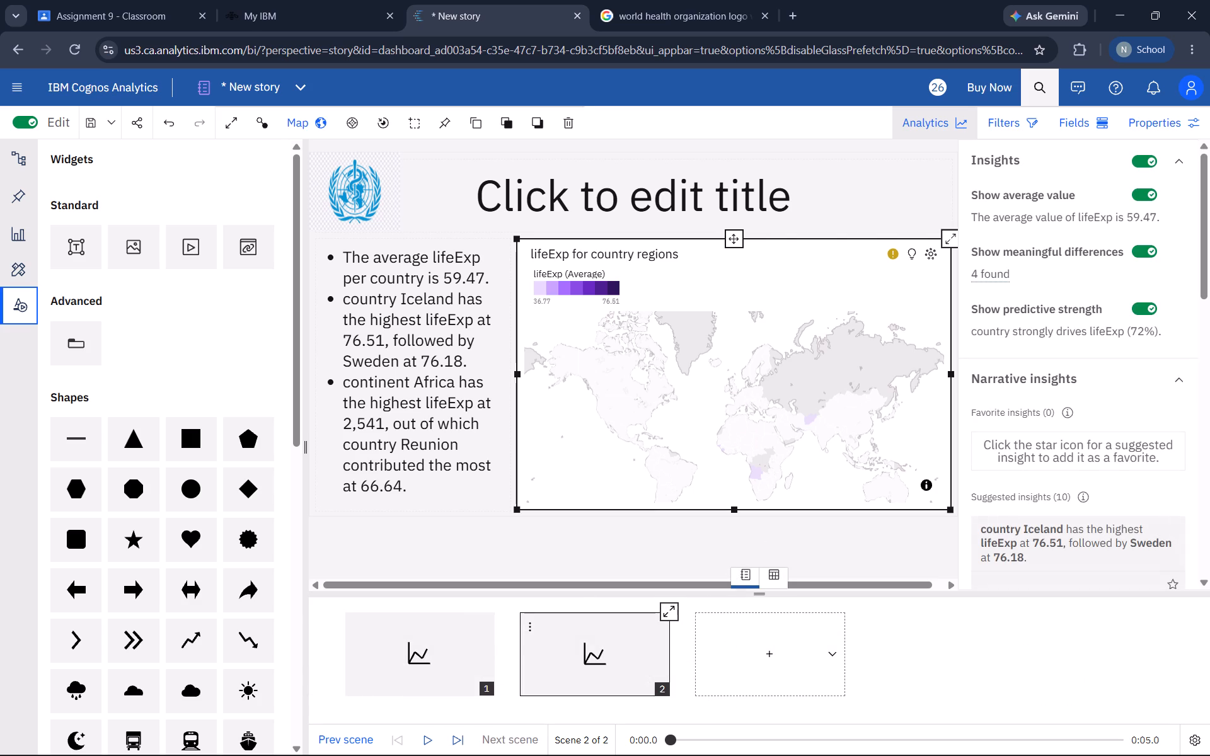
Enter "LifeEry Region For Country" as the title of scene 2.
click(770, 190)
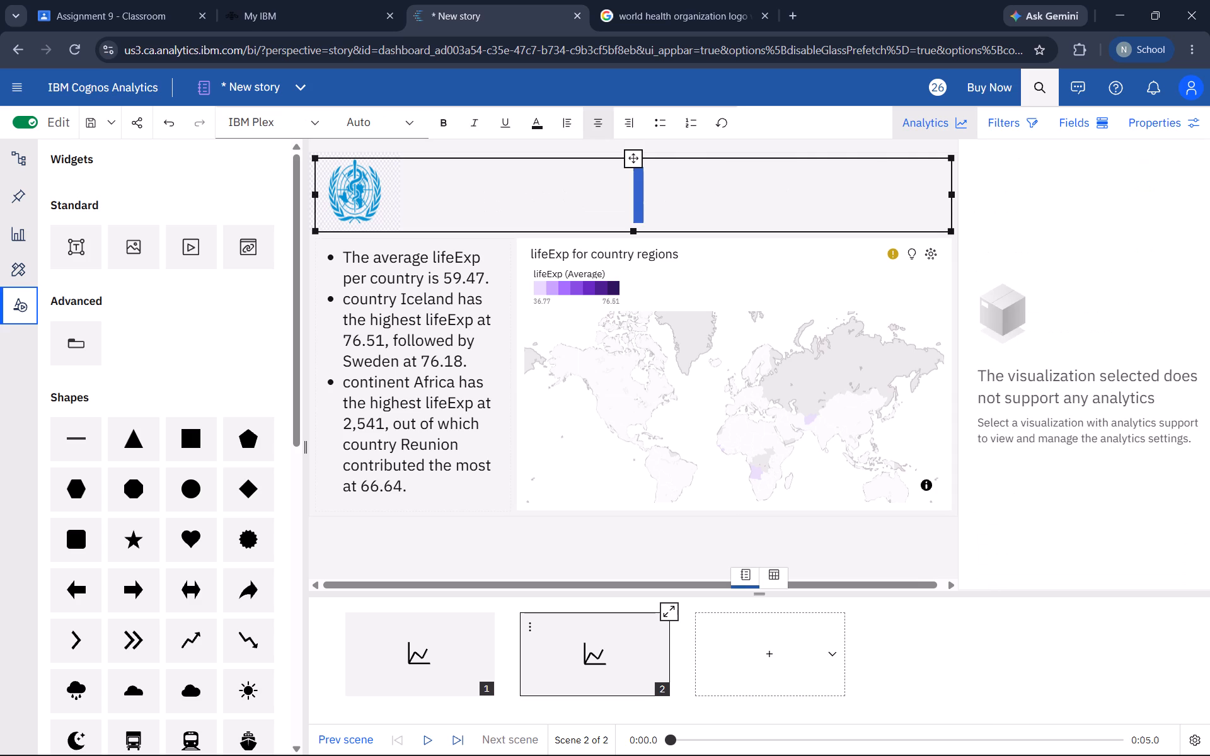
text(Lif)
key(space)
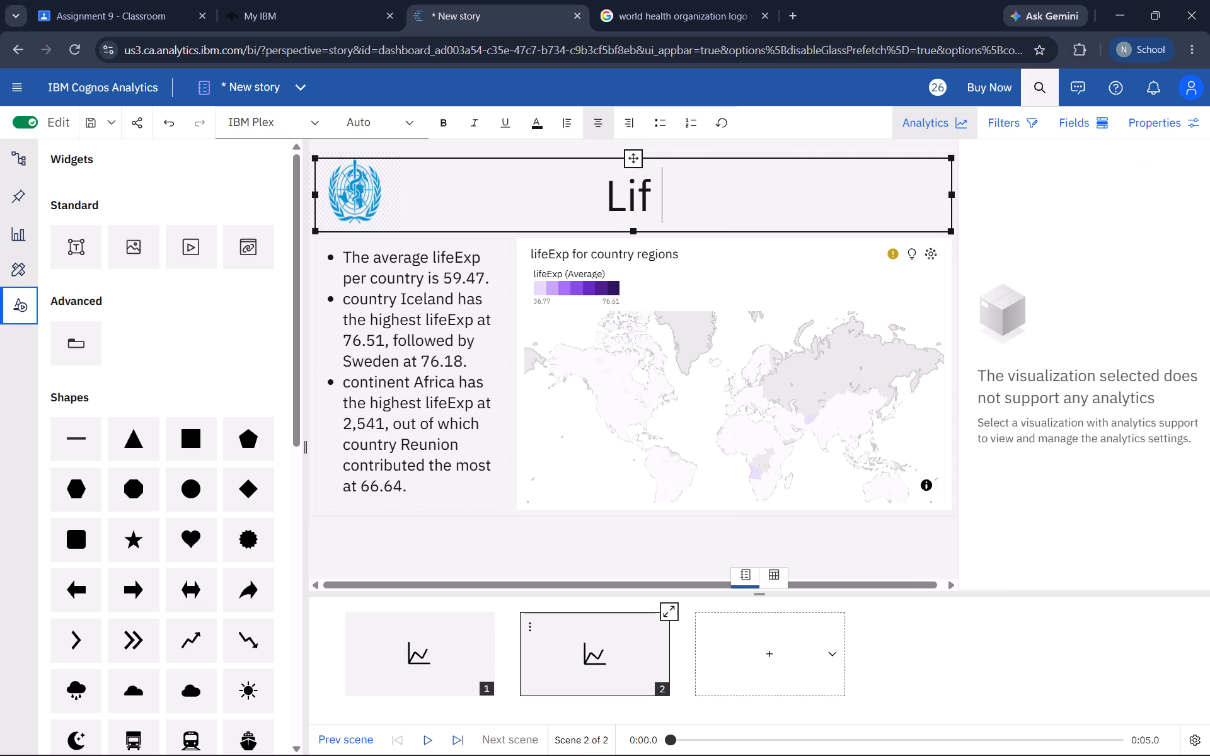
key(BackSpace)
text(r)
key(space)
key(BackSpace)
key(BackSpace)
text(e)
key(space)
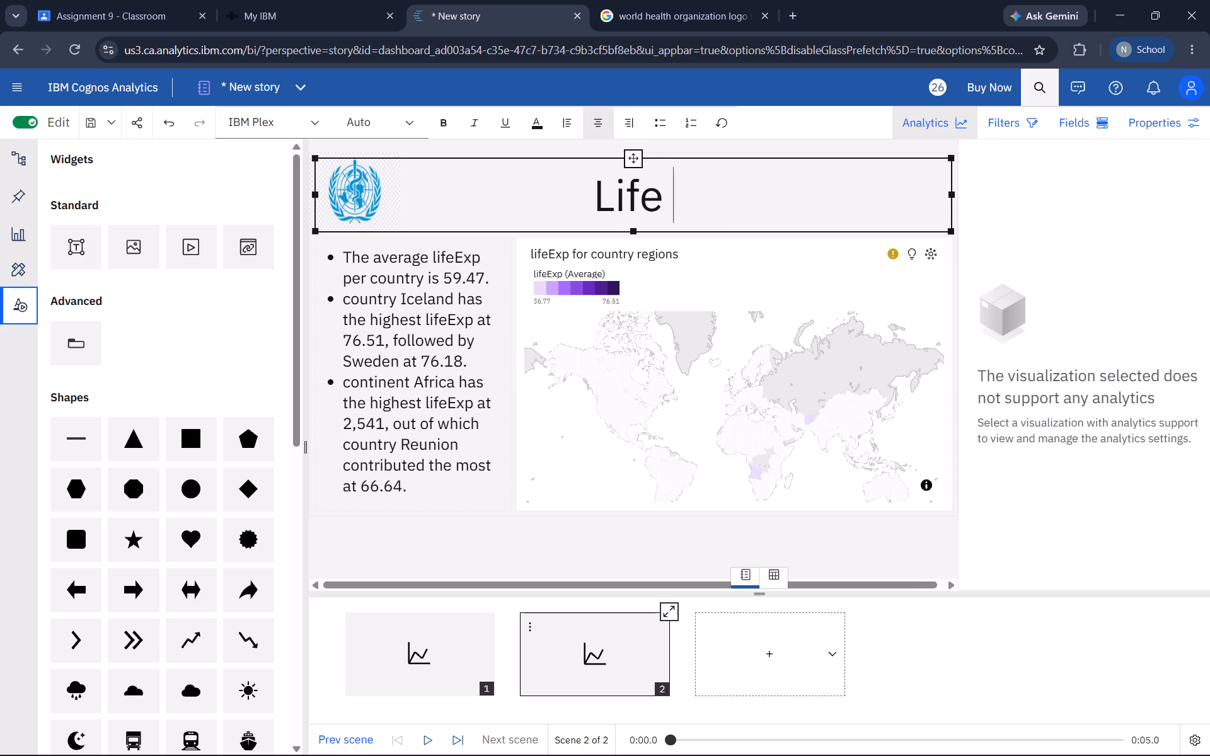
text(Ex)
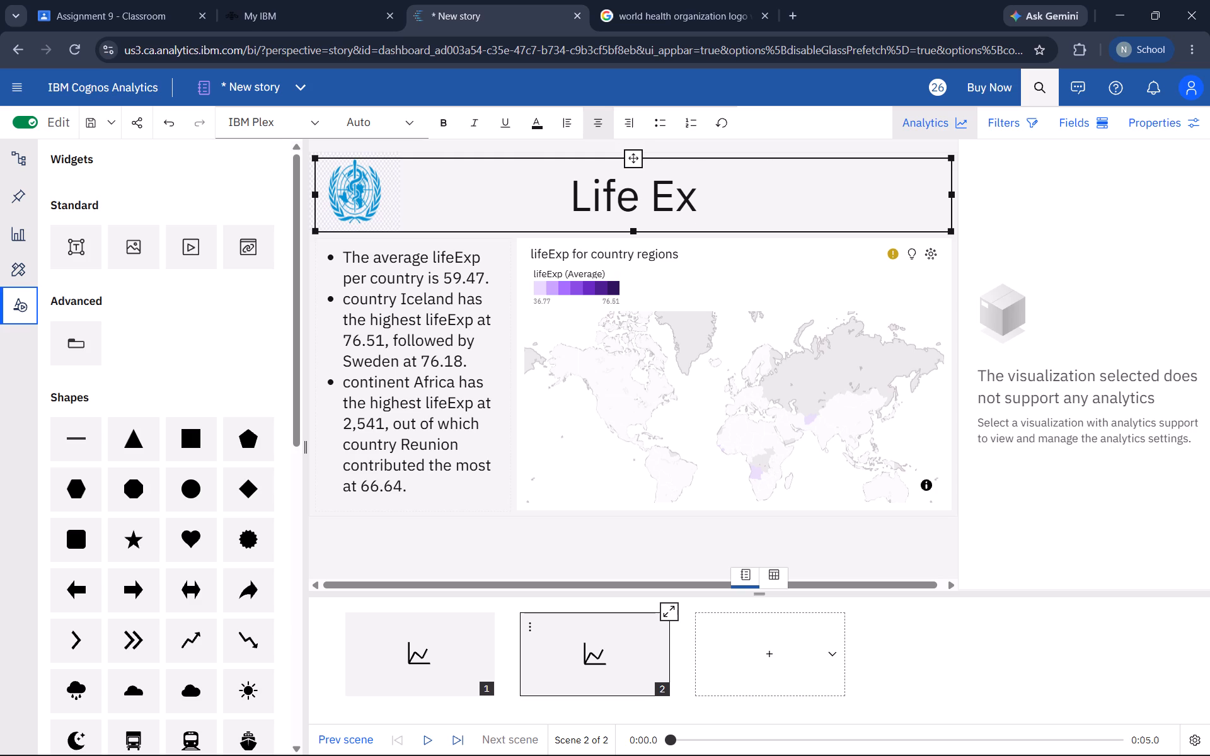
key(BackSpace)
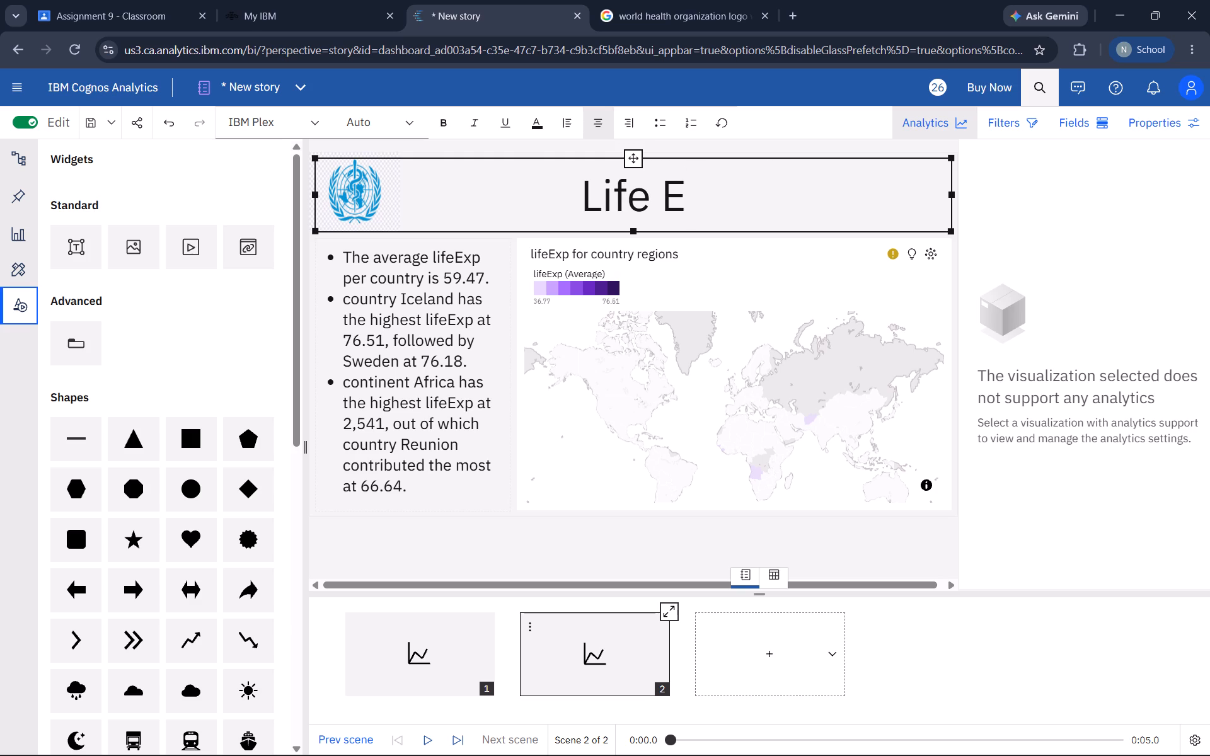
key(BackSpace)
key(BackSpace)
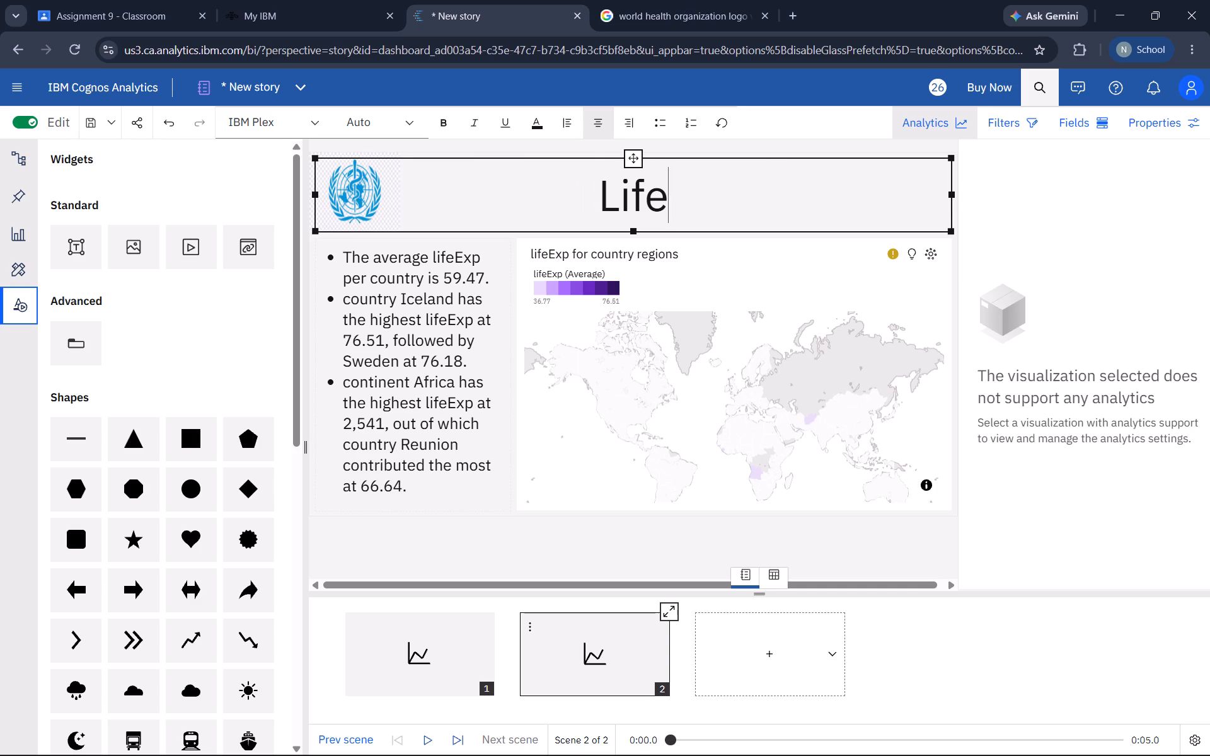
text(Er)
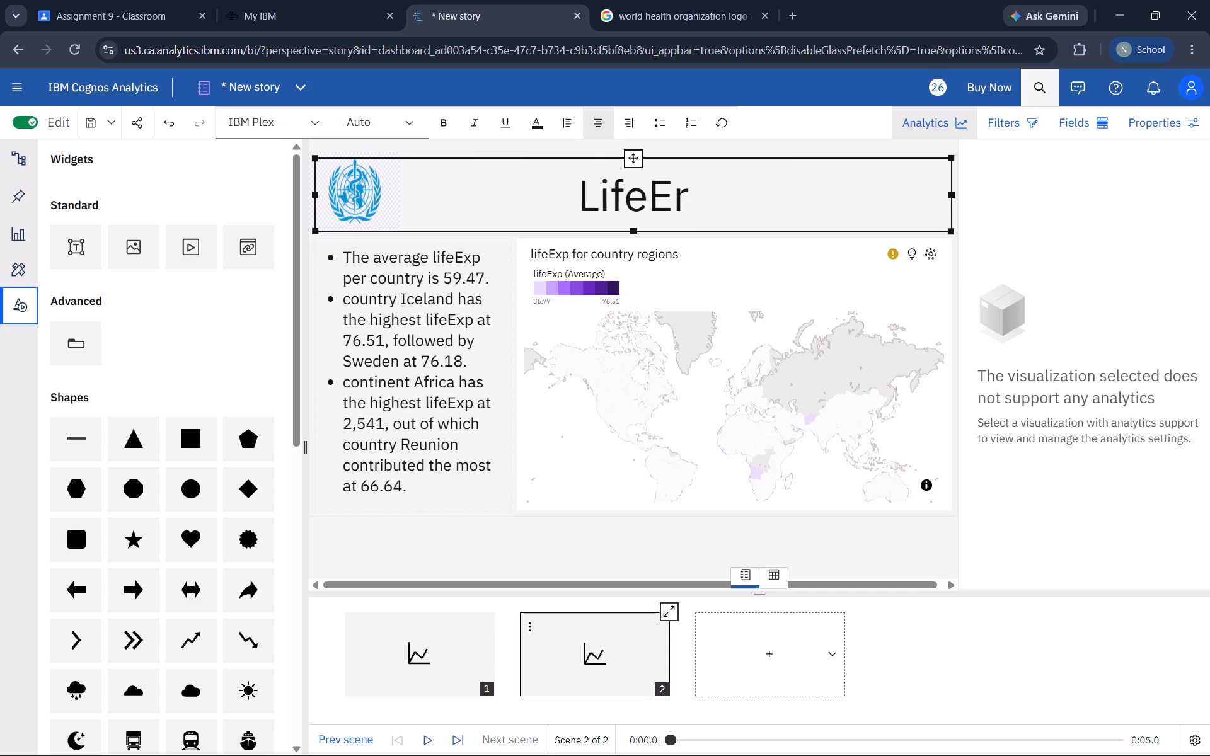
text(y)
key(space)
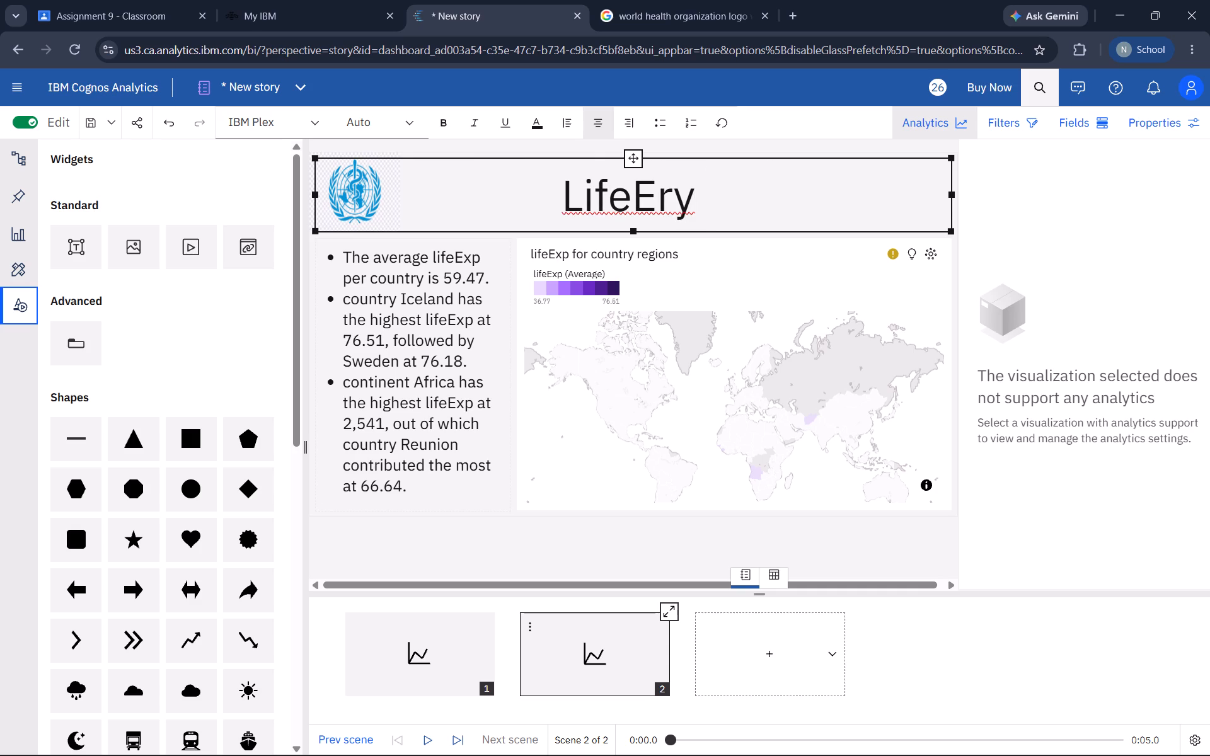
key(shift+t)
key(shift+BackSpace)
text(Region)
key(space)
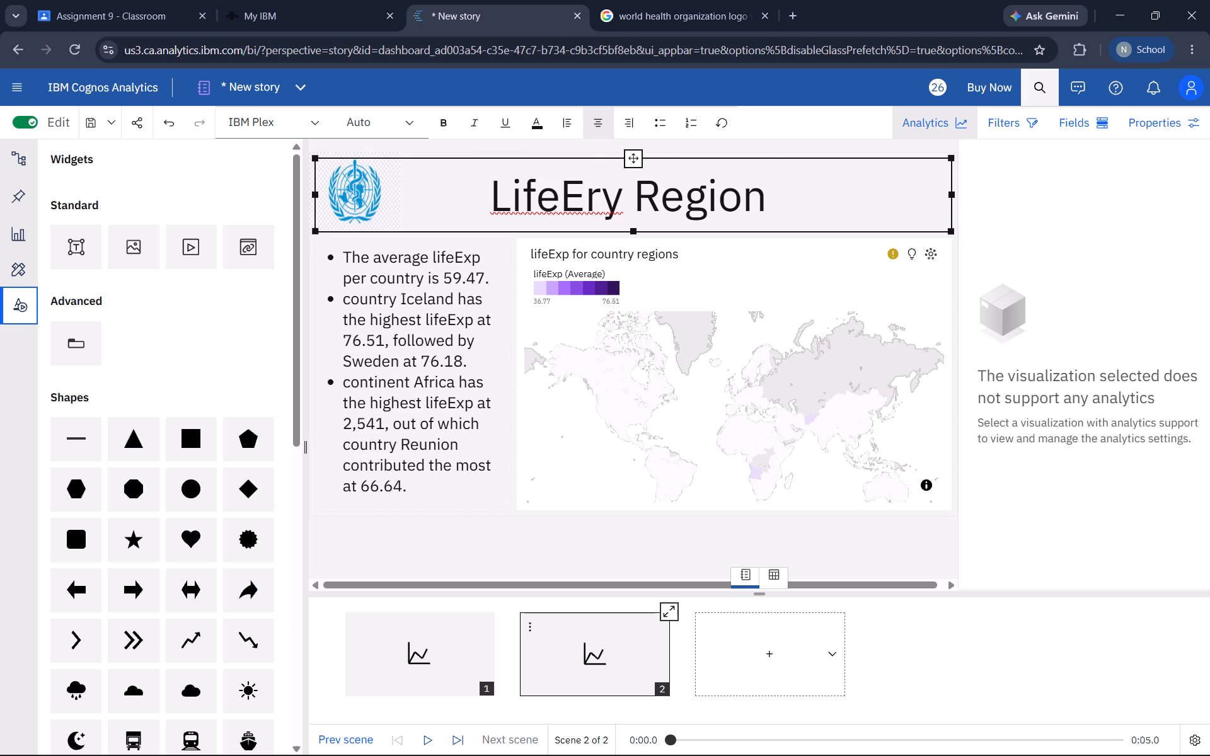
text(For Country)
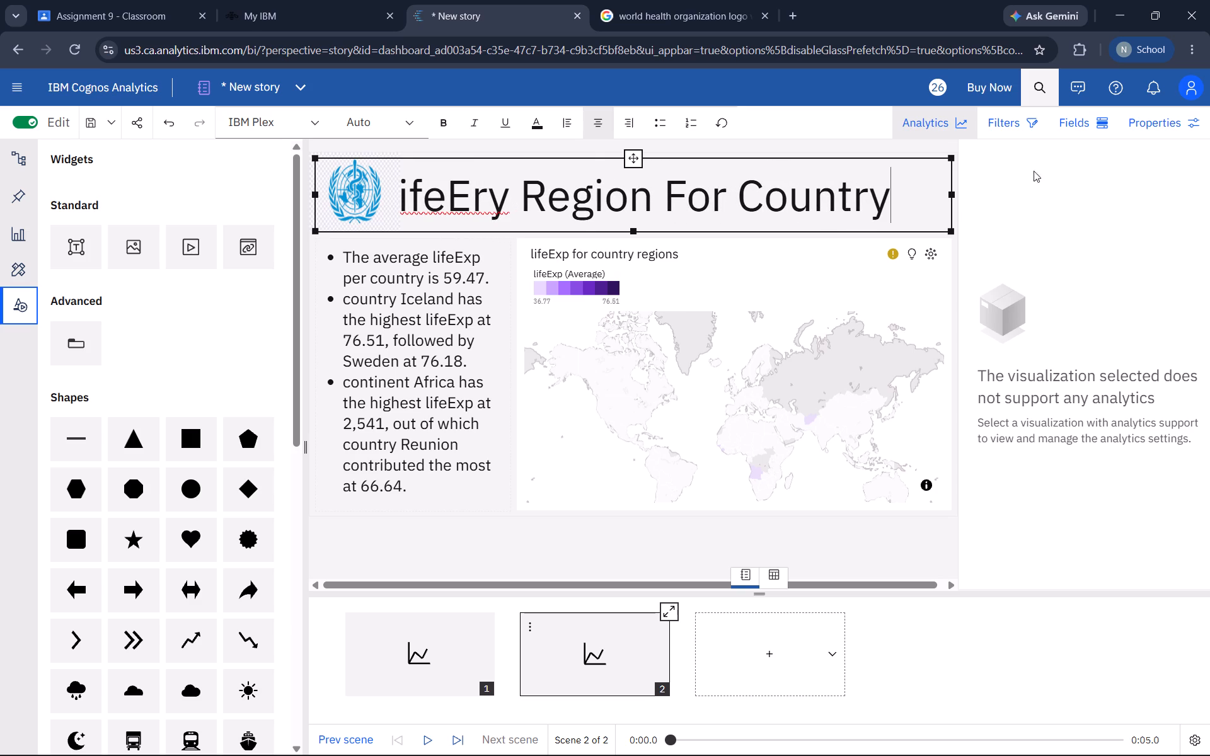
Choose a smaller fixed font size for the scene 2 title in place of the automatic size.
click(390, 122)
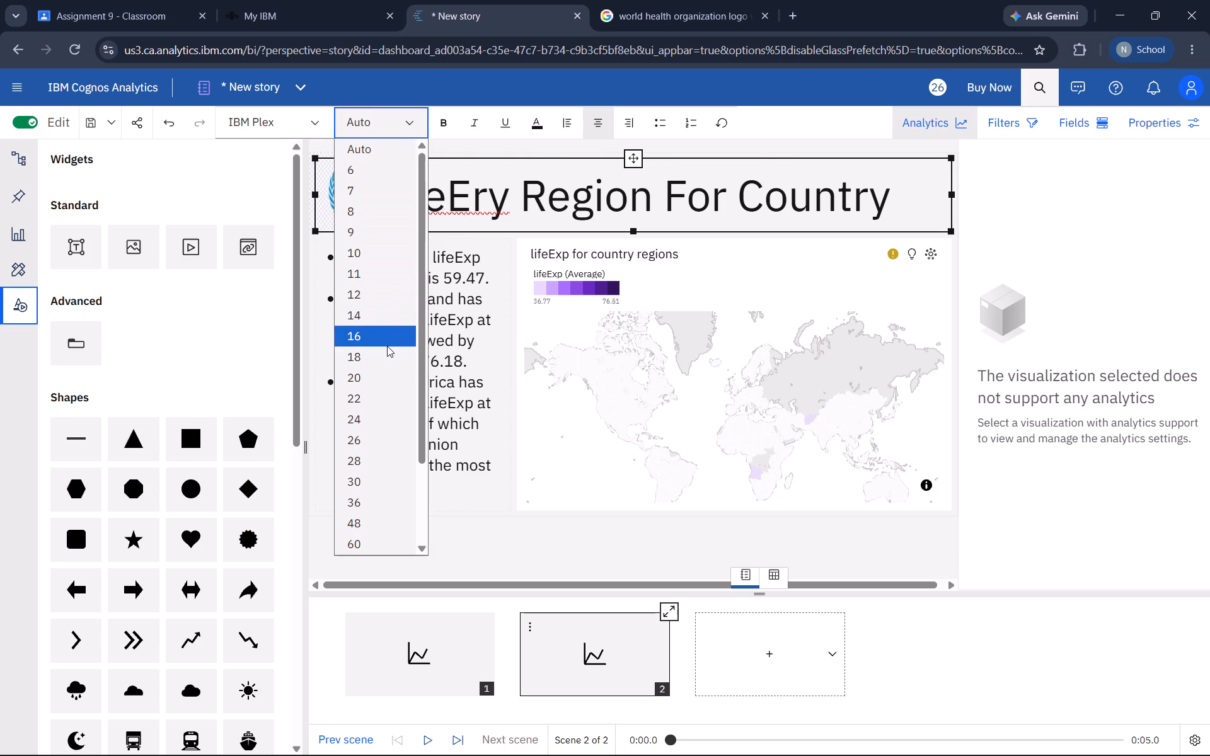
click(387, 346)
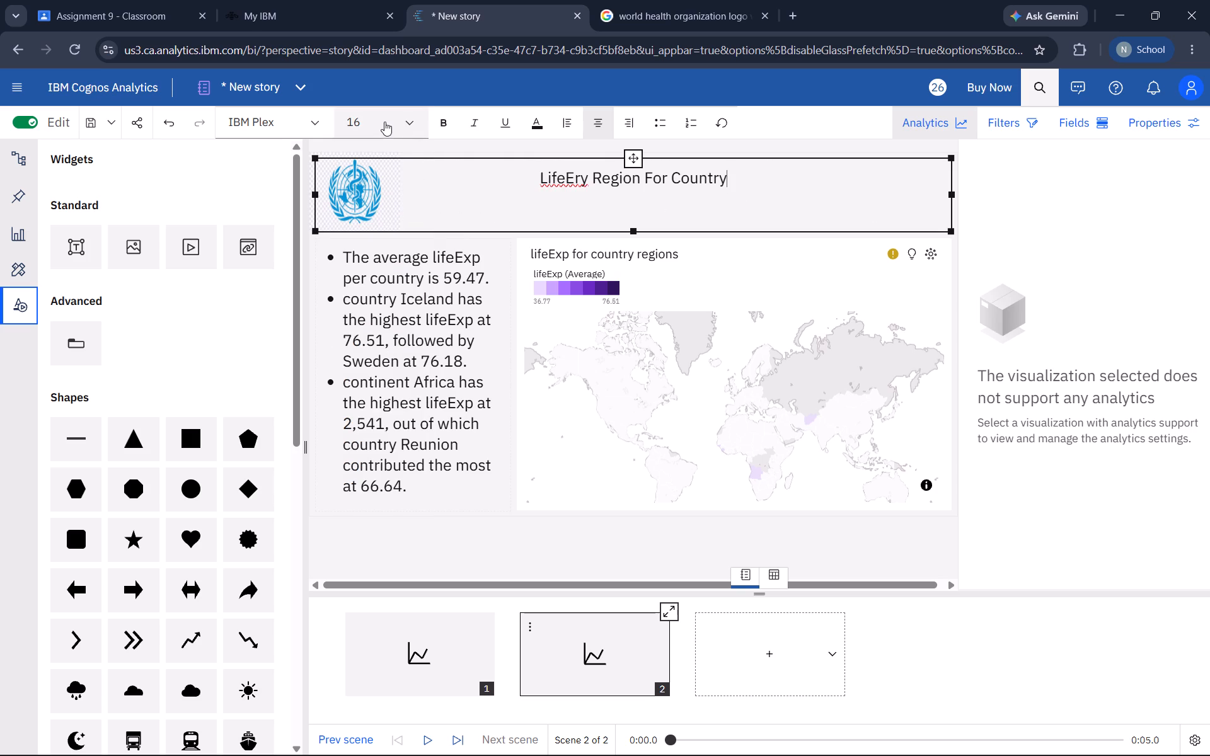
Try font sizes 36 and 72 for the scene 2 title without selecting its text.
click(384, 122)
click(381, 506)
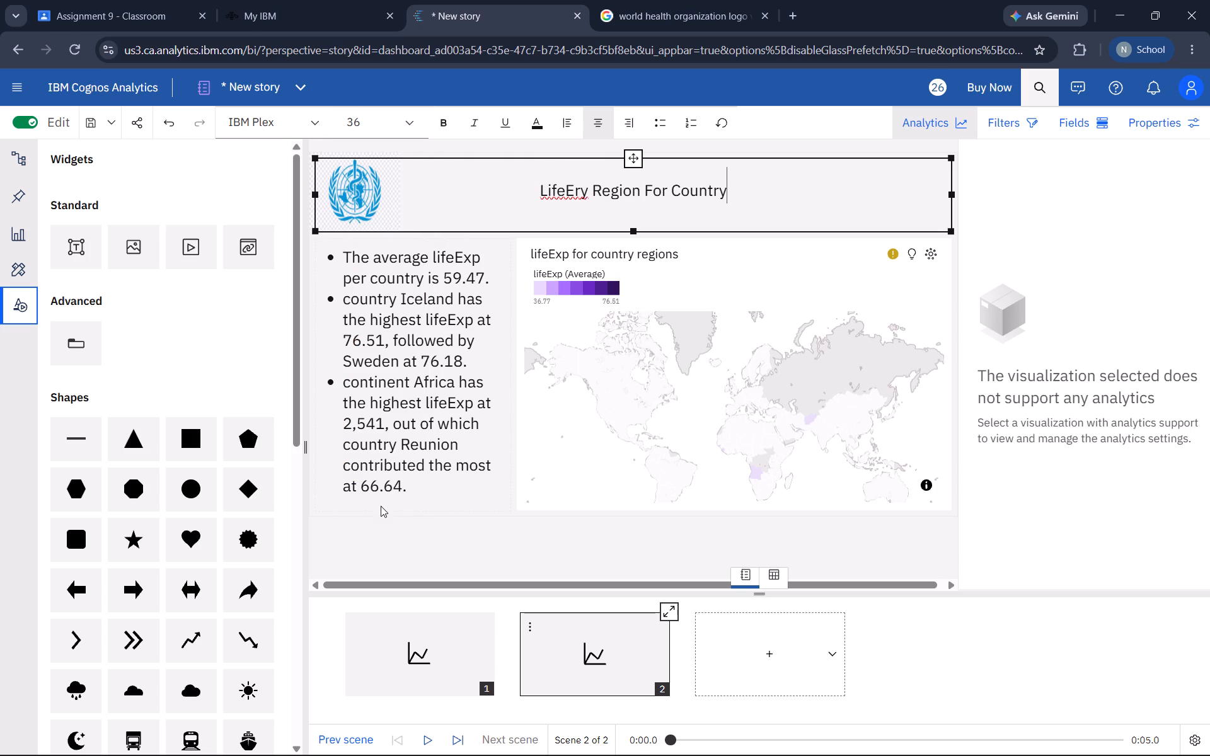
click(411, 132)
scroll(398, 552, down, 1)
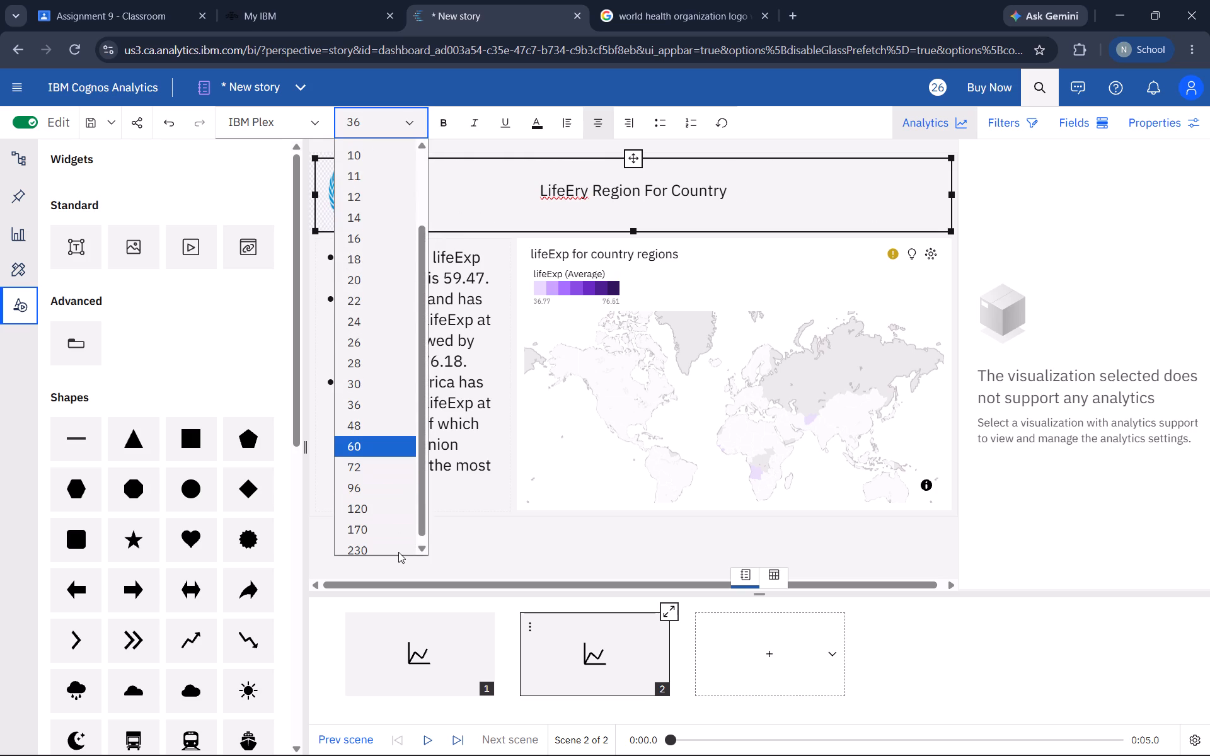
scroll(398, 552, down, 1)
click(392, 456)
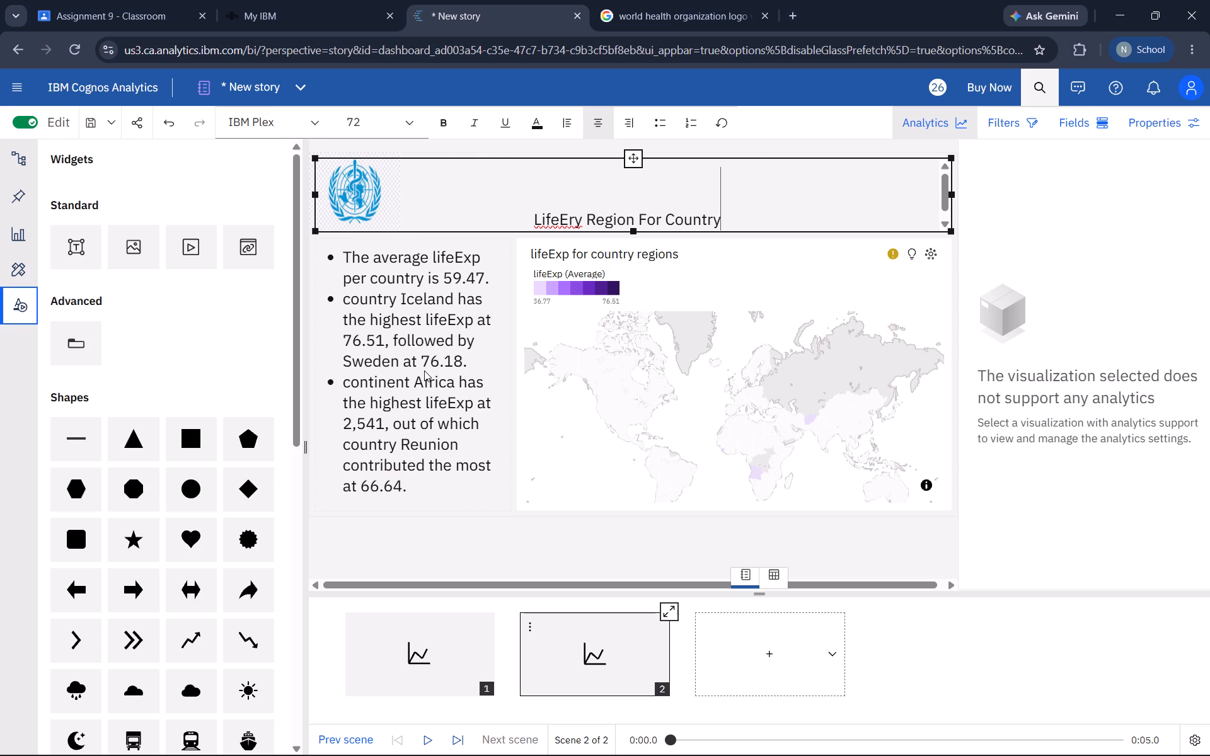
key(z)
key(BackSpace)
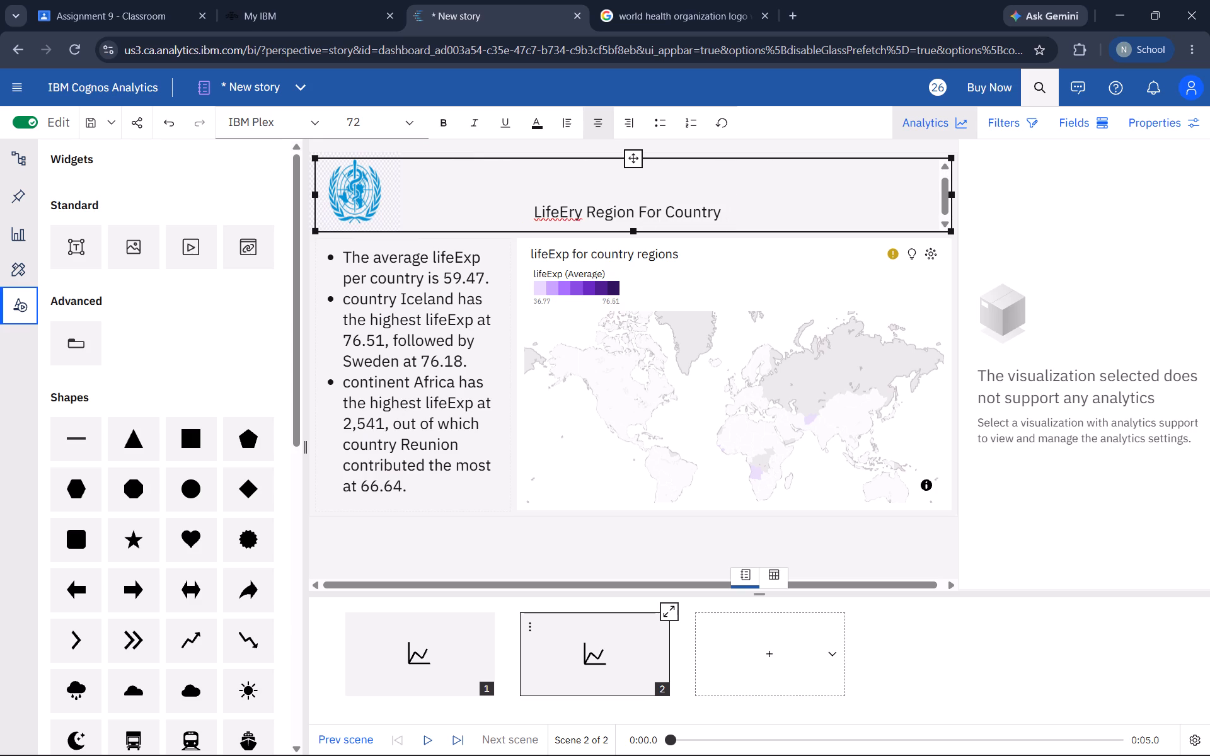
Select the whole scene 2 title "LifeEry Region For Country" and set its font size to 48.
key(ctrl+a)
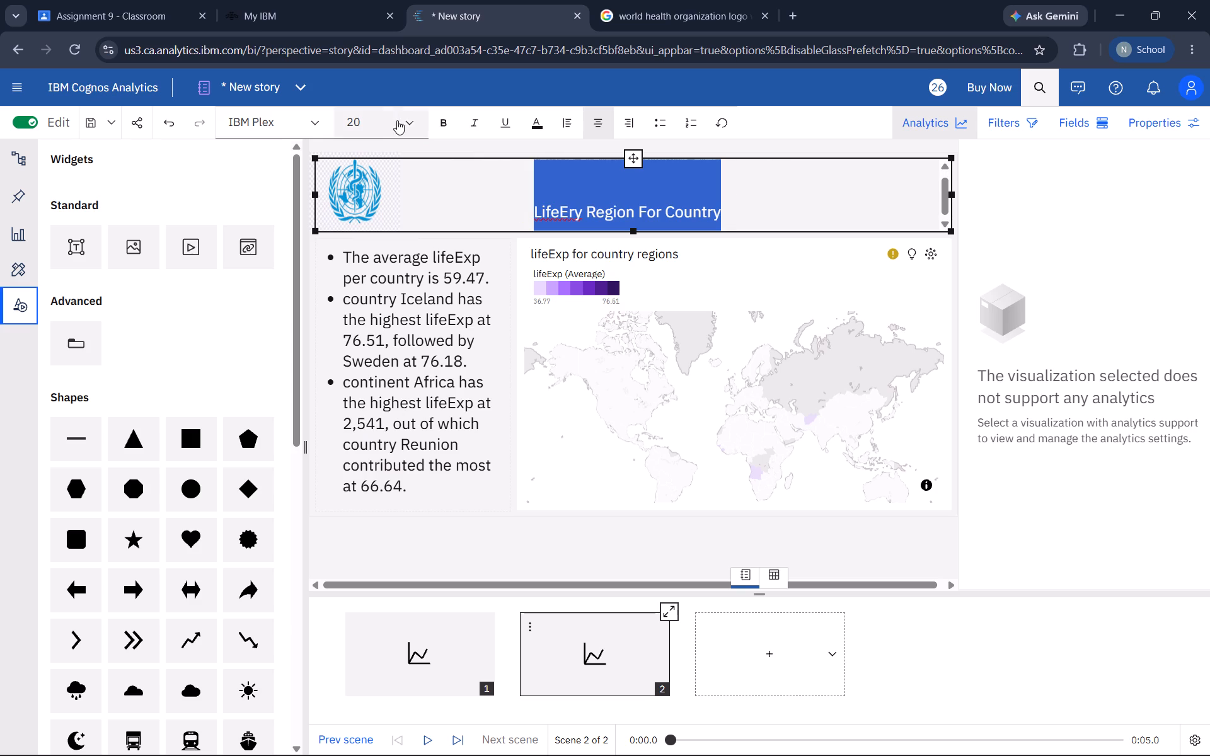
click(398, 115)
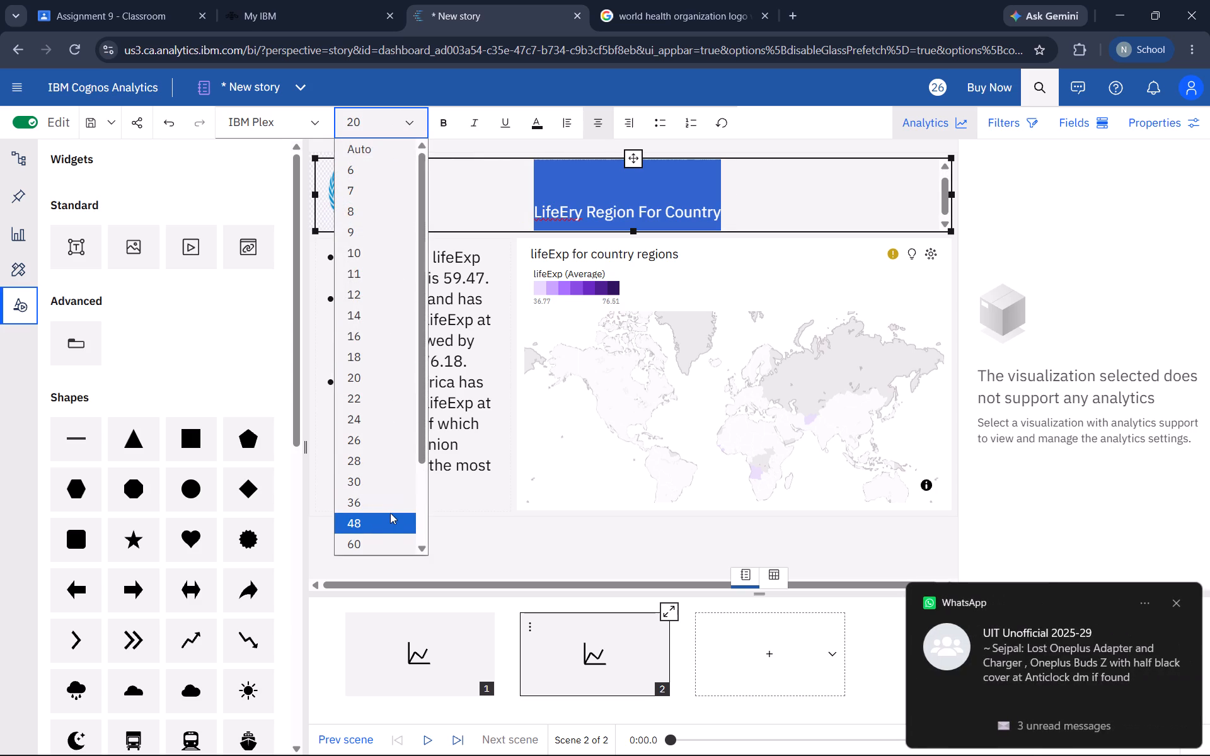
click(390, 527)
click(996, 196)
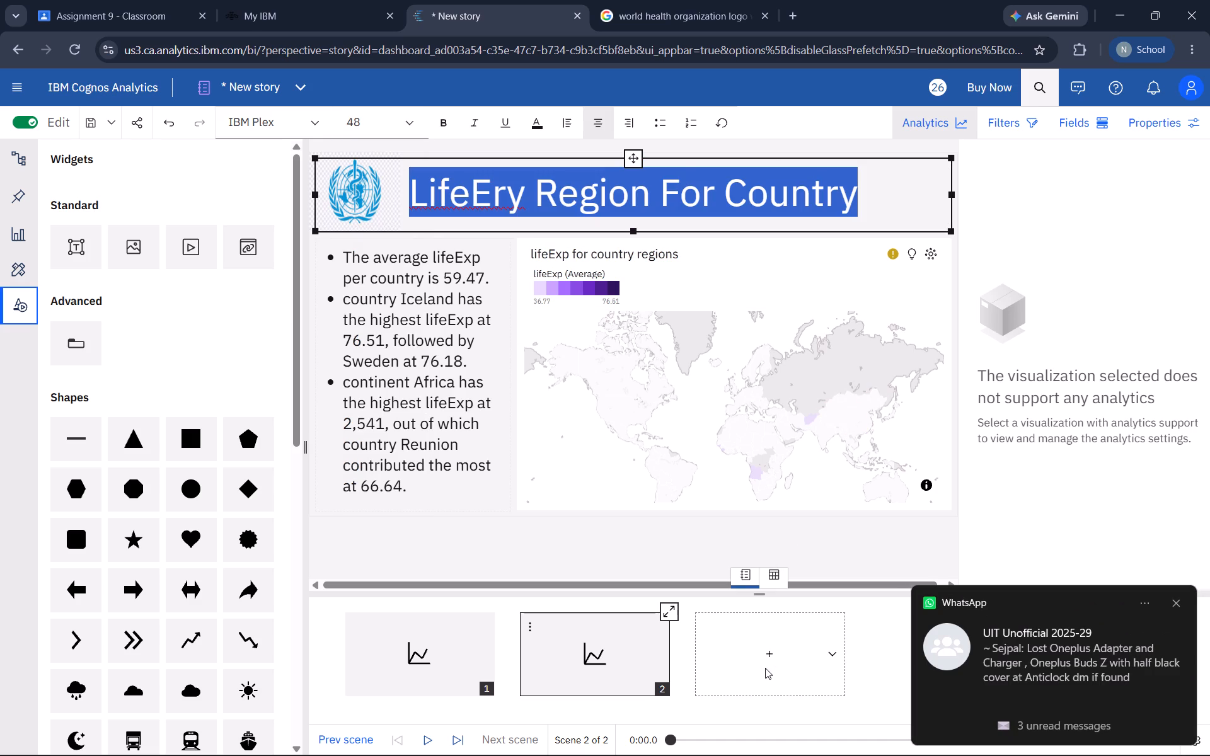
Add a third scene to the story after scene 2.
click(763, 641)
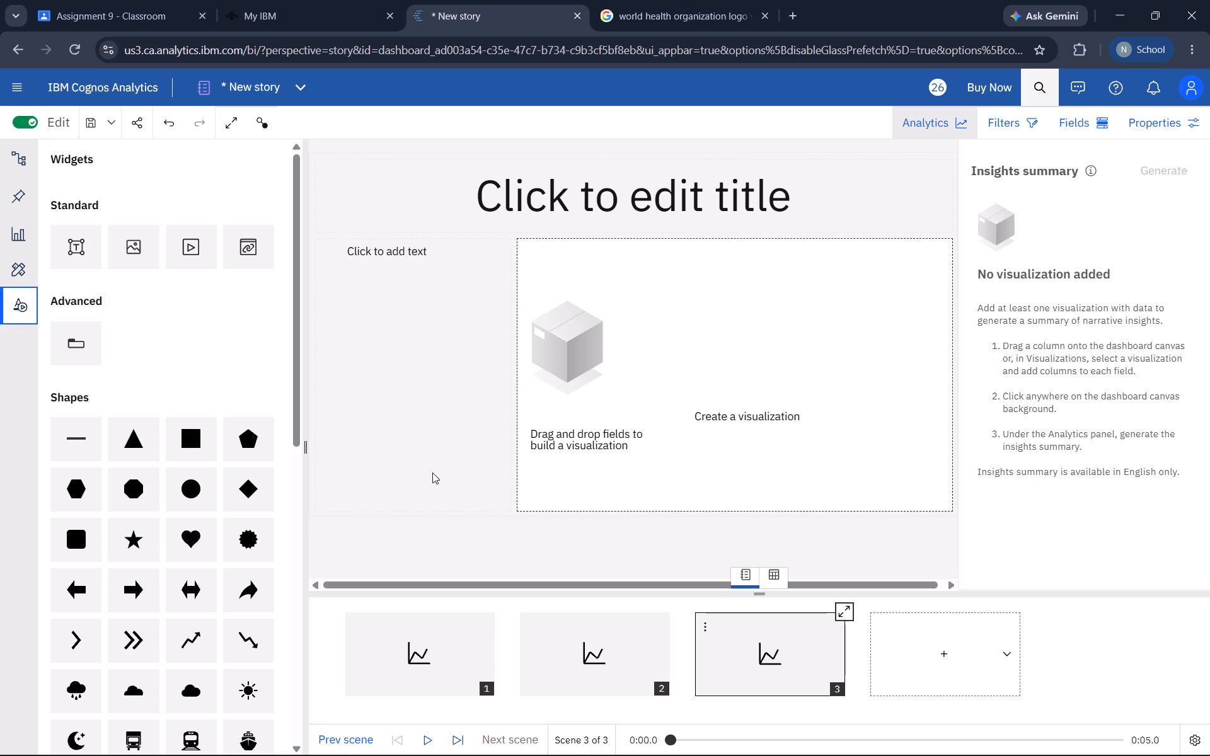
Select scene 3's empty visualization placeholder and show the GlobalLifeExpectensy.csv data fields for it.
click(1067, 106)
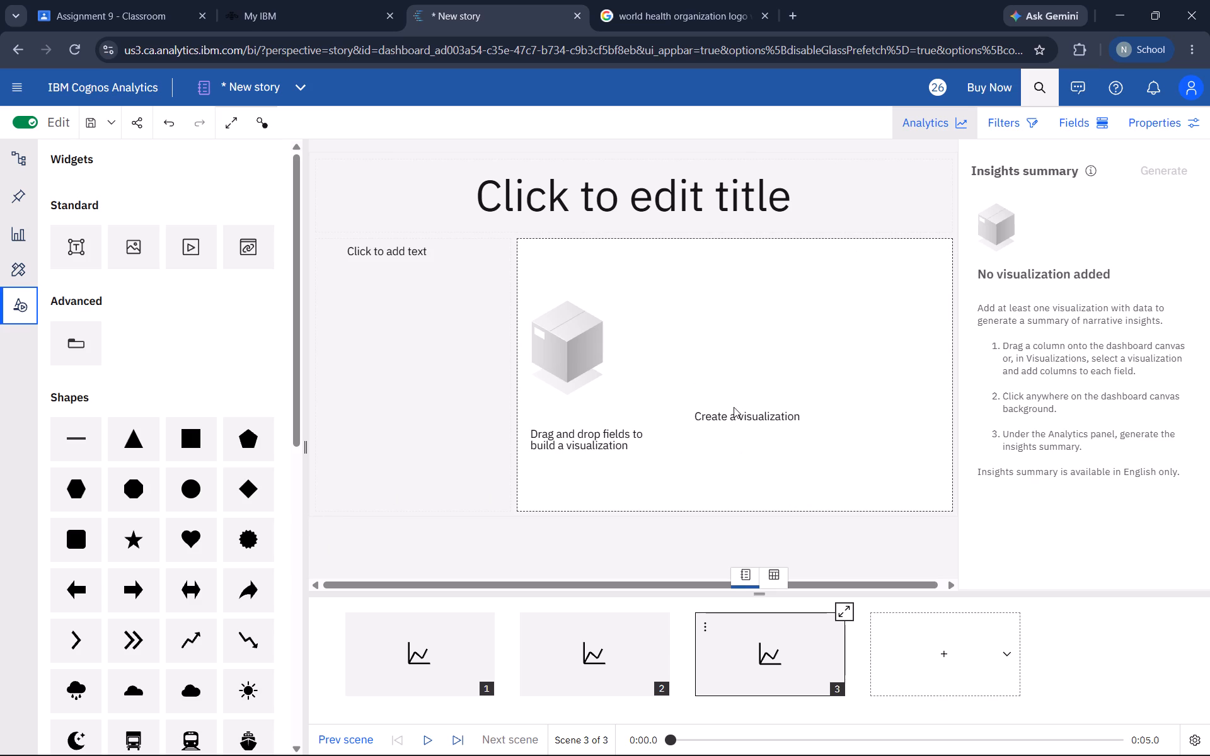
click(731, 419)
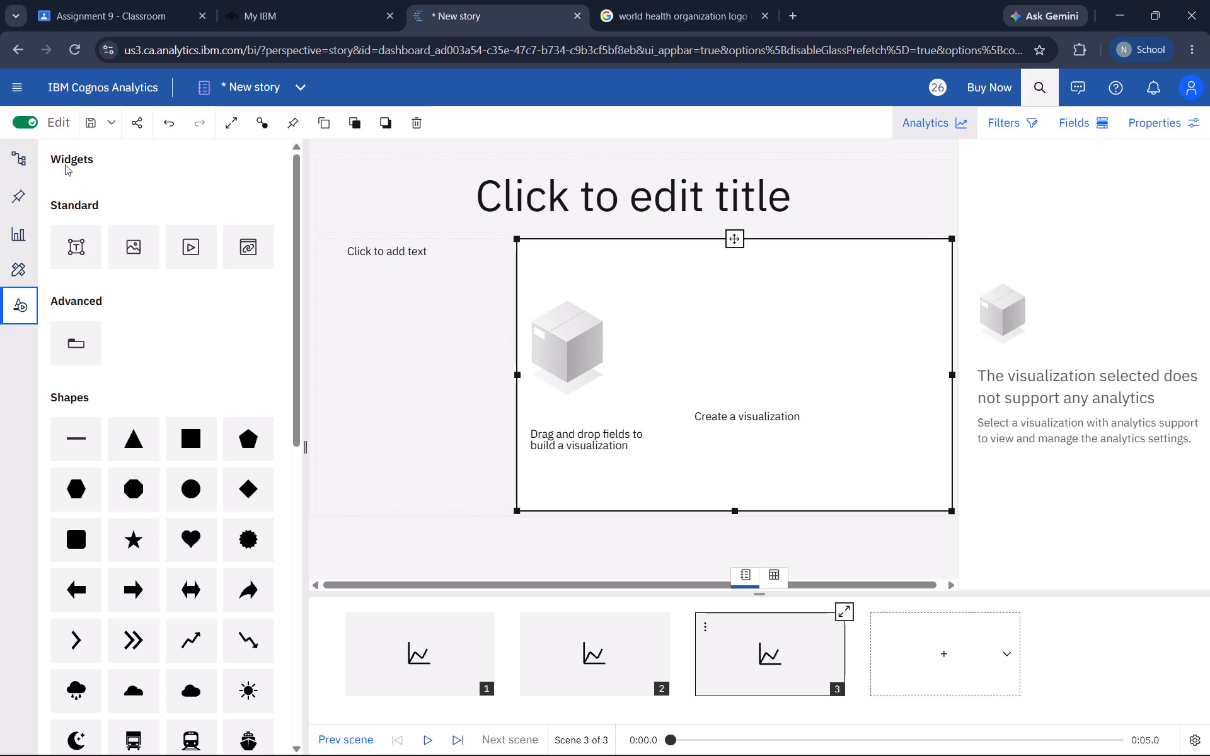
click(19, 164)
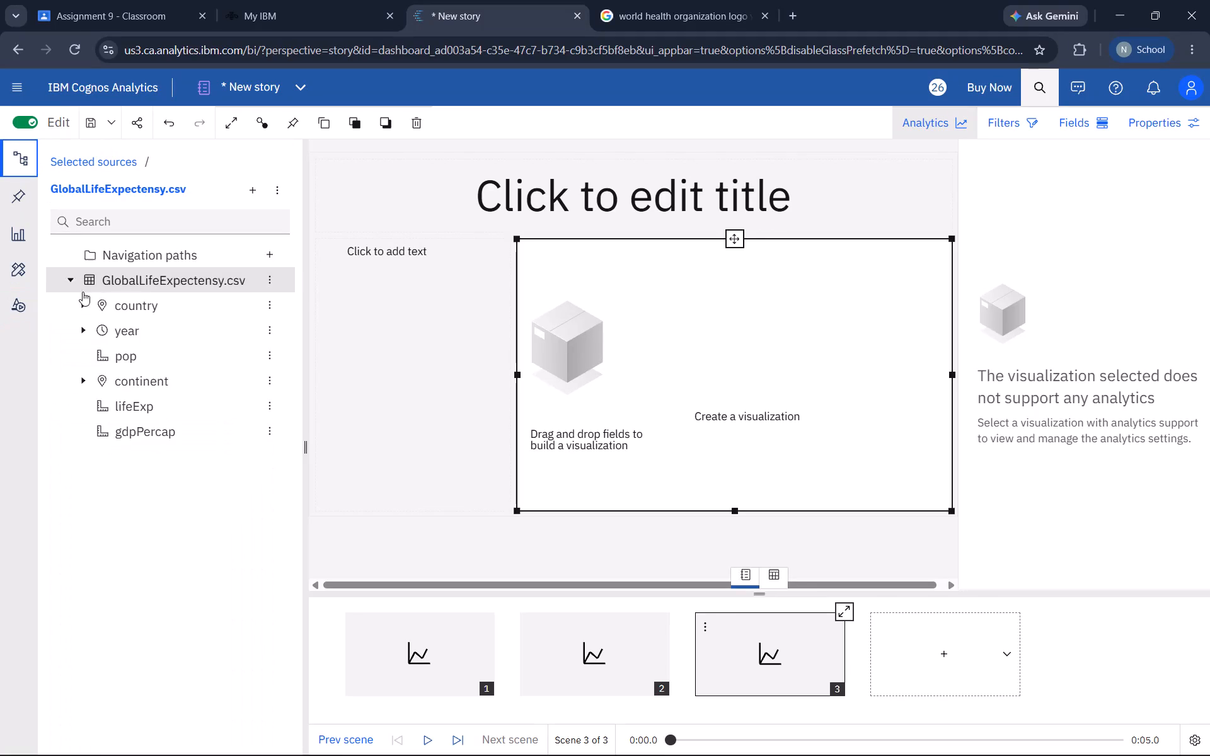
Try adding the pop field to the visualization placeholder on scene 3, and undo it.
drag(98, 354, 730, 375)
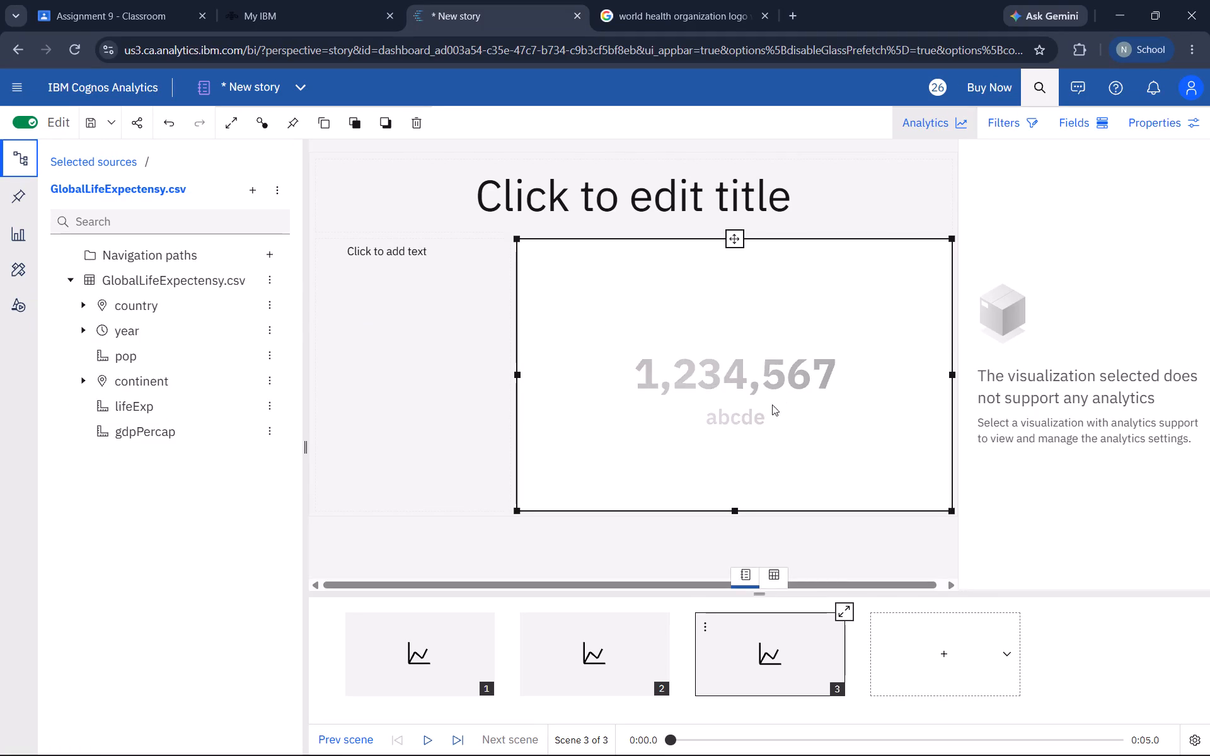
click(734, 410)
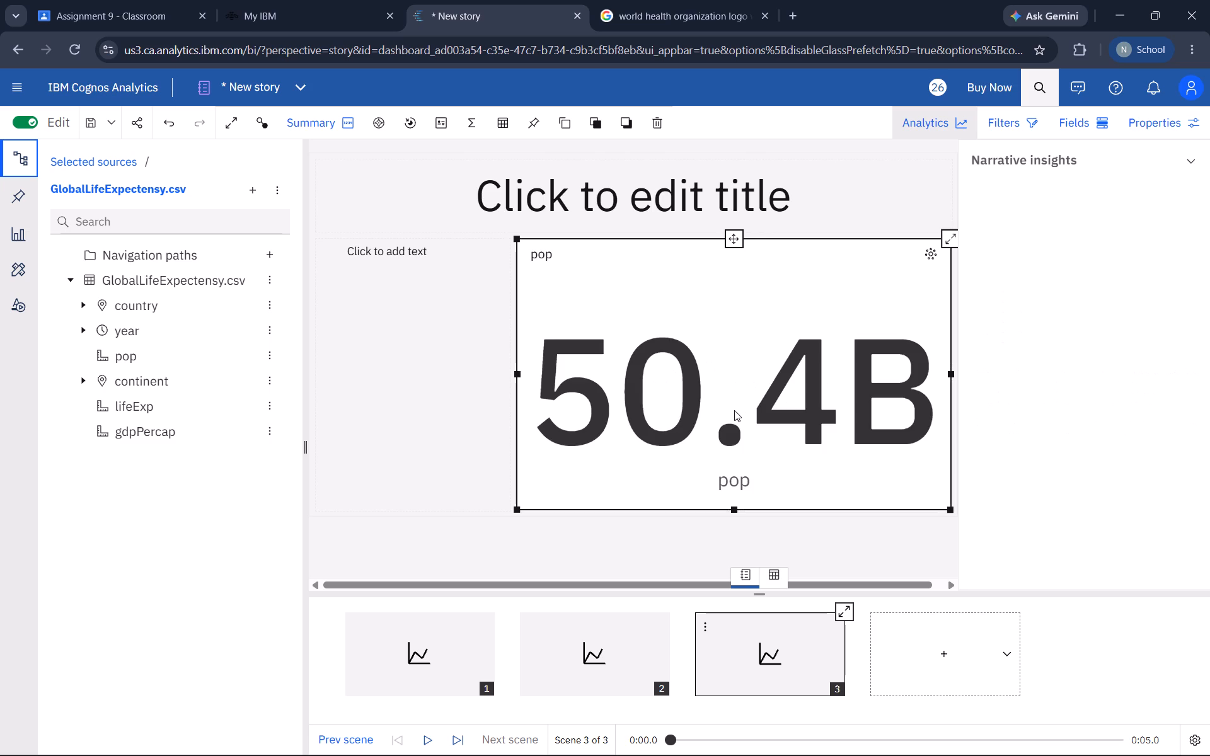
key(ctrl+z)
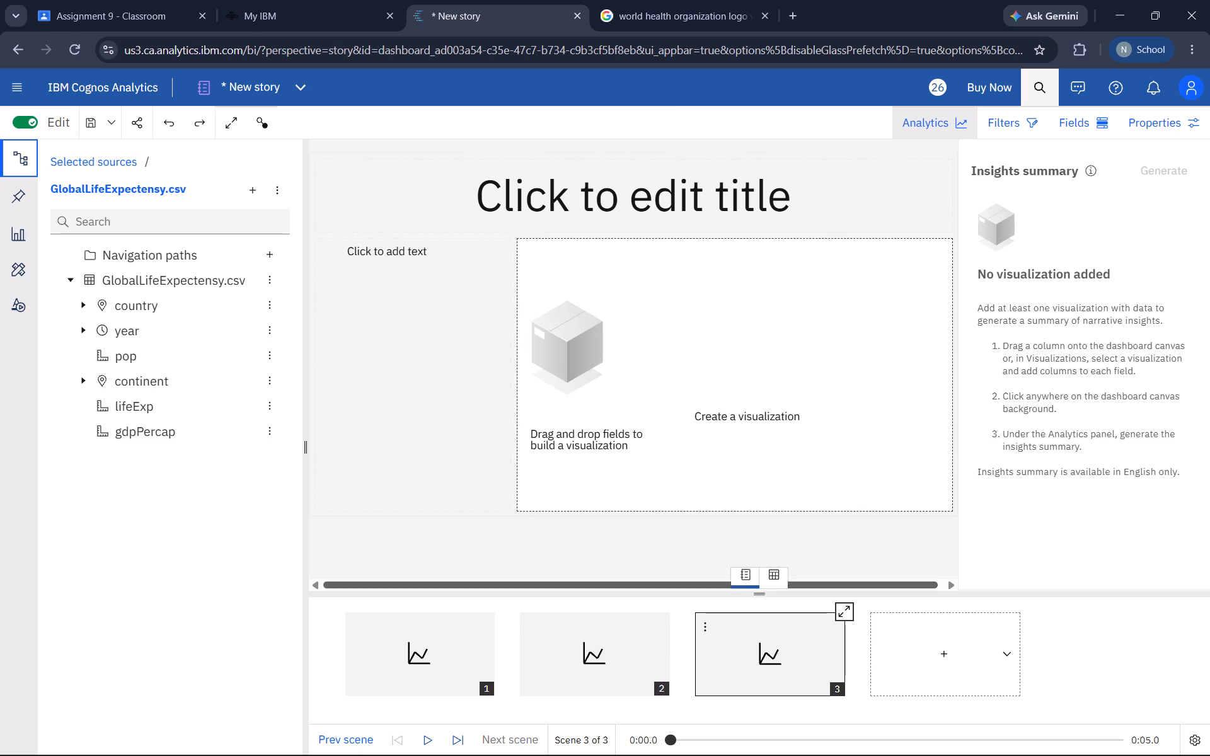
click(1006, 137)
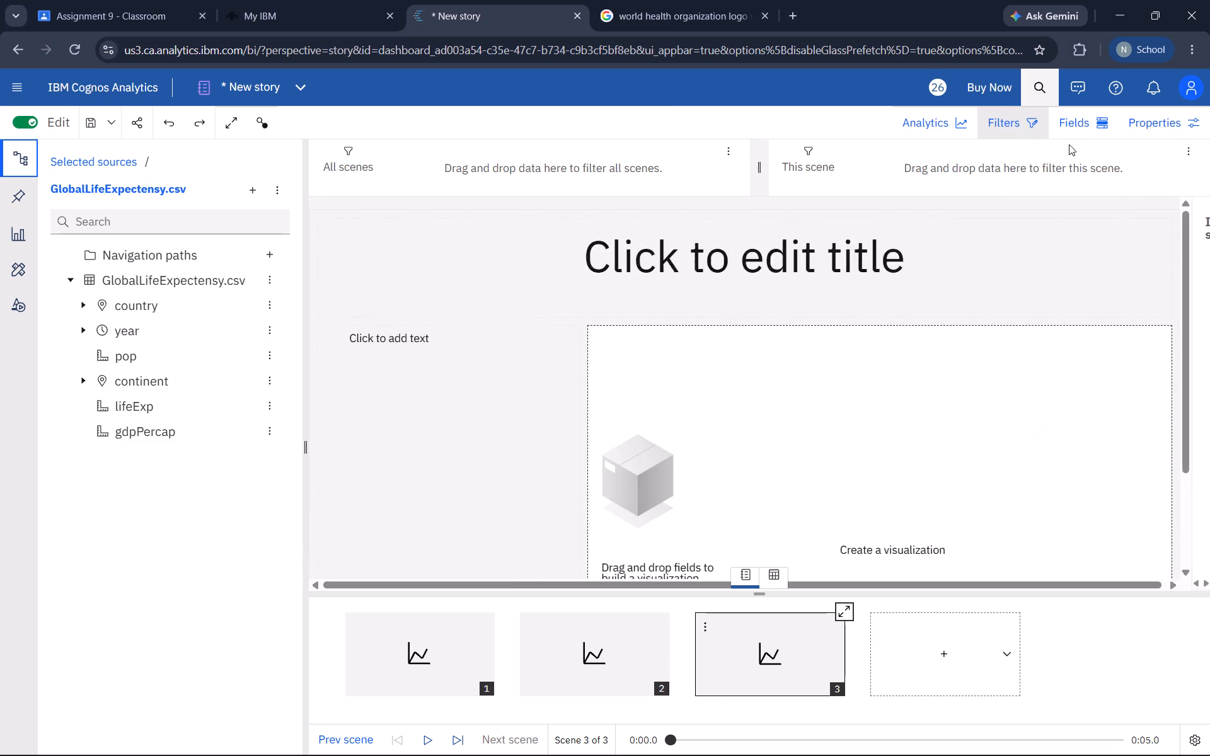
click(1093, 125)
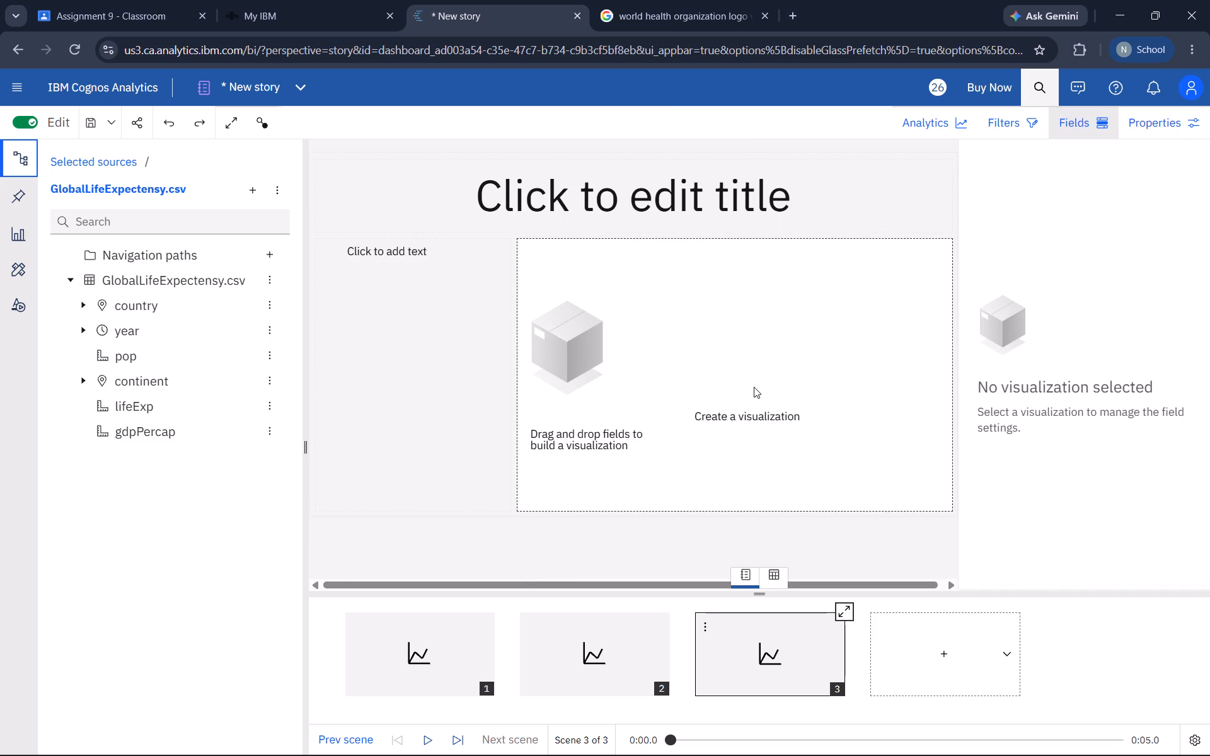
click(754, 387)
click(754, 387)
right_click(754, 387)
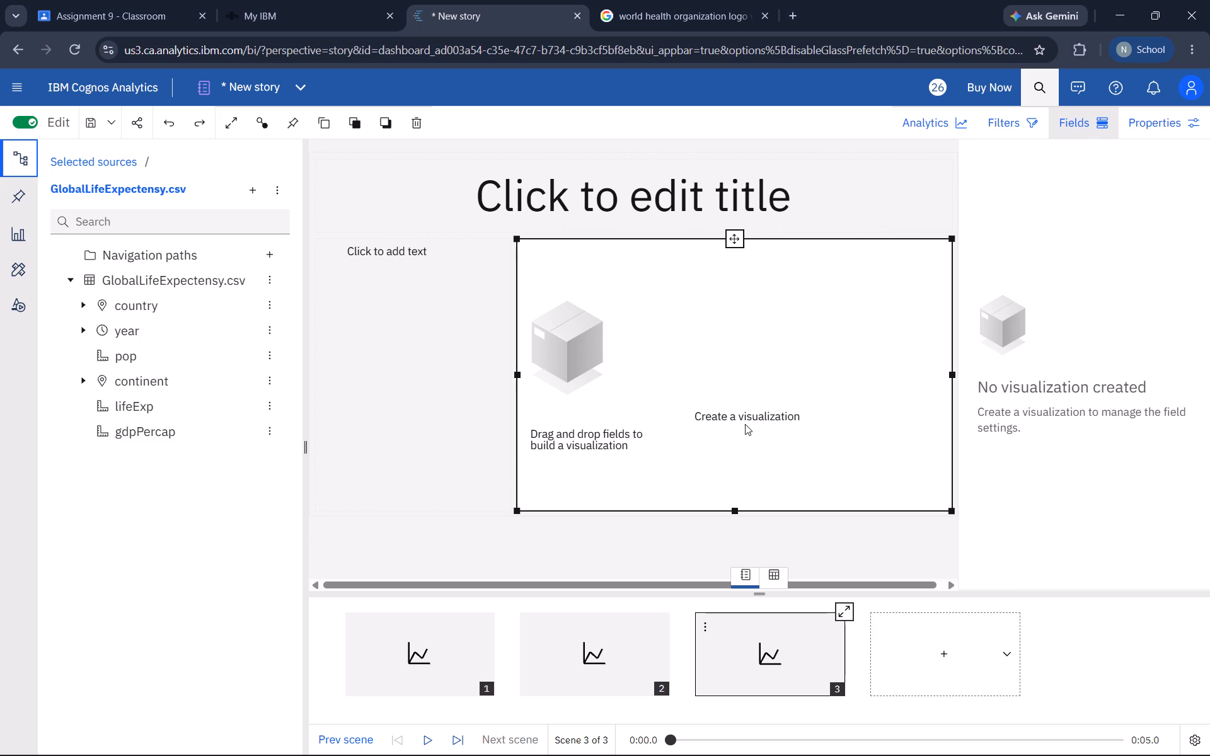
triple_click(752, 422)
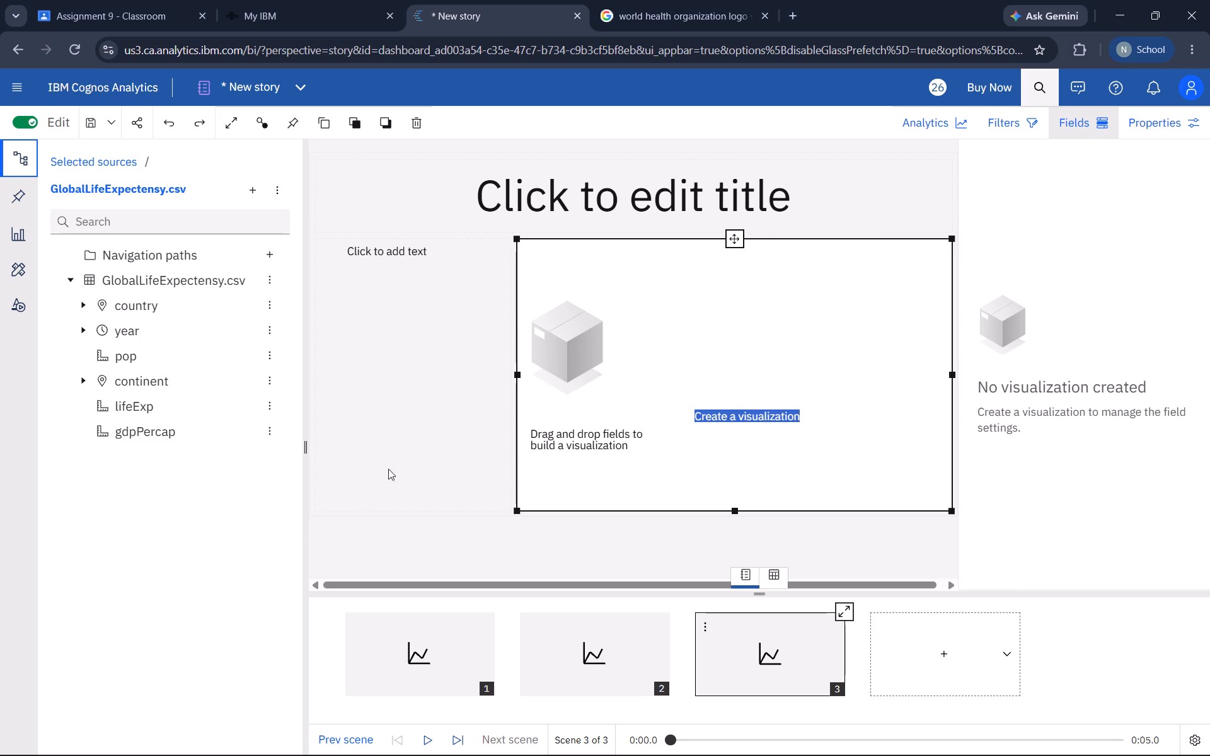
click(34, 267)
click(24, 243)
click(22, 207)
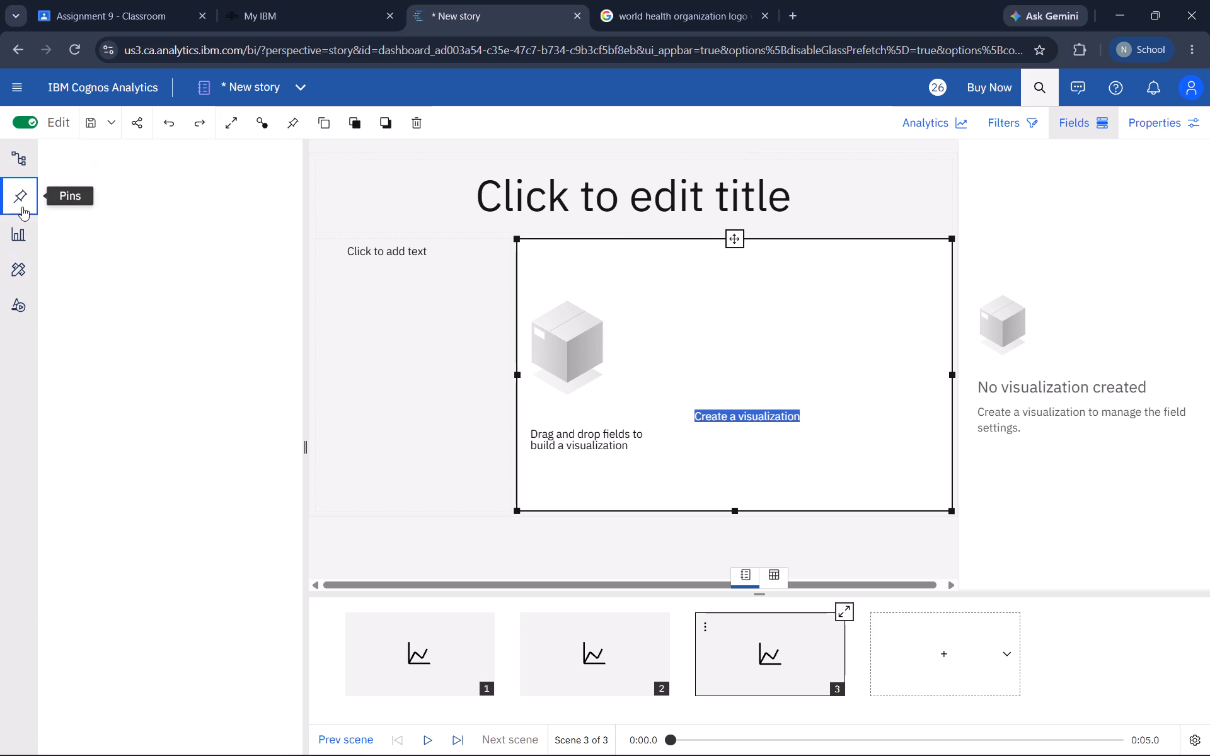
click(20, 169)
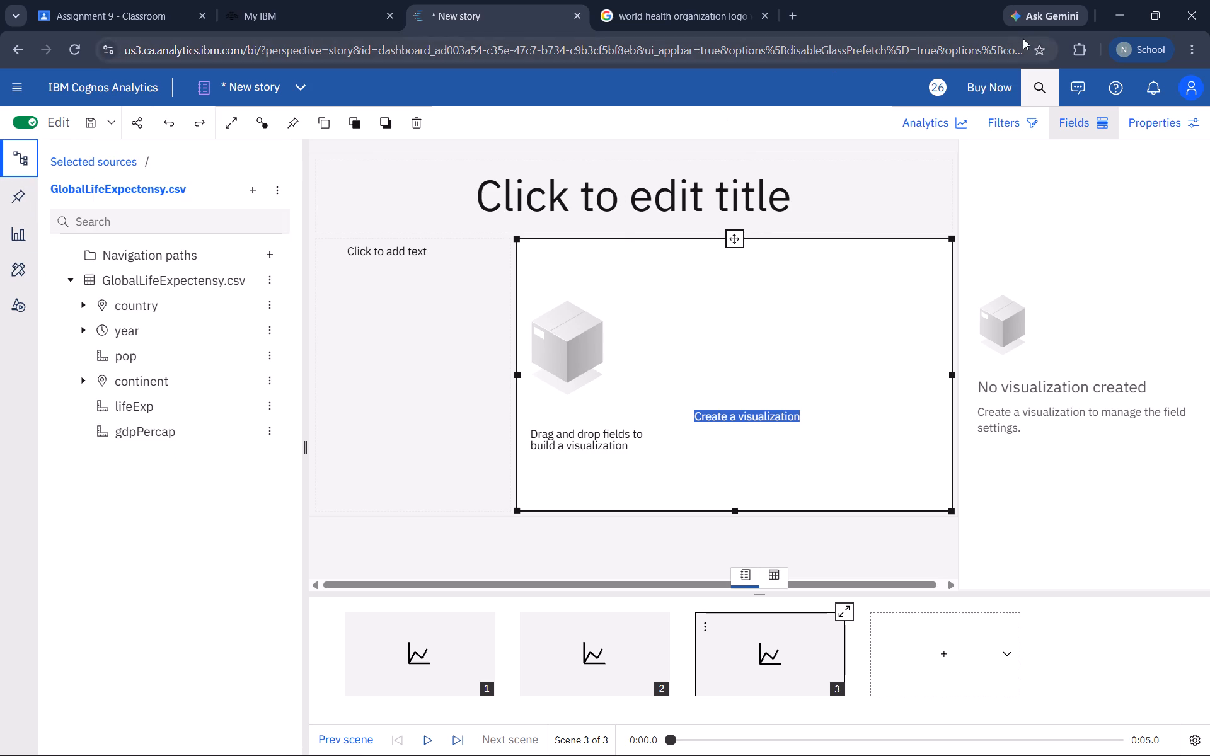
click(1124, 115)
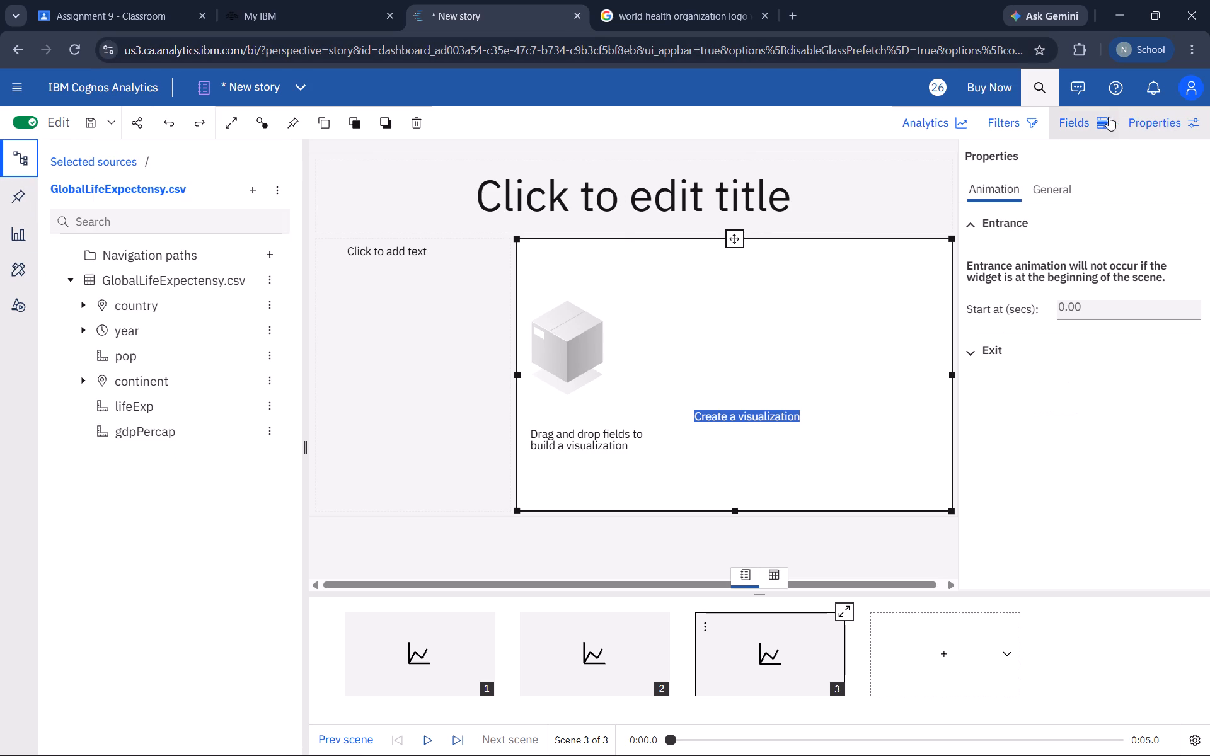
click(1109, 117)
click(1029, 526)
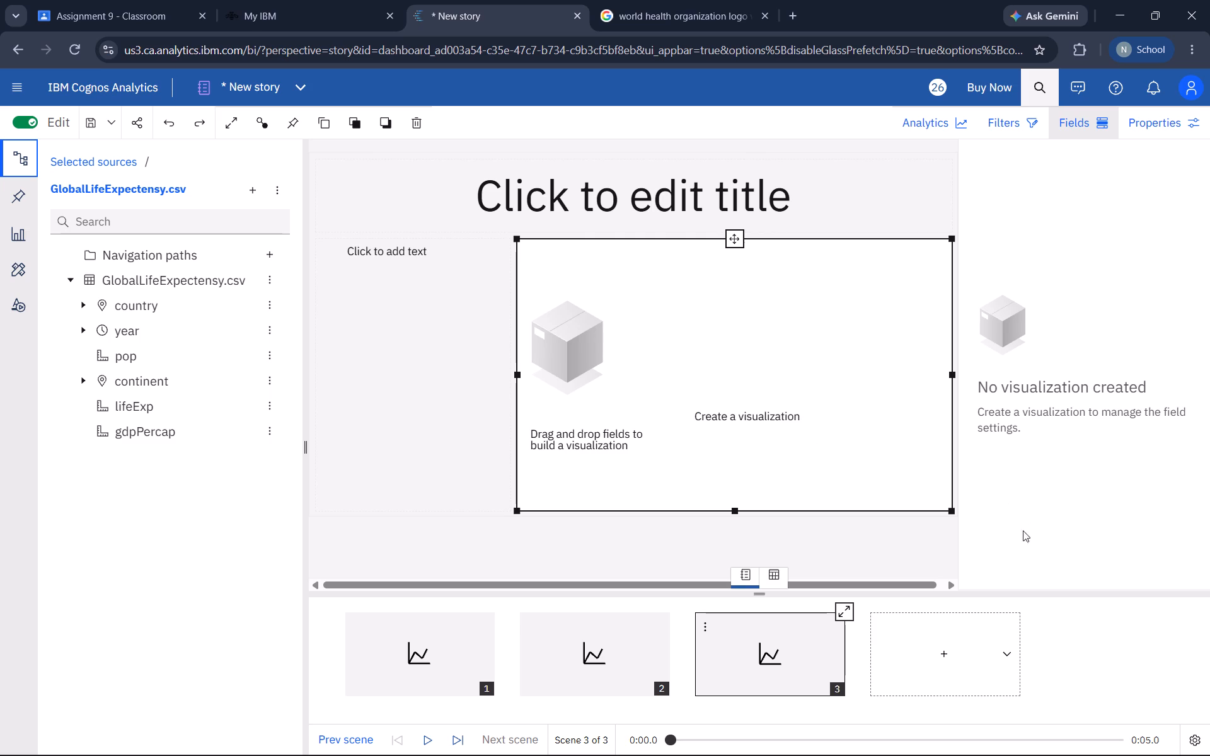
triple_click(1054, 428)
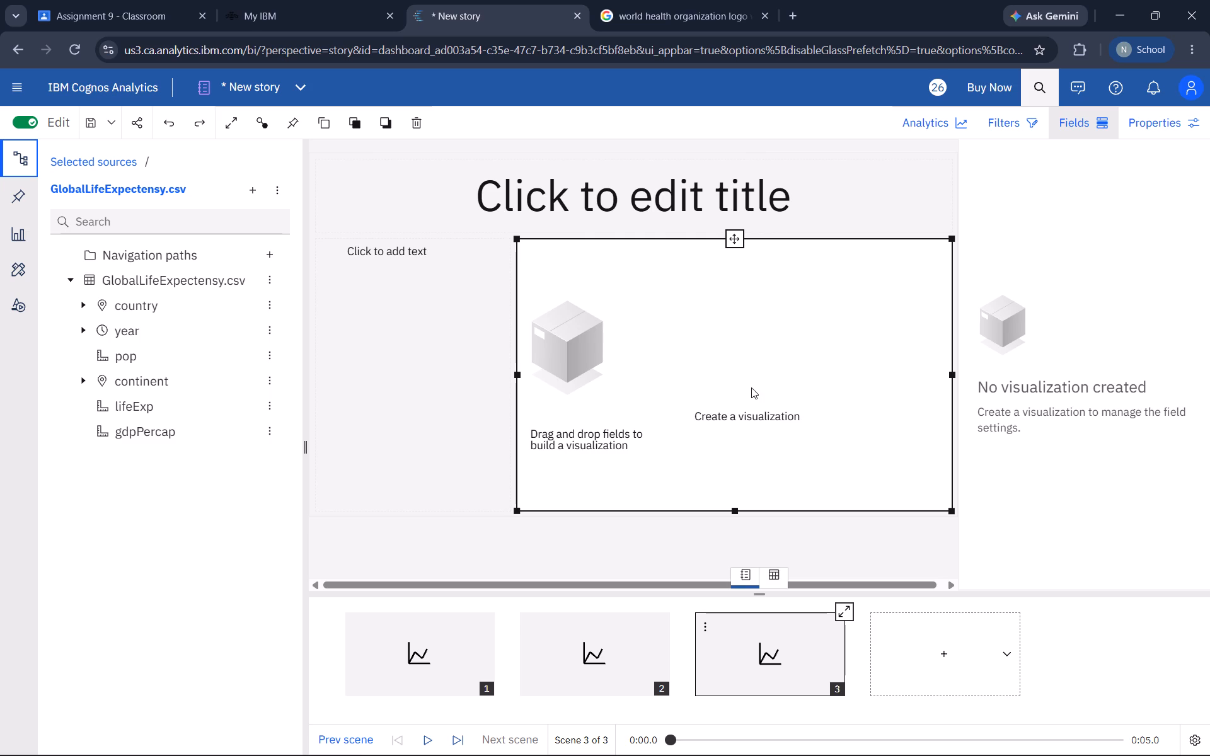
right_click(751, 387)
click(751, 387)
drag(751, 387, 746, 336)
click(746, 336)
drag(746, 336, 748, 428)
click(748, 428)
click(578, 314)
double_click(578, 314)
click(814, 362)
Add the gdpPercap field to the visualization placeholder on scene 3.
drag(156, 433, 702, 422)
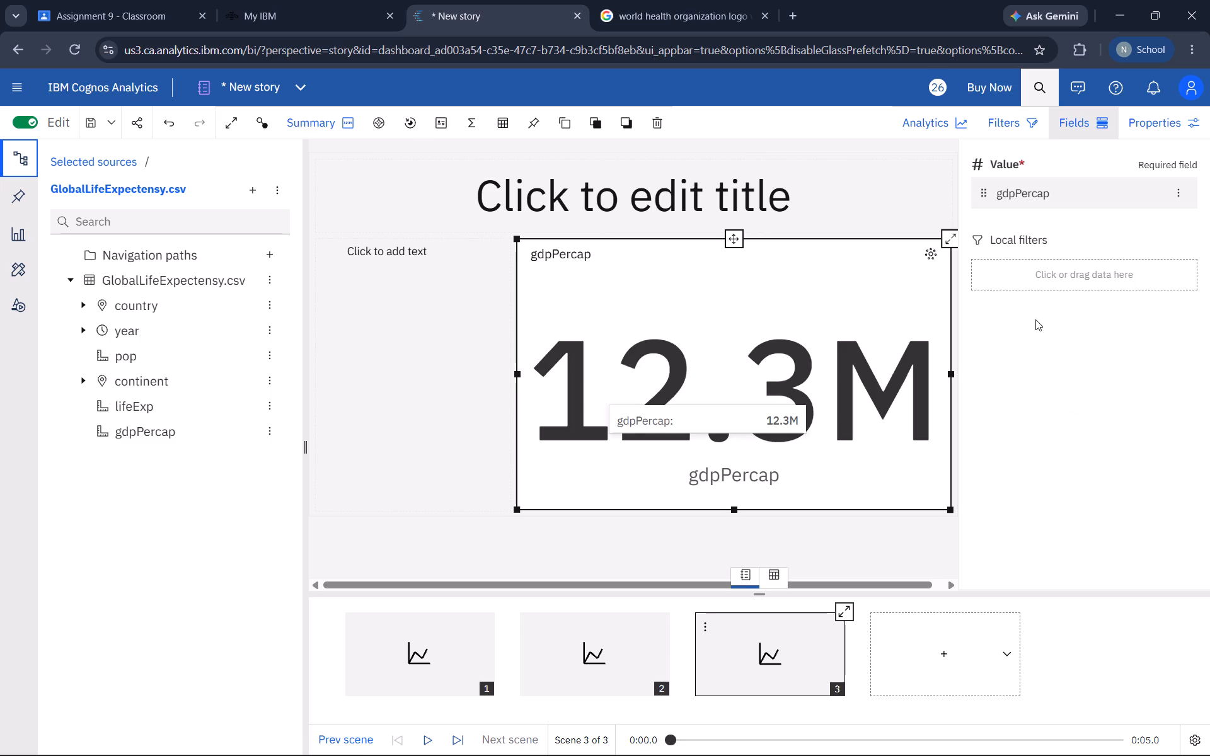
click(729, 356)
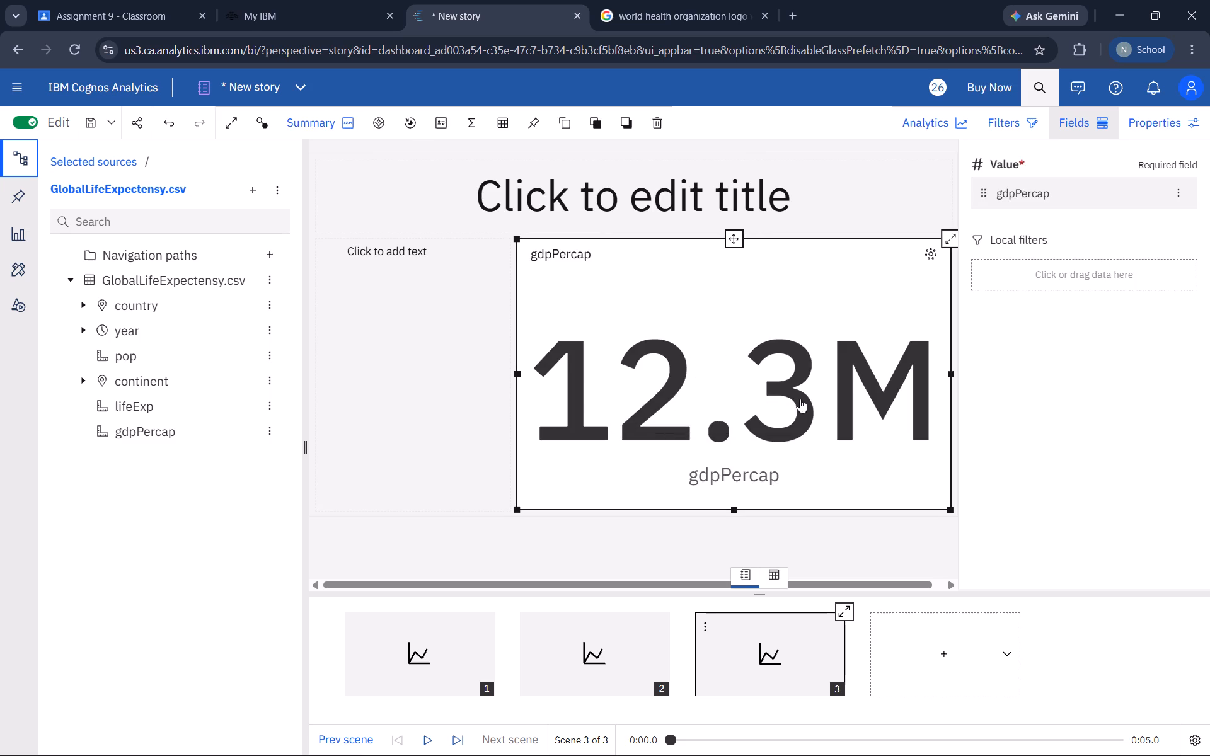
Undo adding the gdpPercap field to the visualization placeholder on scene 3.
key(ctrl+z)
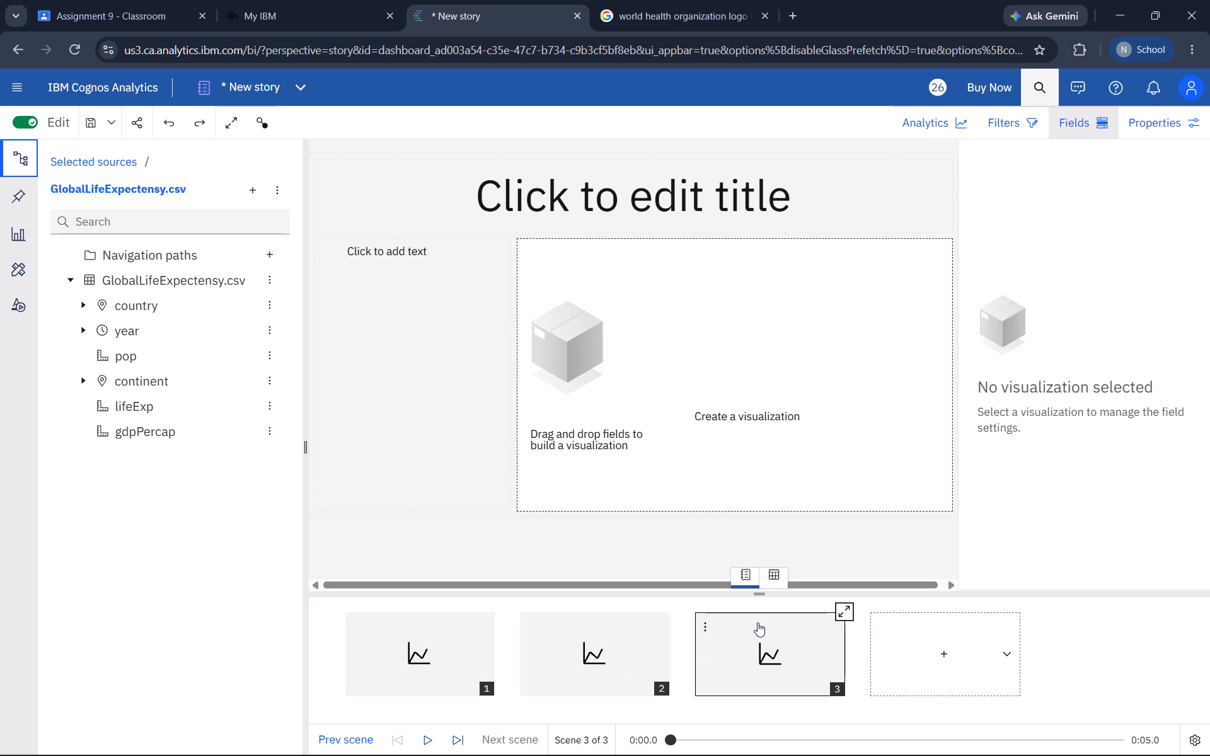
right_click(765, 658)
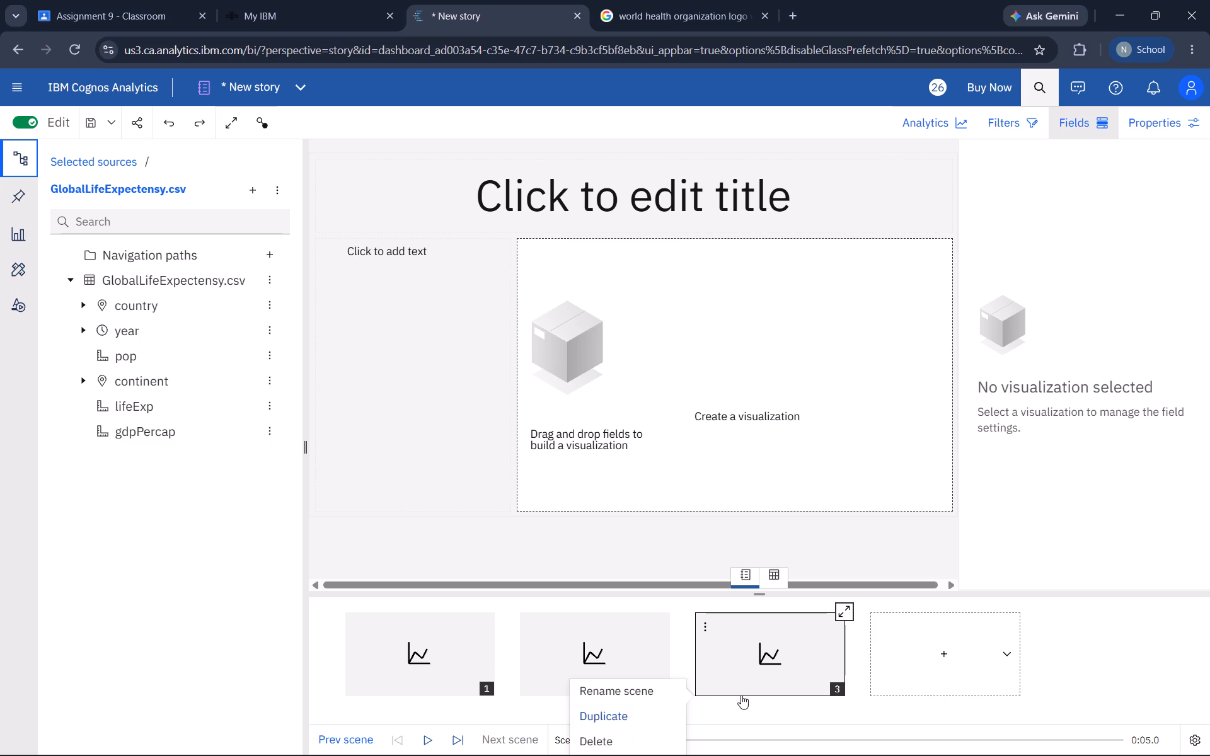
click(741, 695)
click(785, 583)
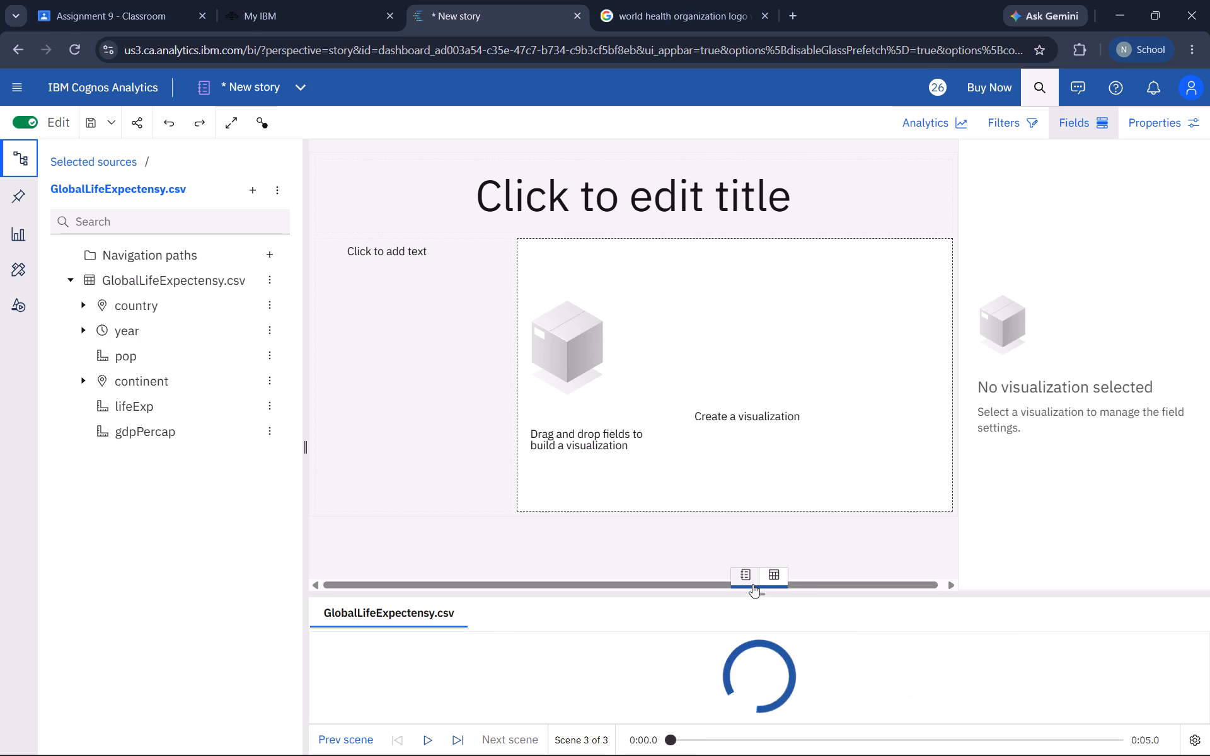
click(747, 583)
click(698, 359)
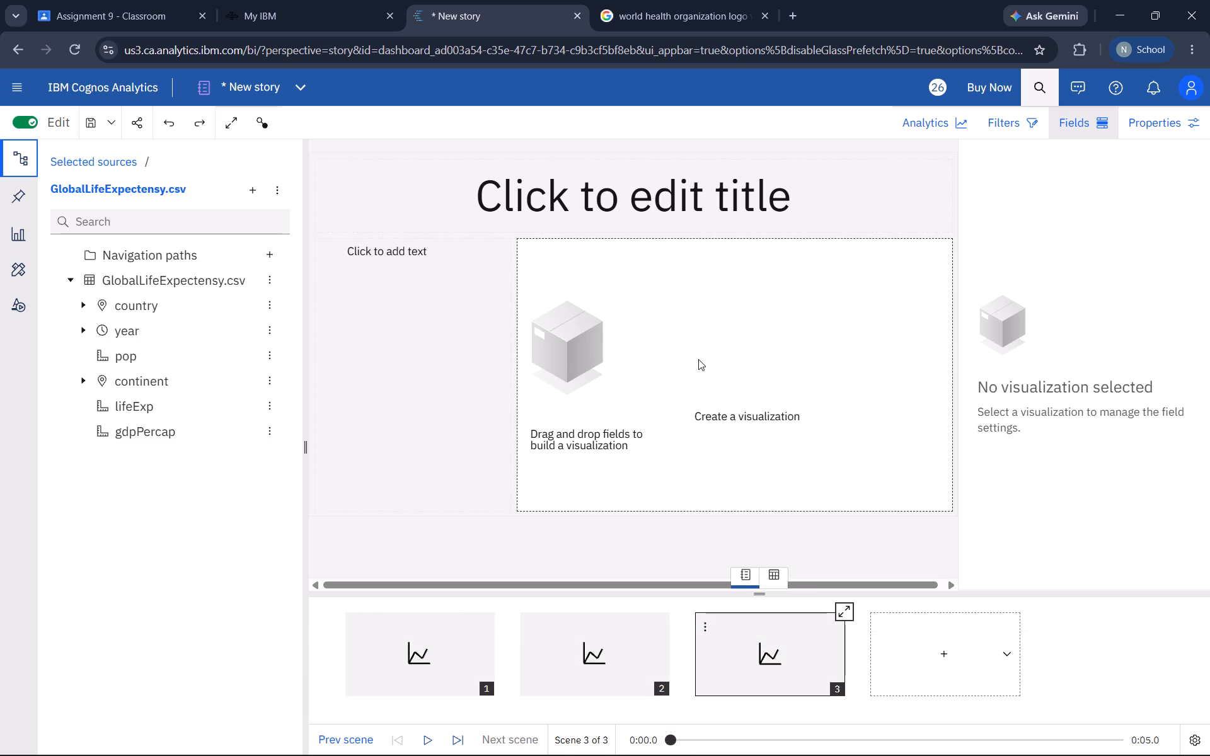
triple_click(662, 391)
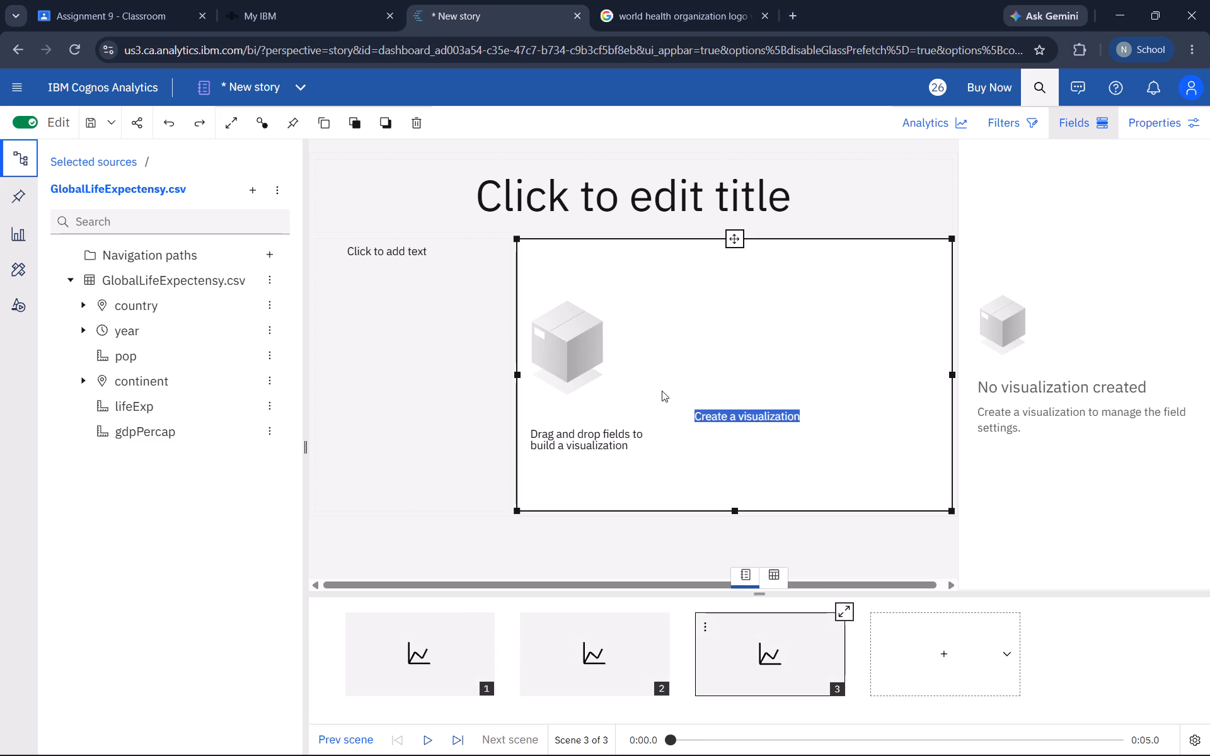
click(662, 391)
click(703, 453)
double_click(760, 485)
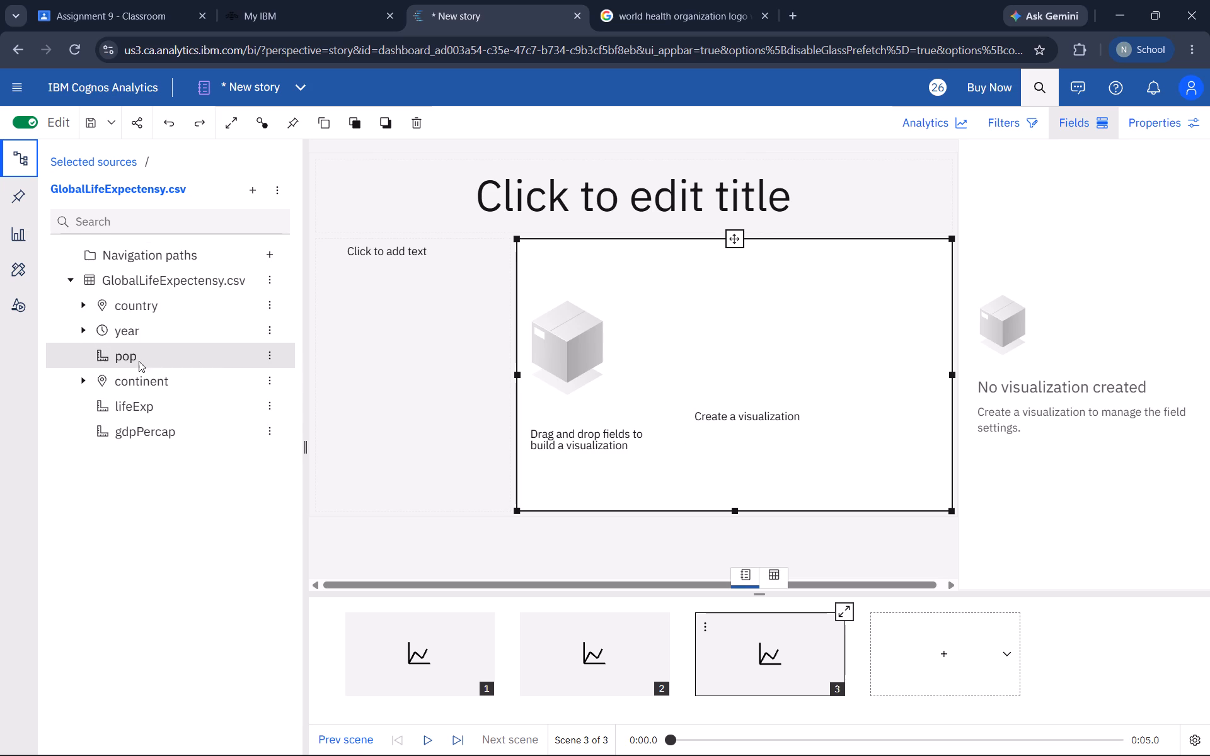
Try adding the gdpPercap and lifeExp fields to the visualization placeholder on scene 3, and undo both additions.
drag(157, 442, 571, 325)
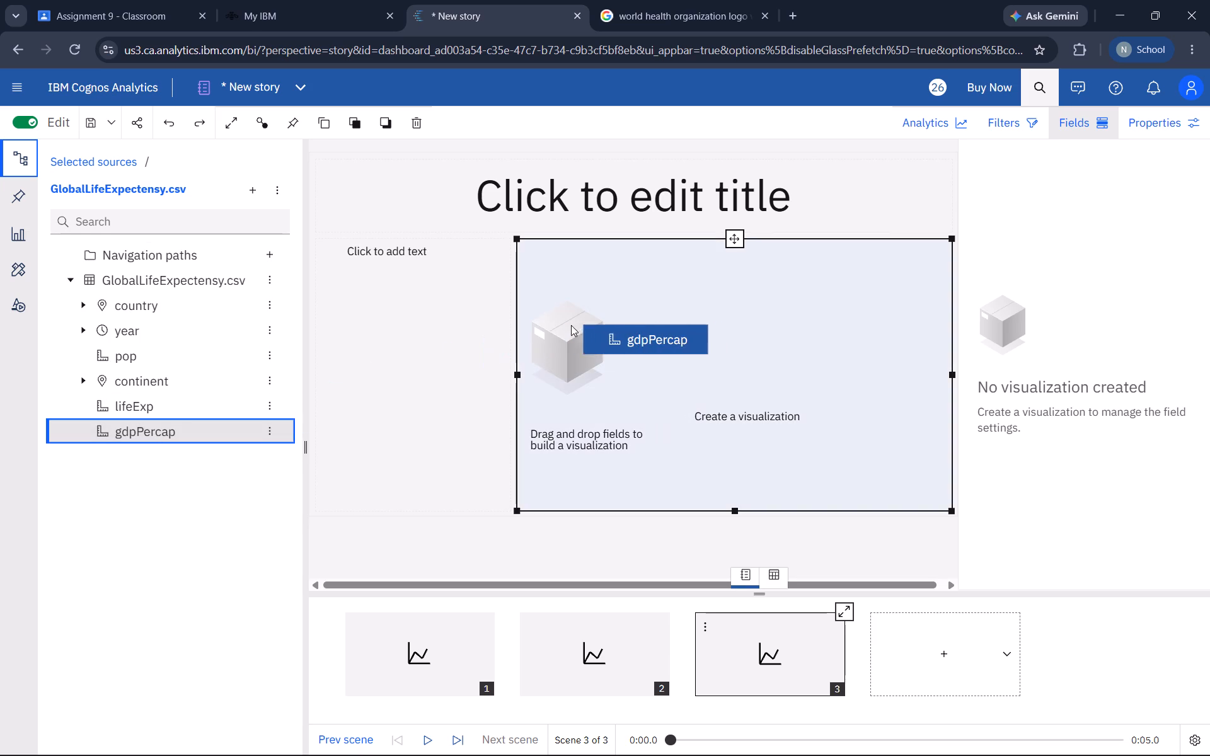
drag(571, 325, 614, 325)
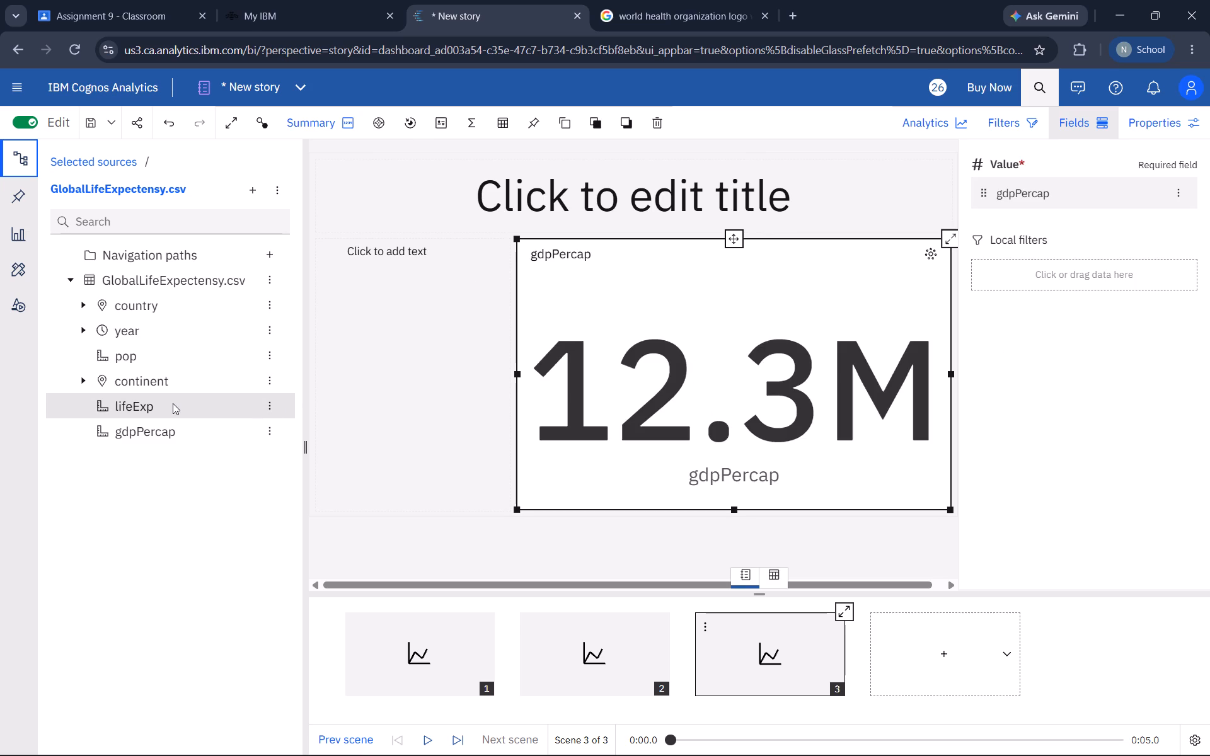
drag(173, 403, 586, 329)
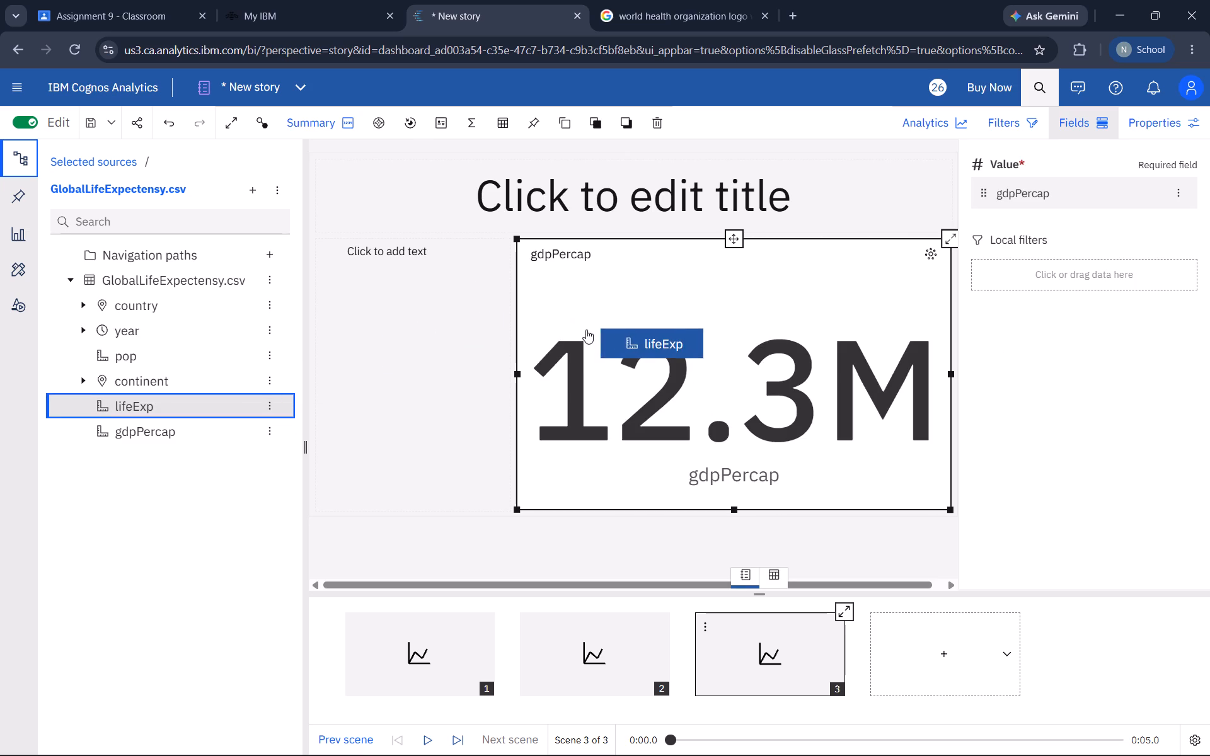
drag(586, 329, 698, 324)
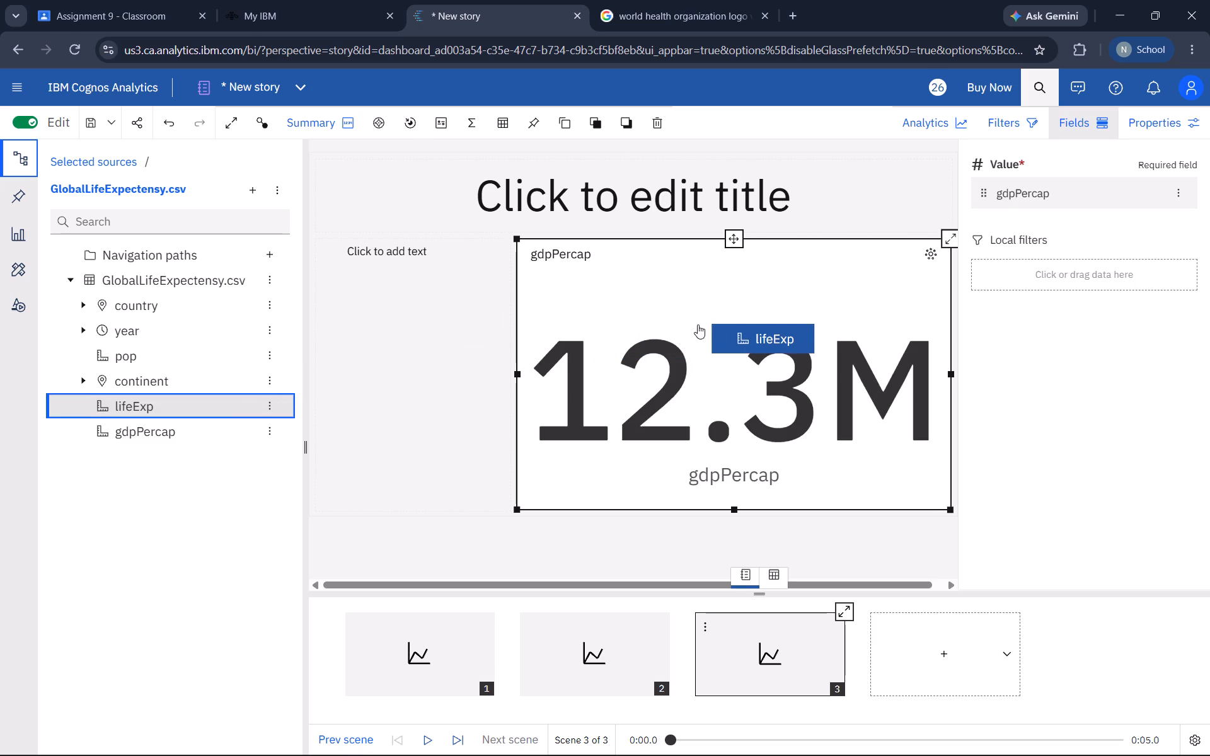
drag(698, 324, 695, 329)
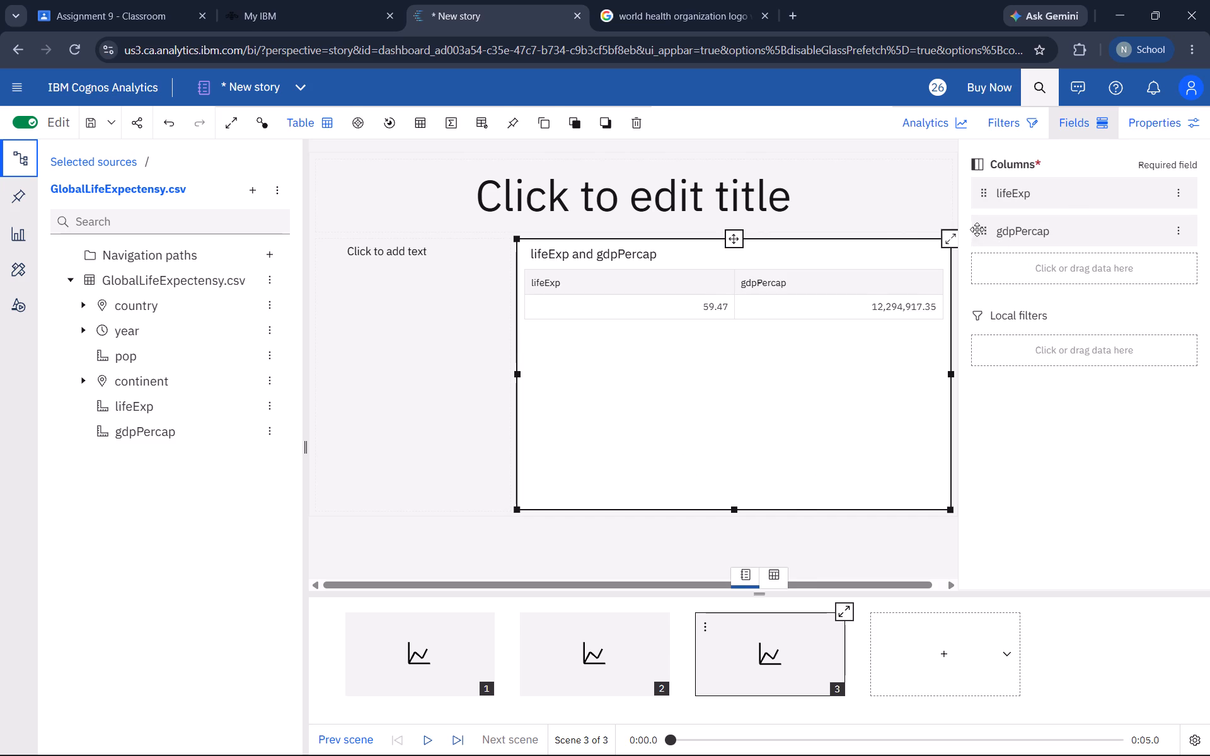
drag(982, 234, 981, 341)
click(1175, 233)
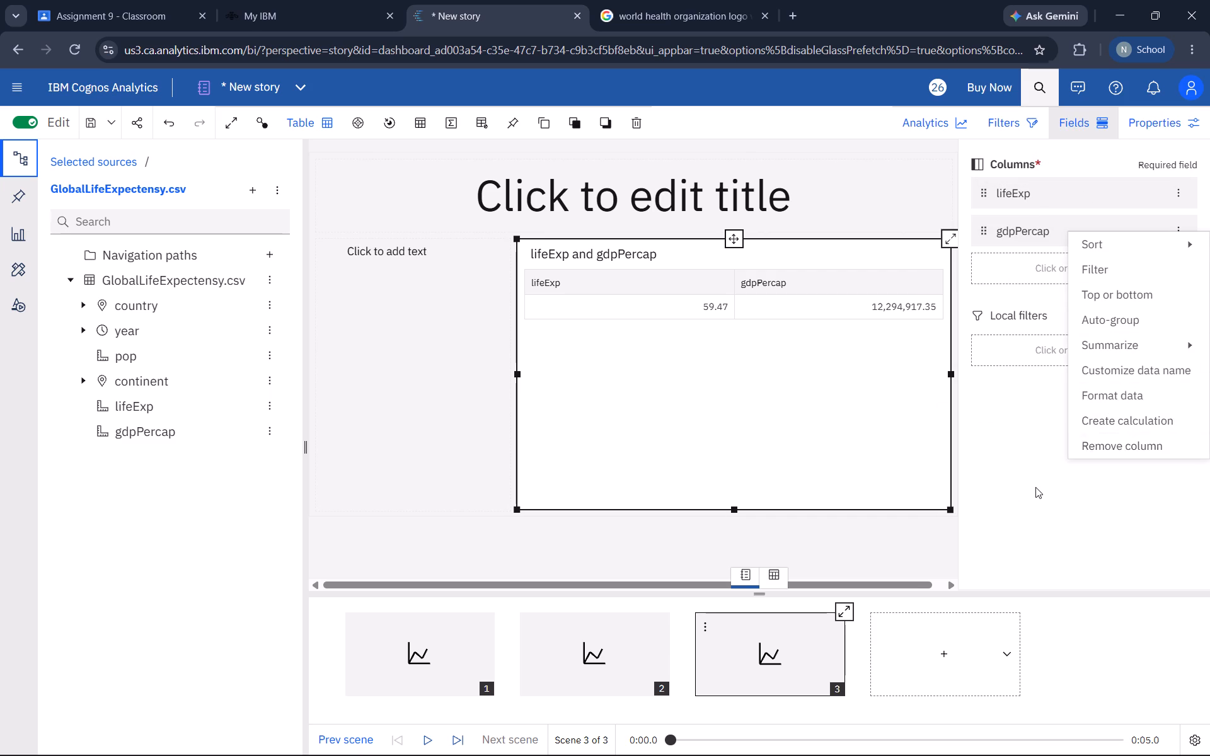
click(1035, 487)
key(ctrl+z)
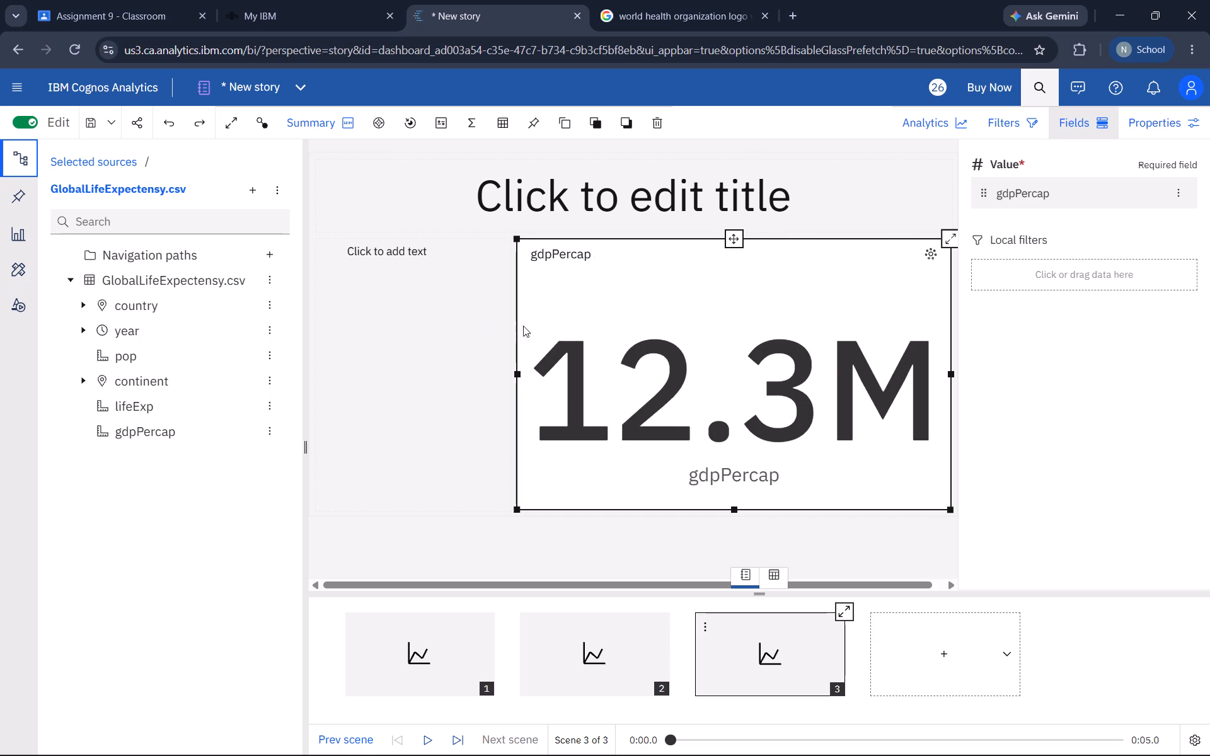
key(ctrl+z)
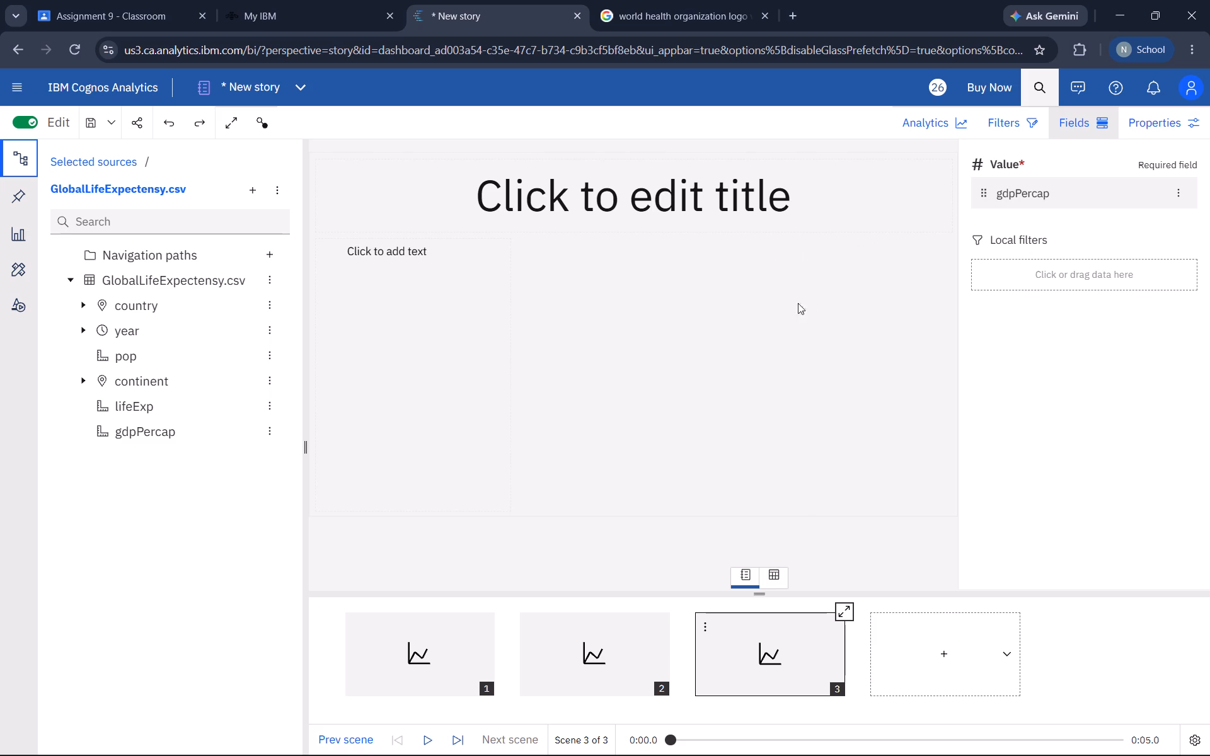
Insert a Point visualization on scene 3 and move it over the empty visualization placeholder.
click(556, 309)
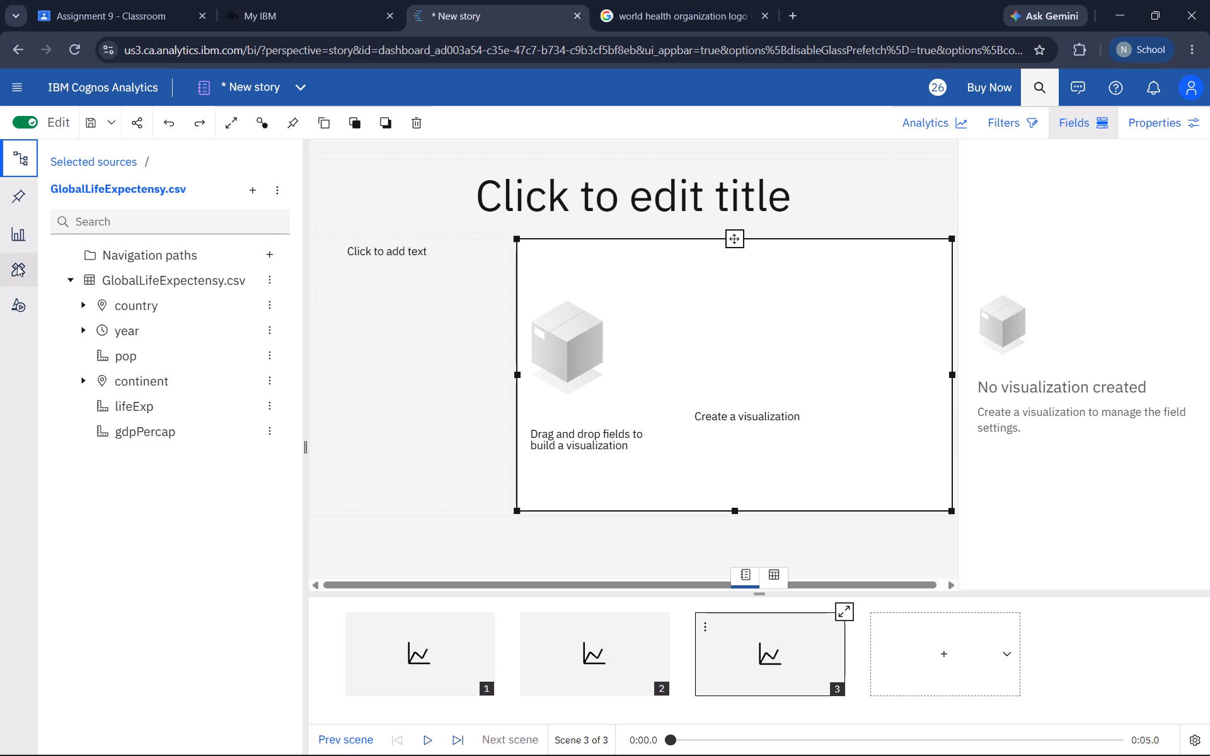
click(27, 231)
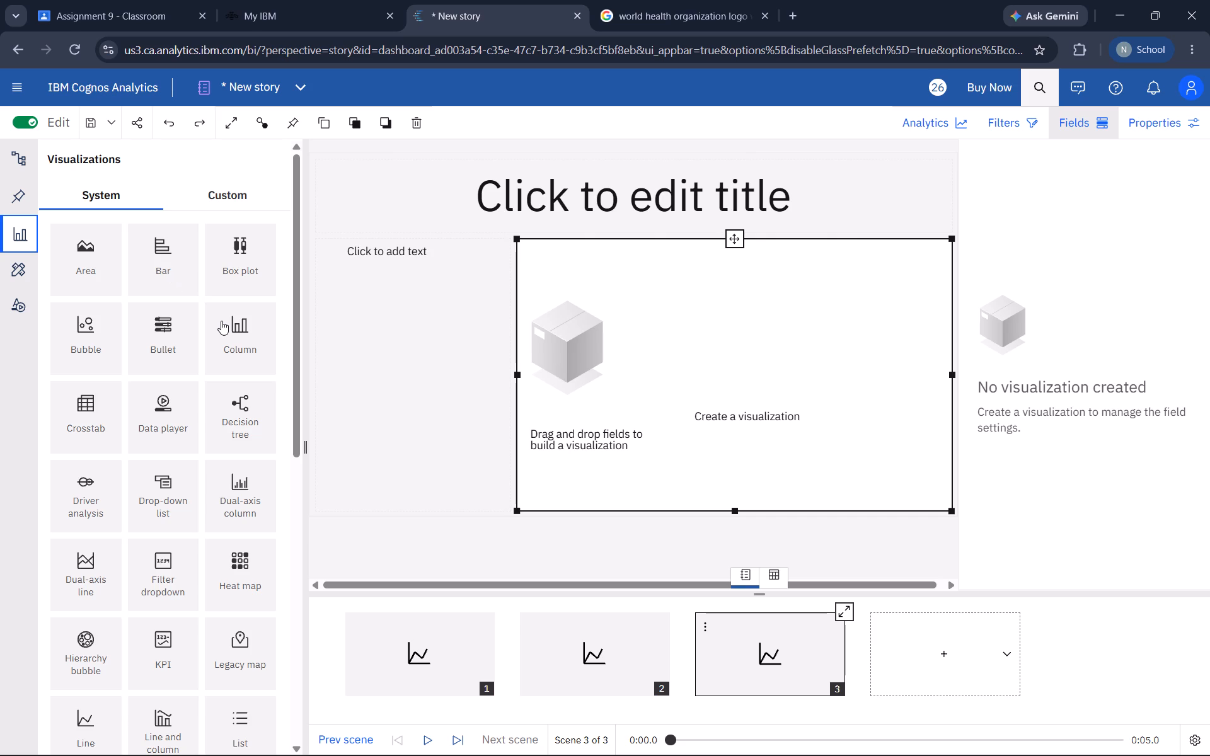
scroll(149, 511, down, 1)
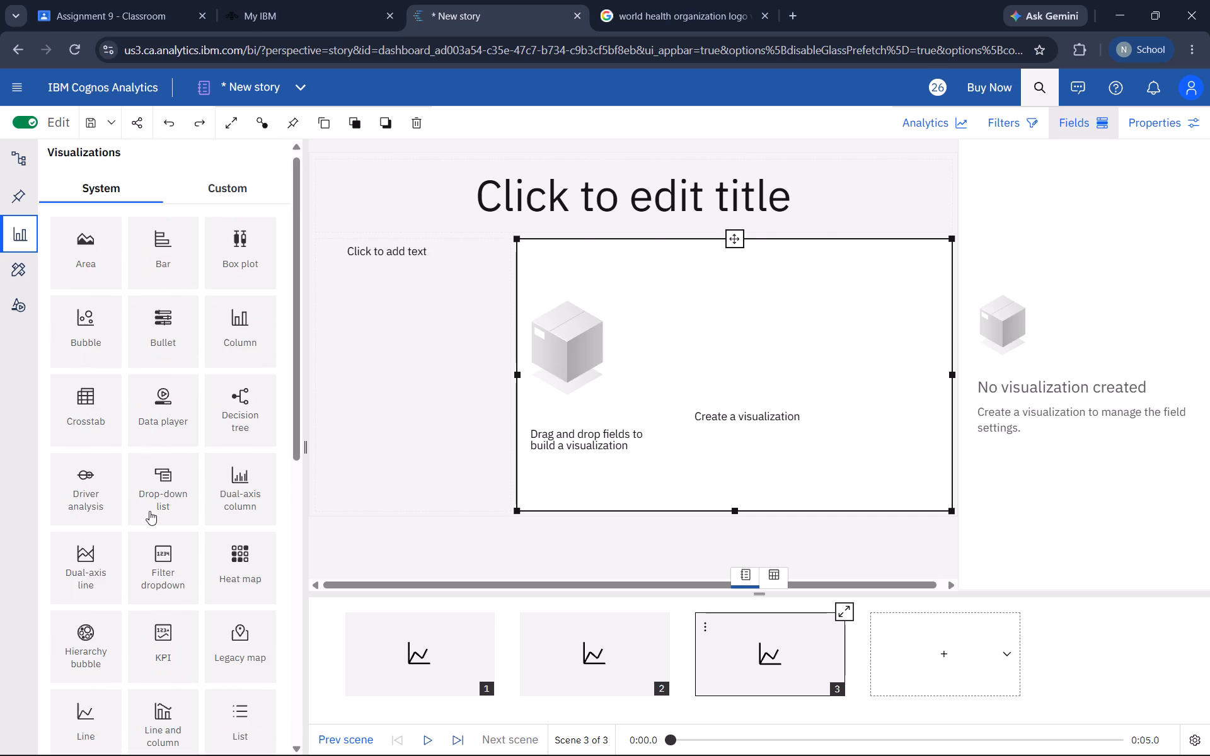
scroll(178, 526, down, 3)
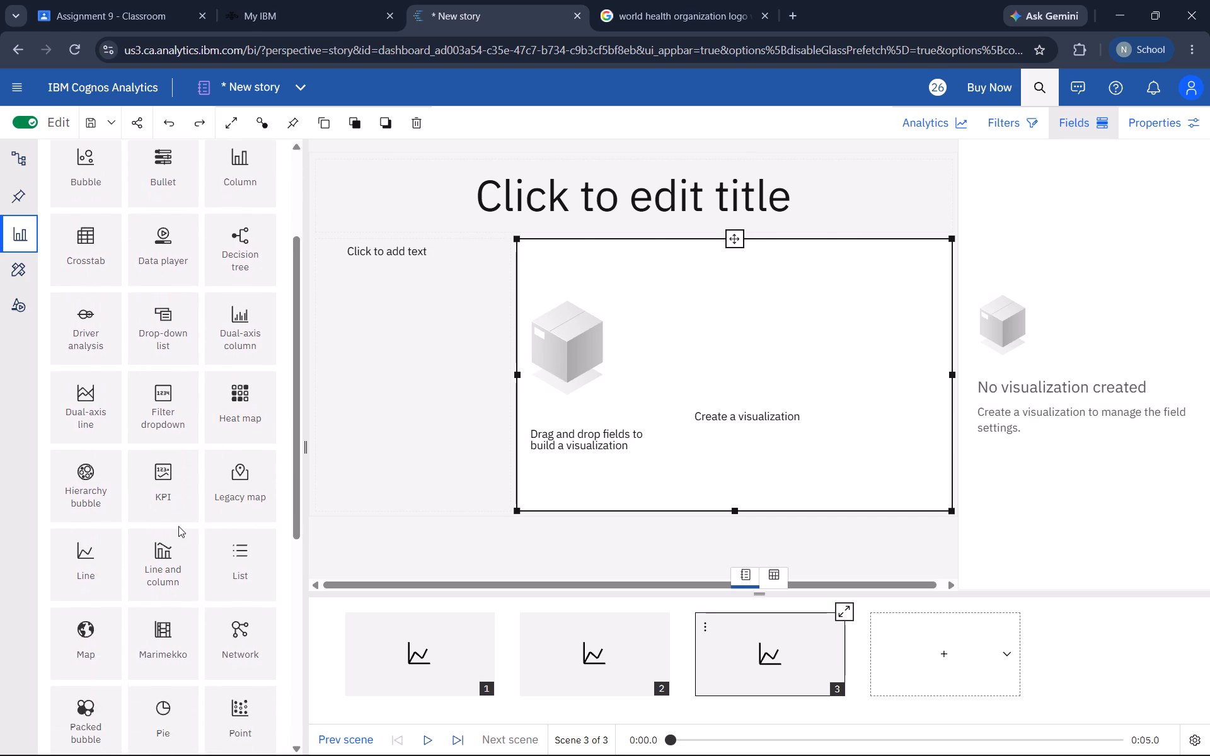
scroll(178, 526, down, 4)
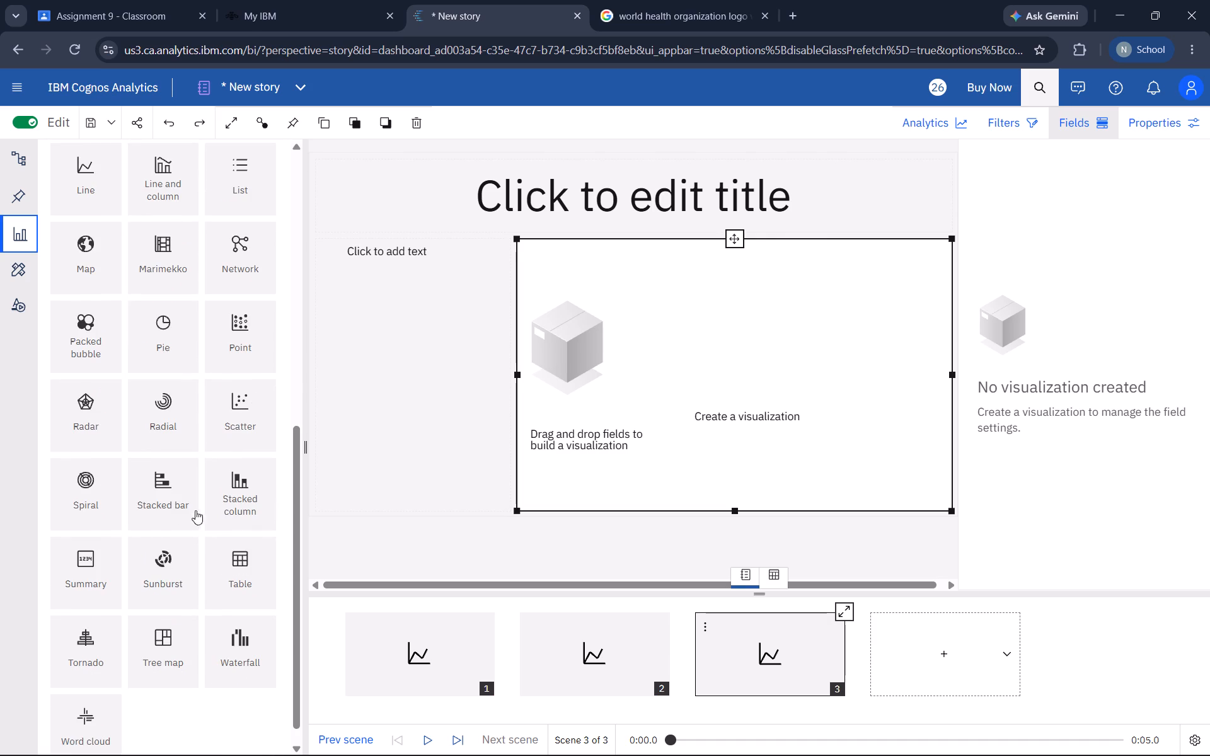
click(246, 297)
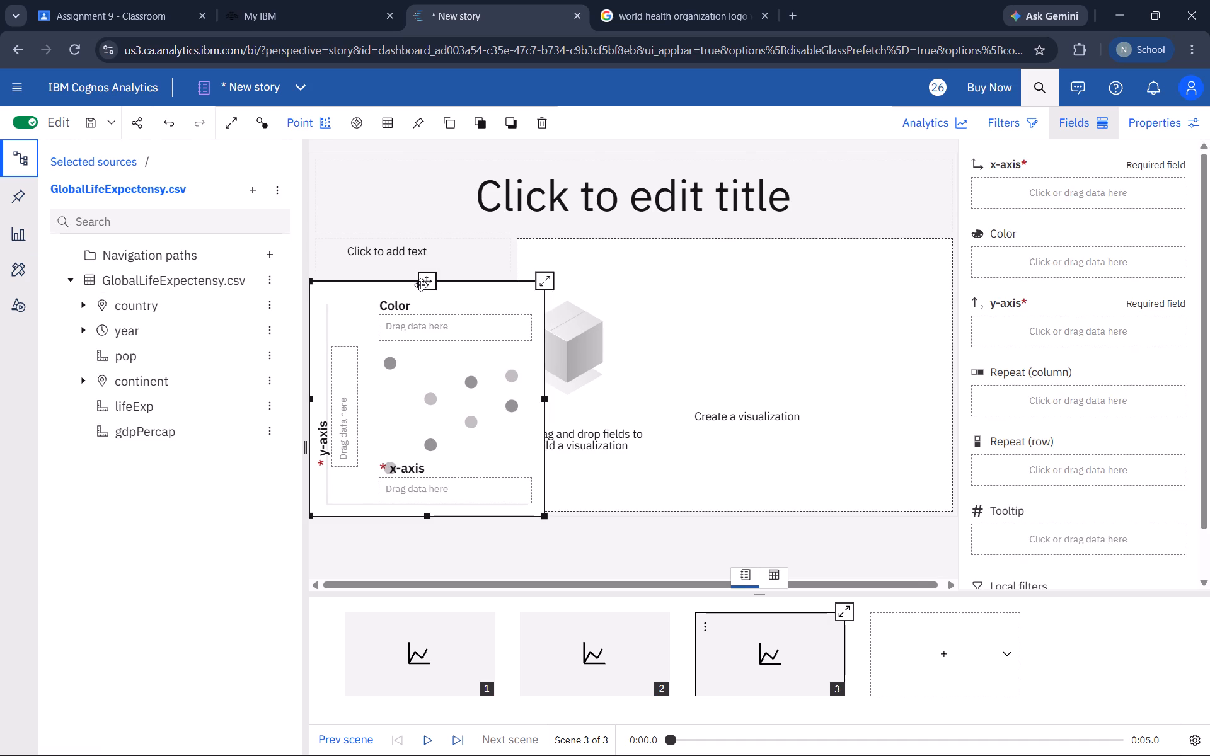
drag(421, 285, 703, 278)
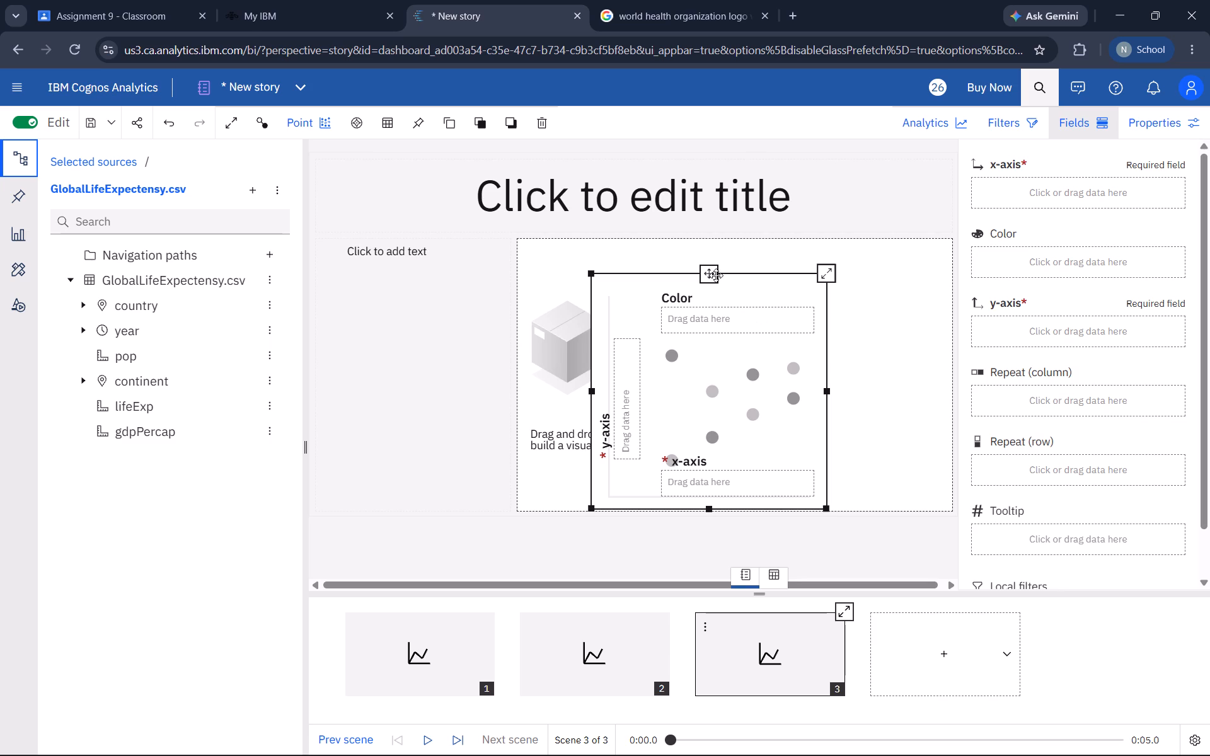
drag(716, 275, 730, 259)
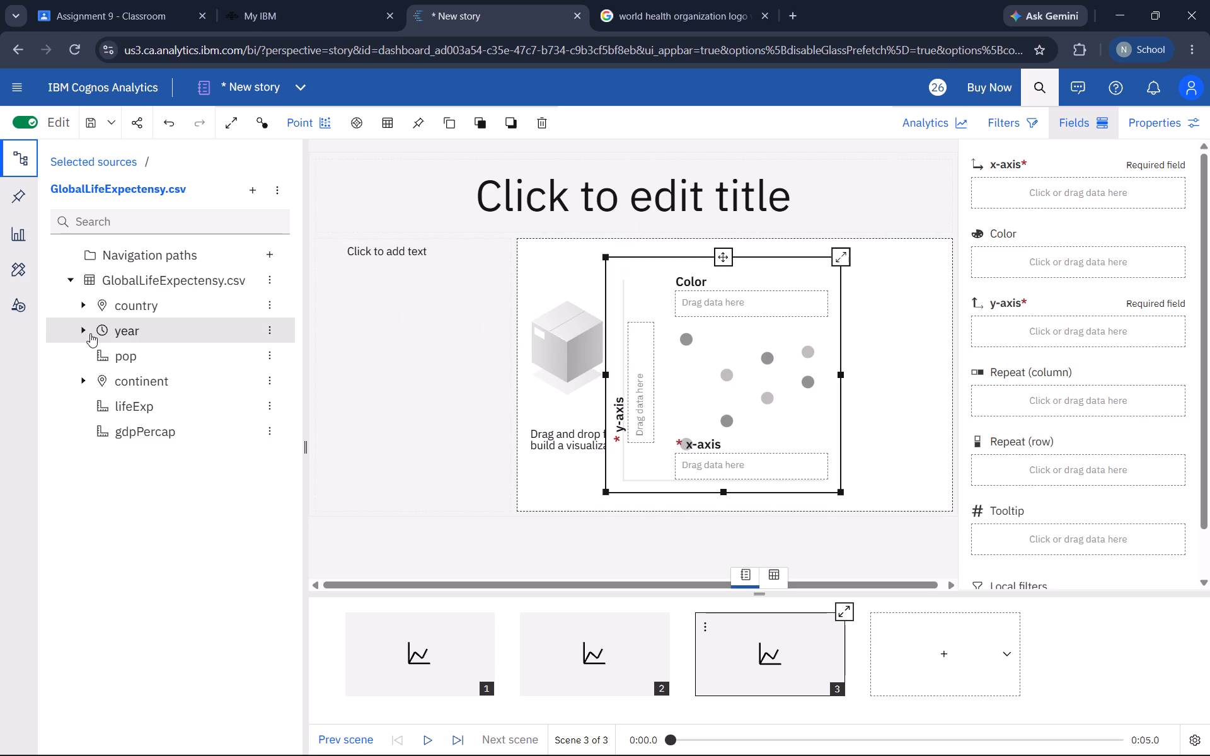
Assign gdpPercap to the x-axis and lifeExp to the y-axis of the Point visualization on scene 3.
drag(147, 434, 850, 231)
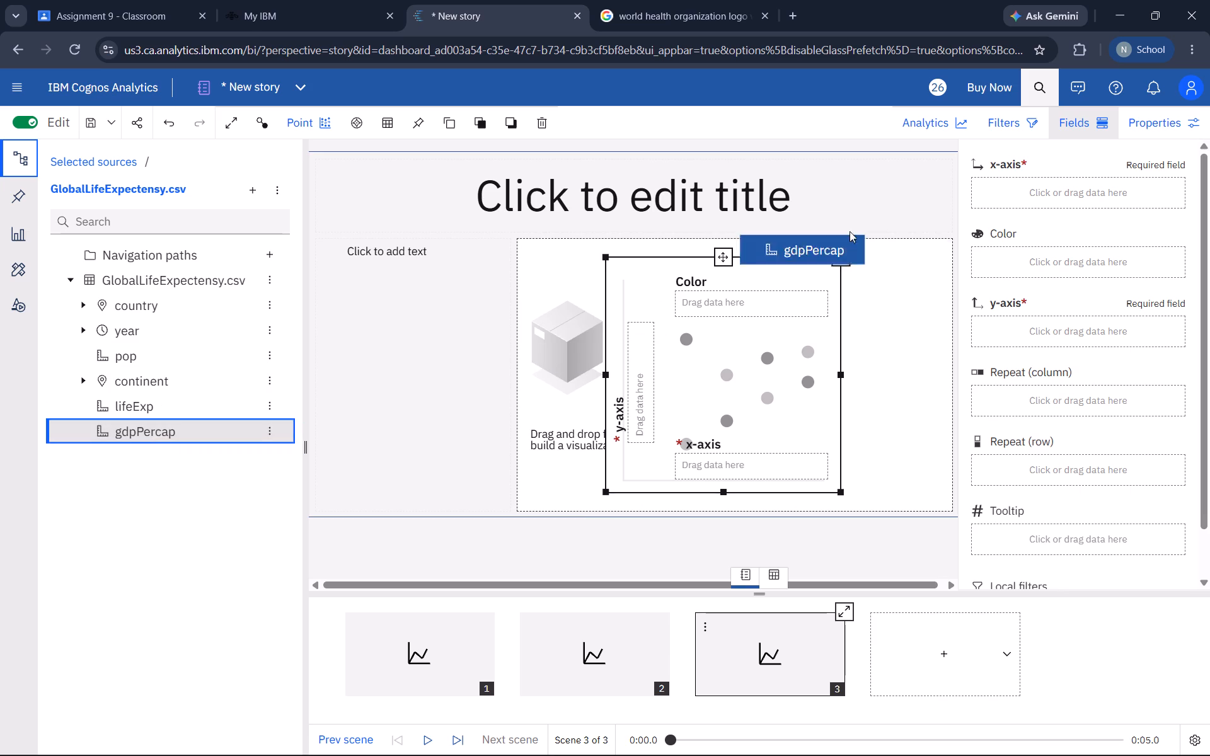
drag(850, 231, 97, 420)
scroll(1063, 242, up, 1)
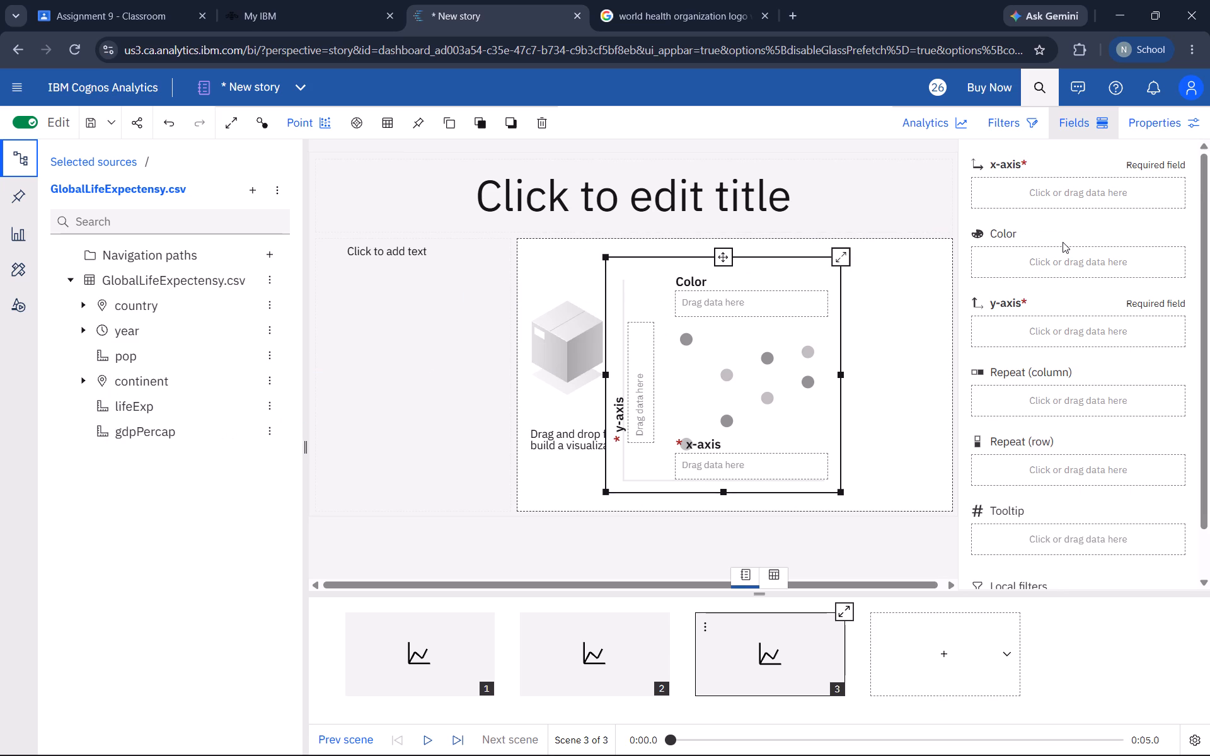
scroll(1063, 242, up, 2)
click(168, 434)
drag(168, 434, 952, 310)
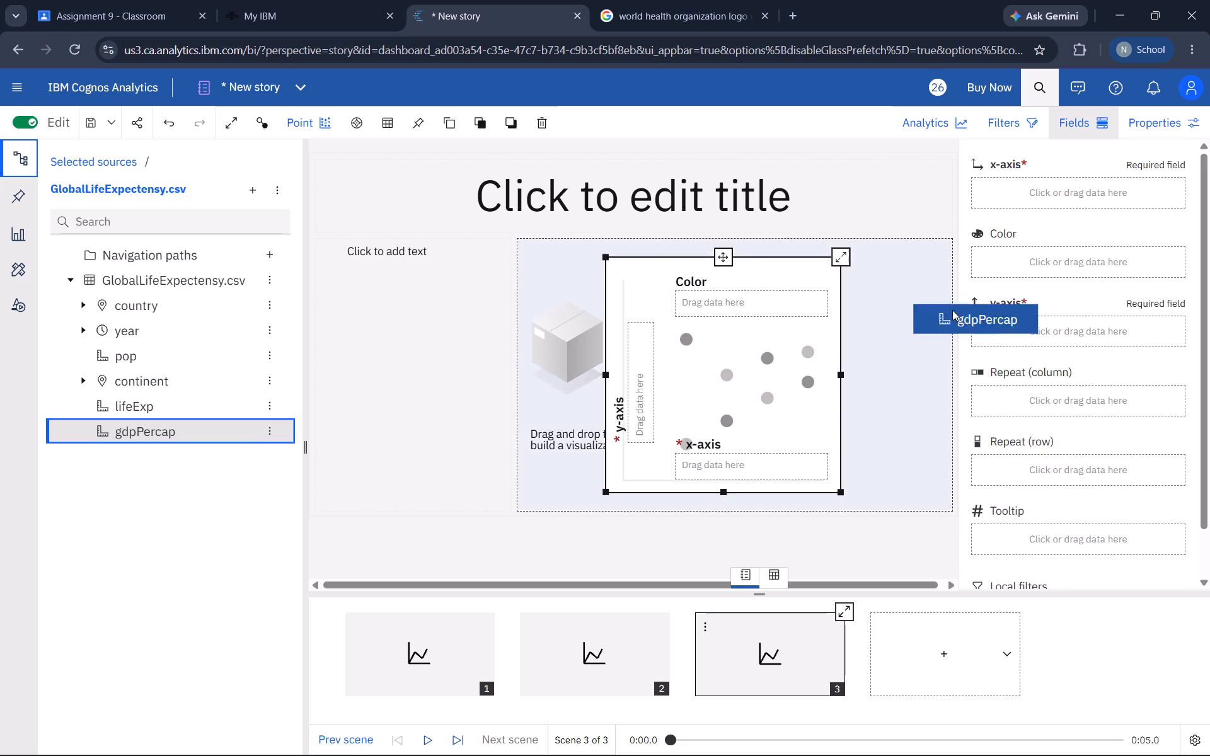
drag(952, 310, 1030, 188)
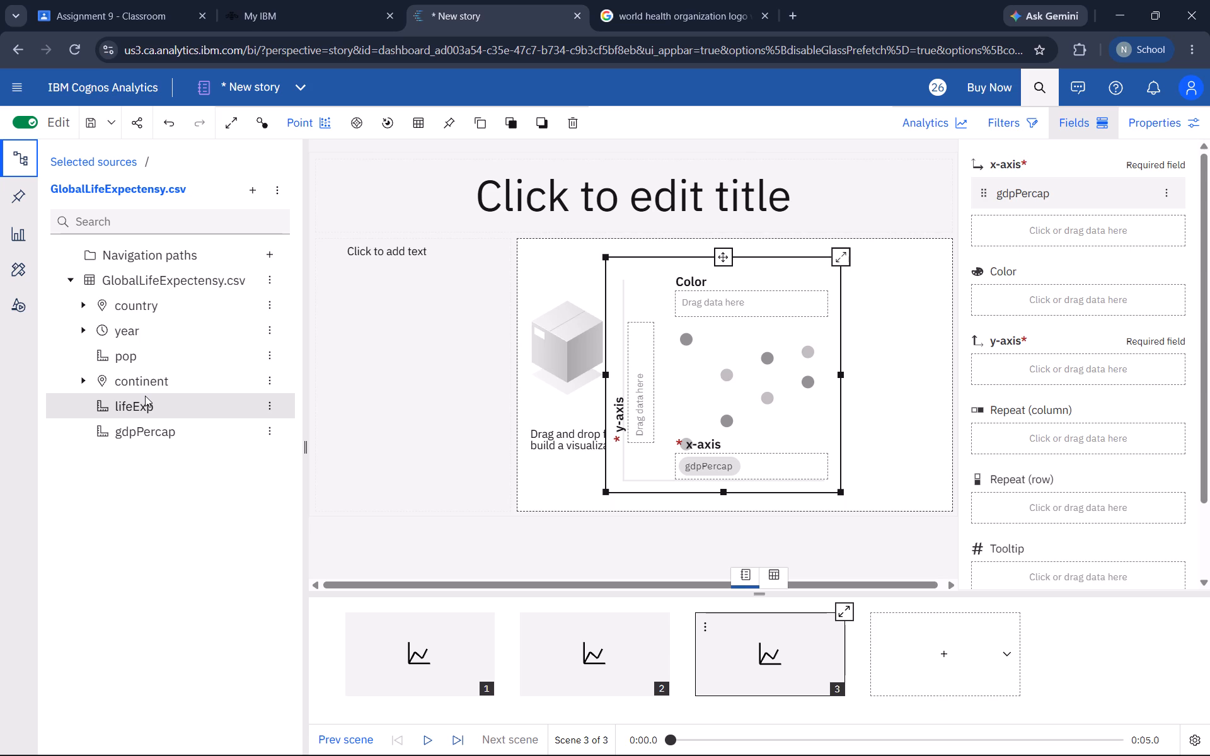
drag(145, 396, 1032, 360)
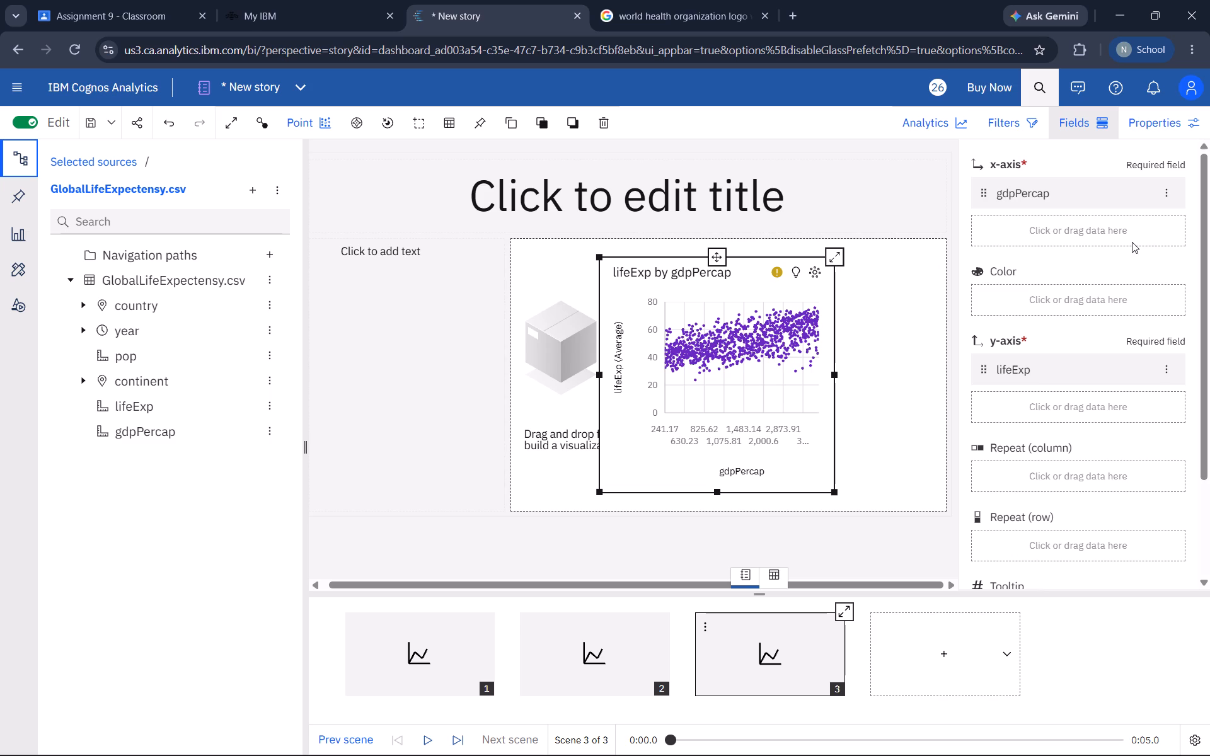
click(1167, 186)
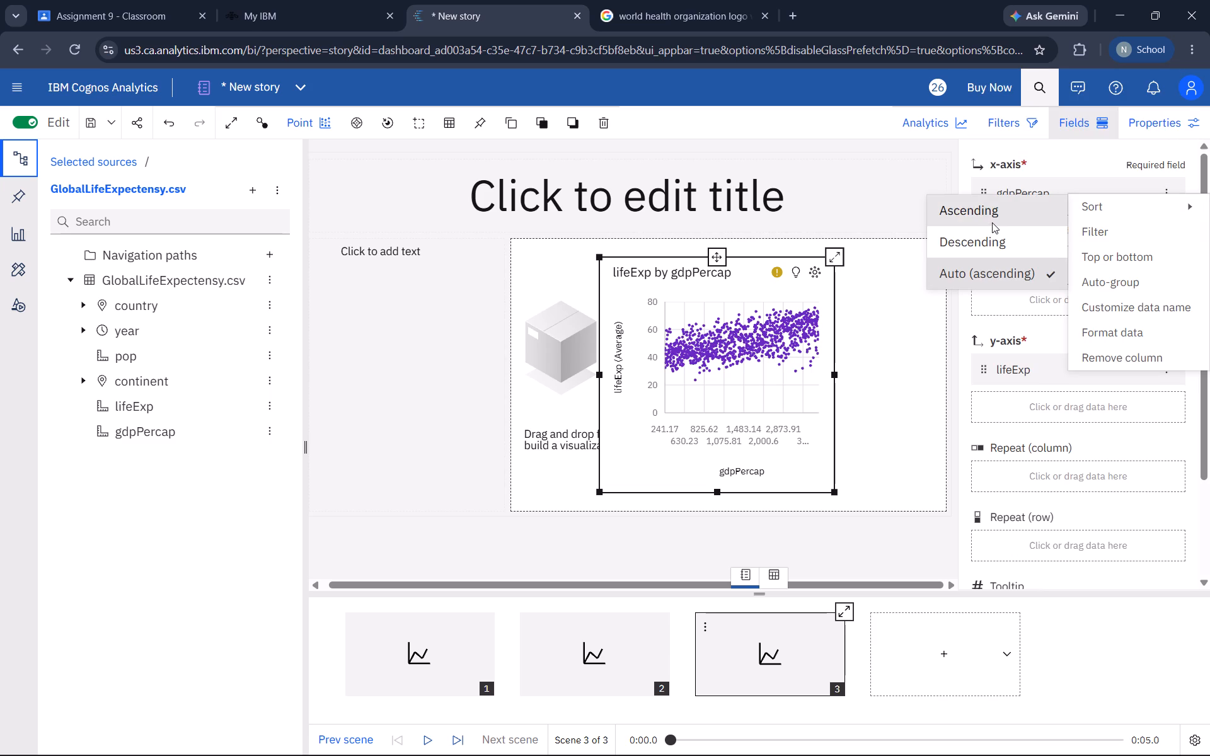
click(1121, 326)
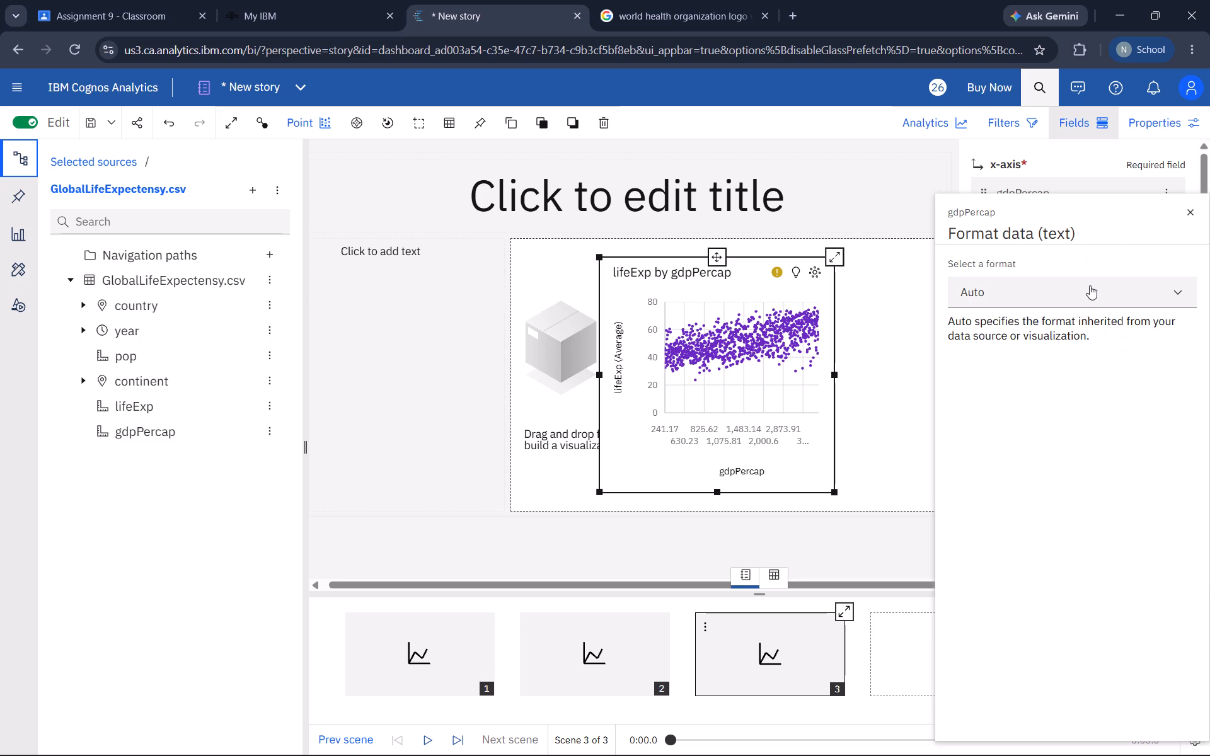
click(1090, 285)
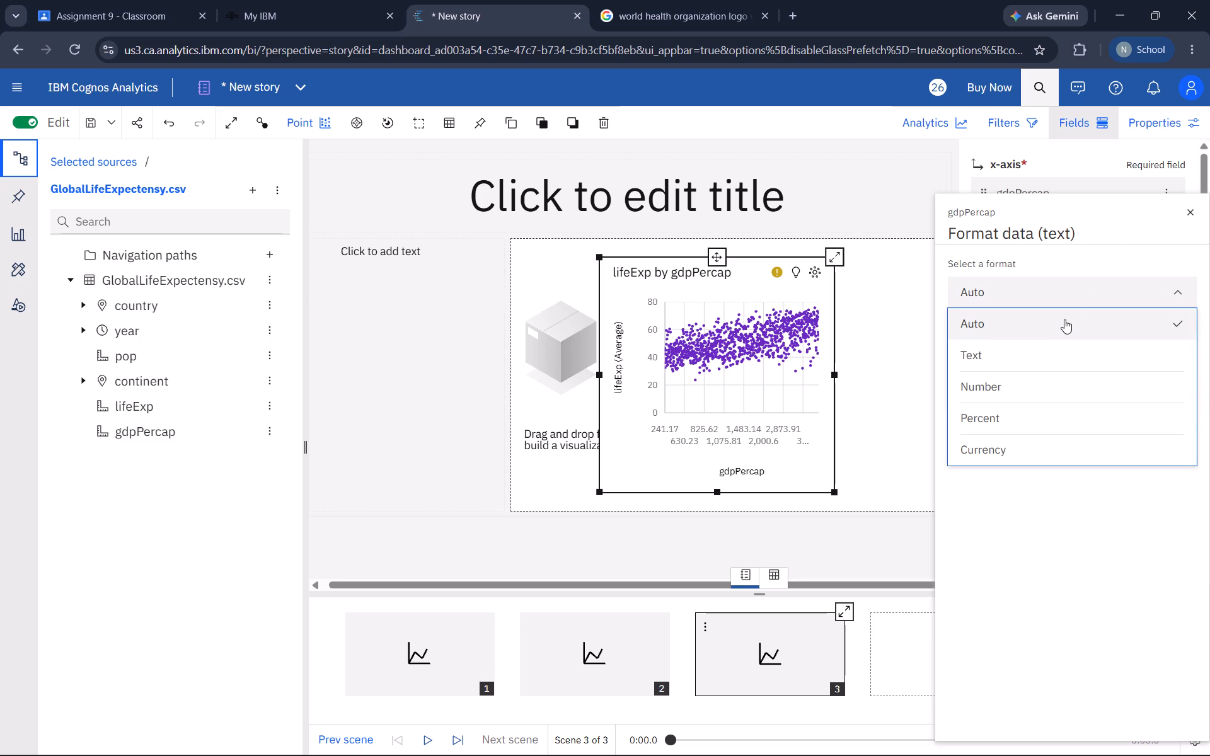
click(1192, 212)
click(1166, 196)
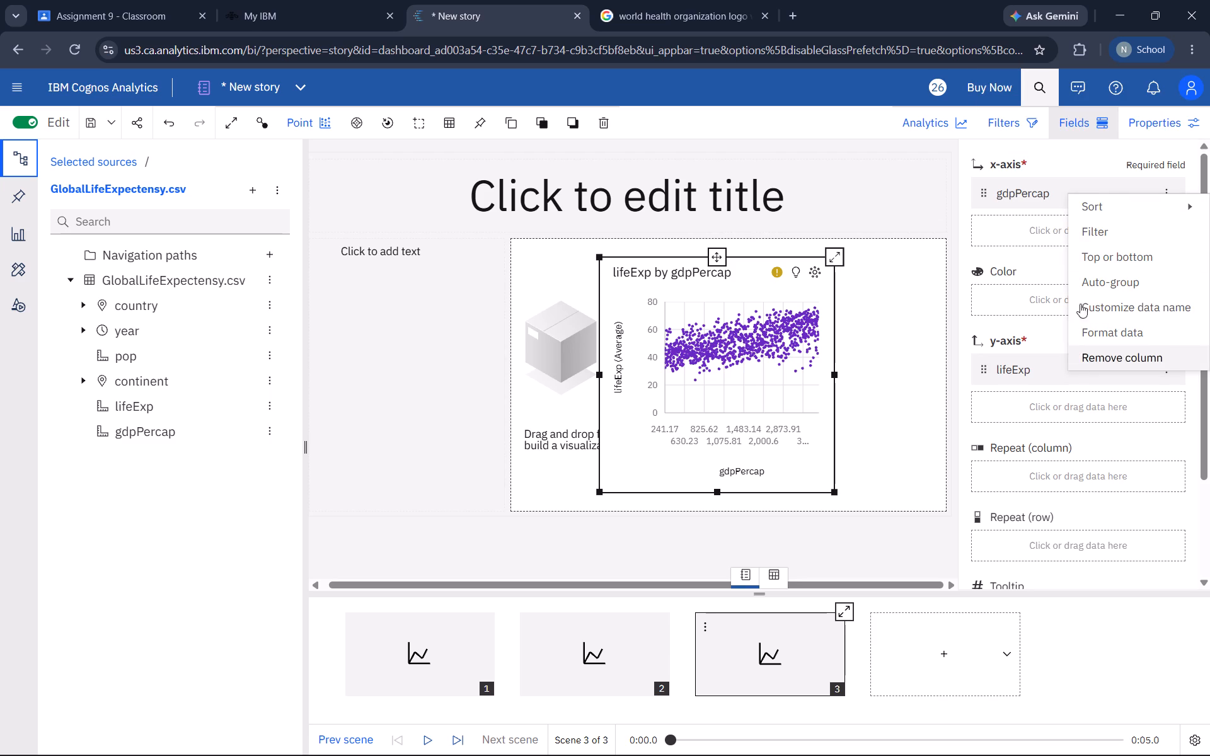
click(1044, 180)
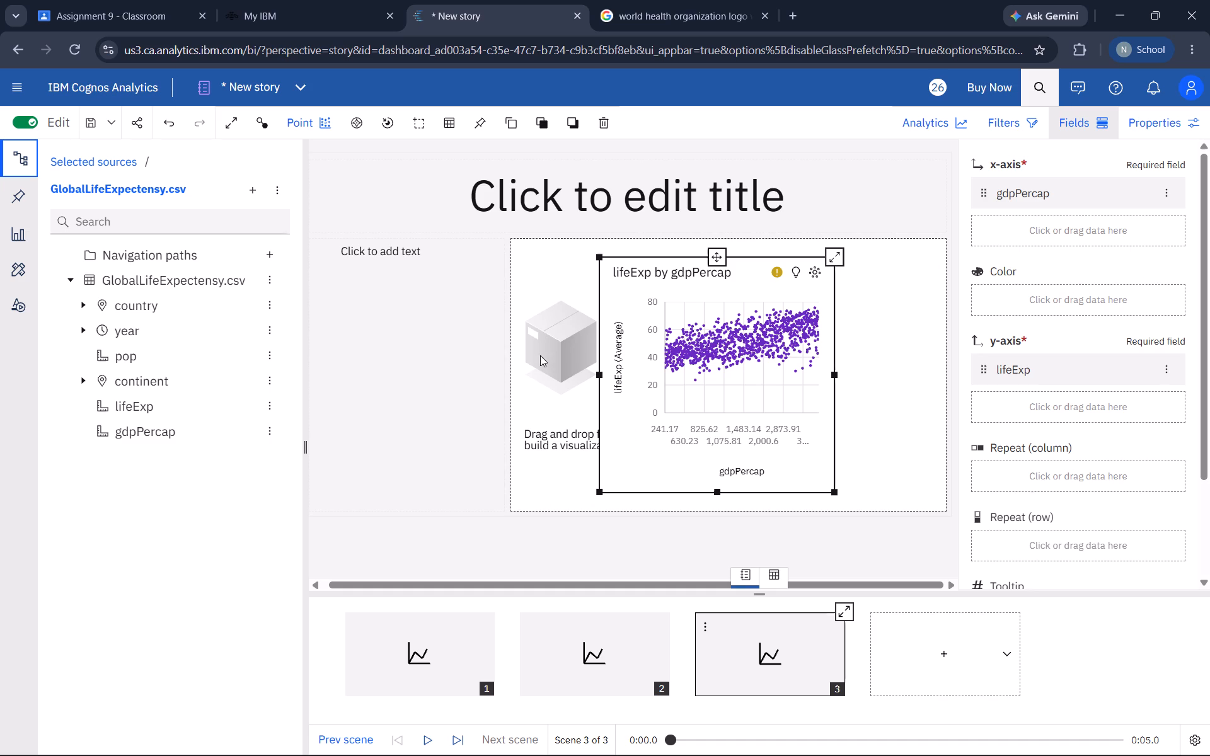
Resize and reposition the Point visualization on scene 3 so that it fills the visualization placeholder beside the text area.
drag(597, 374, 572, 371)
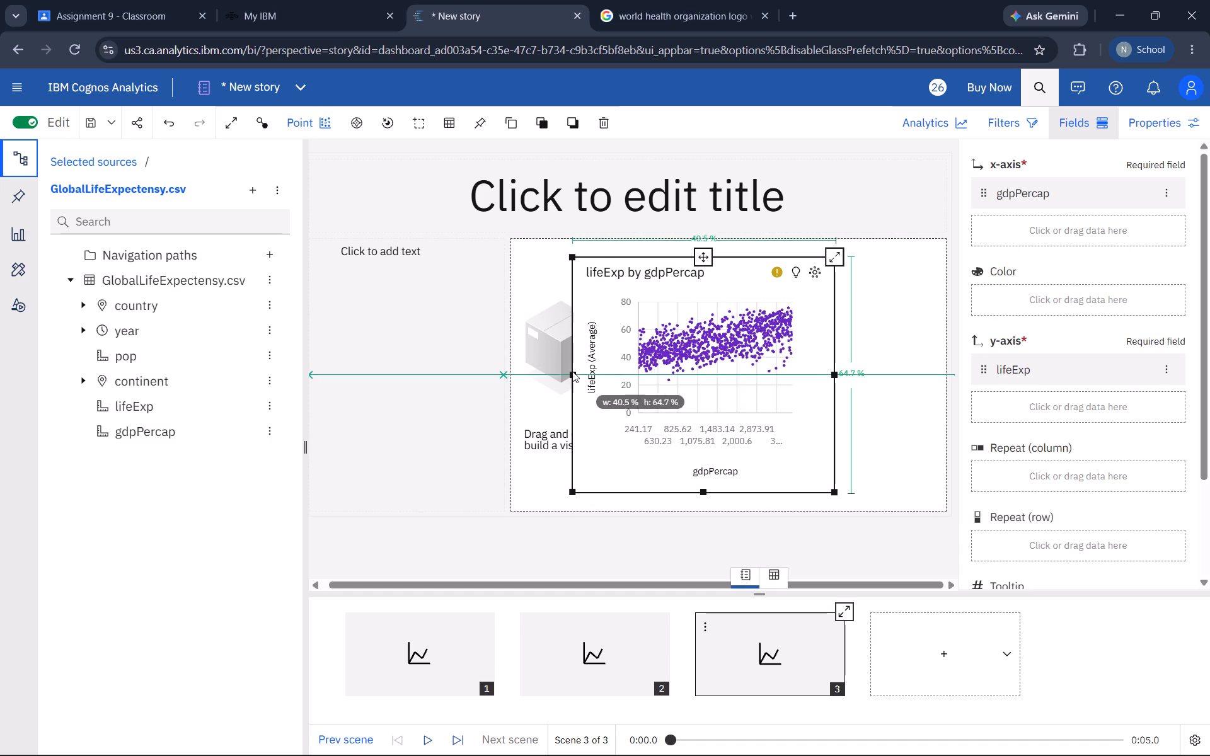
drag(572, 371, 512, 379)
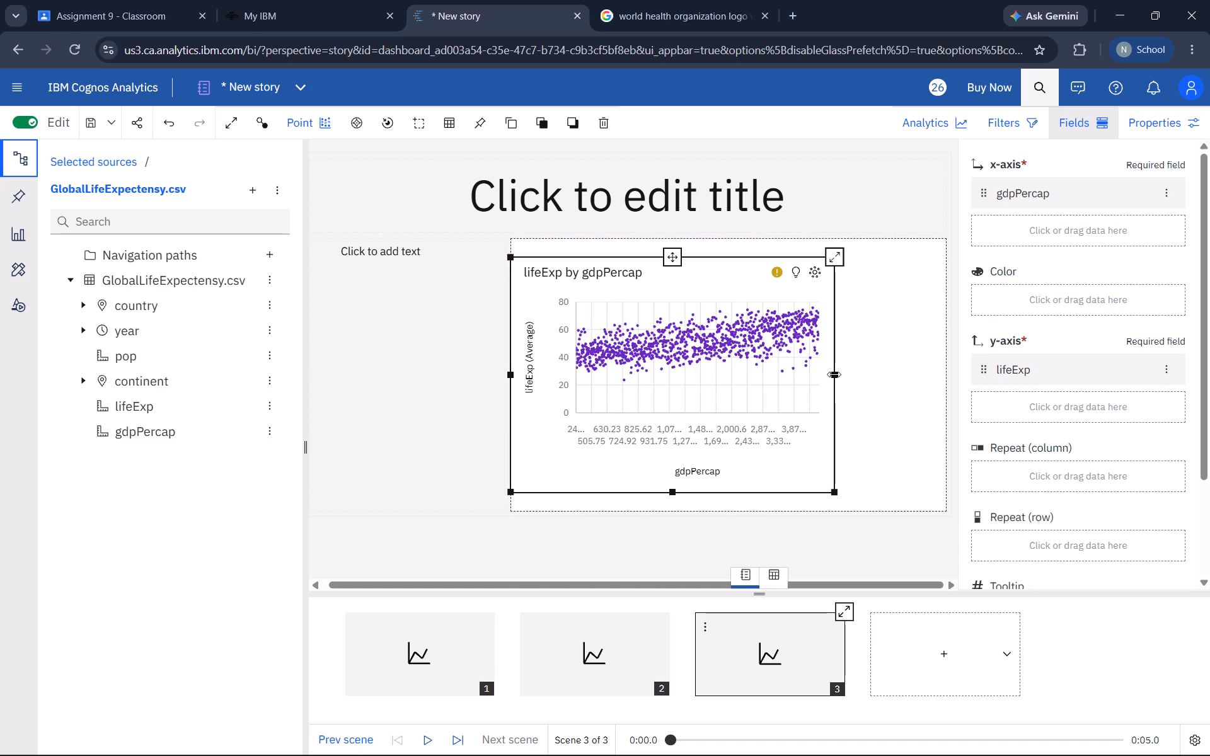
drag(834, 374, 942, 385)
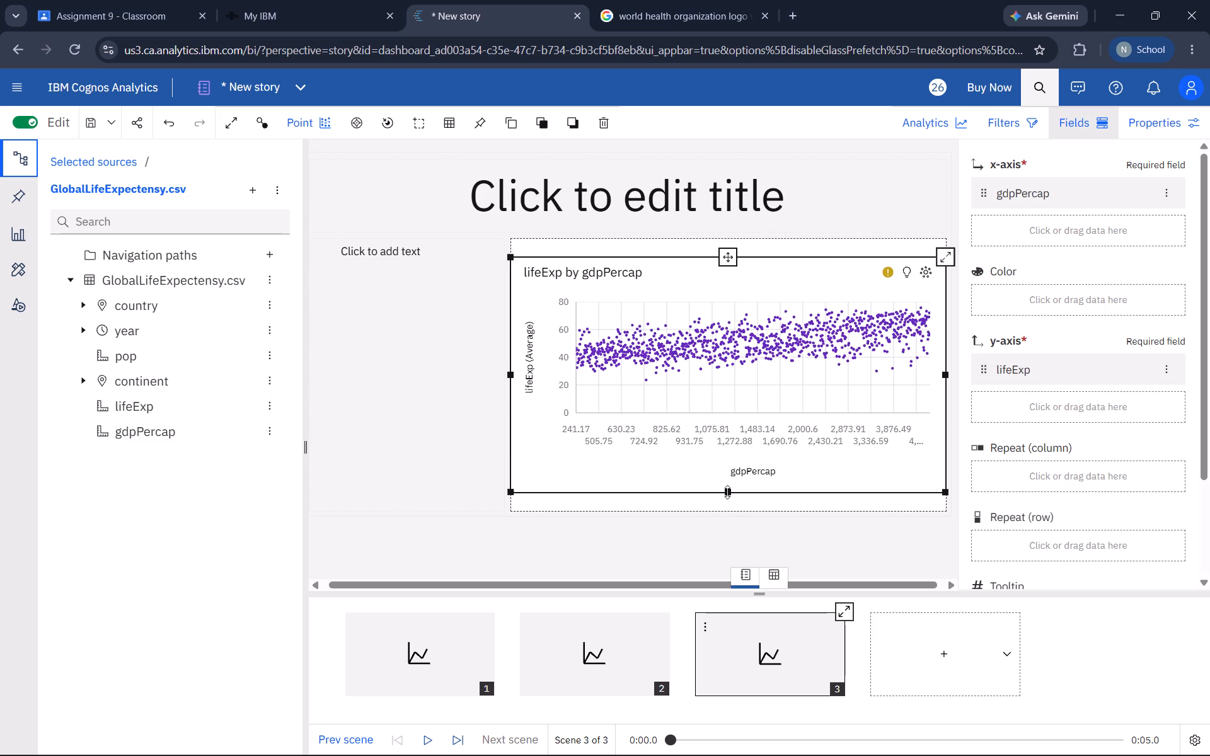
drag(727, 492, 728, 515)
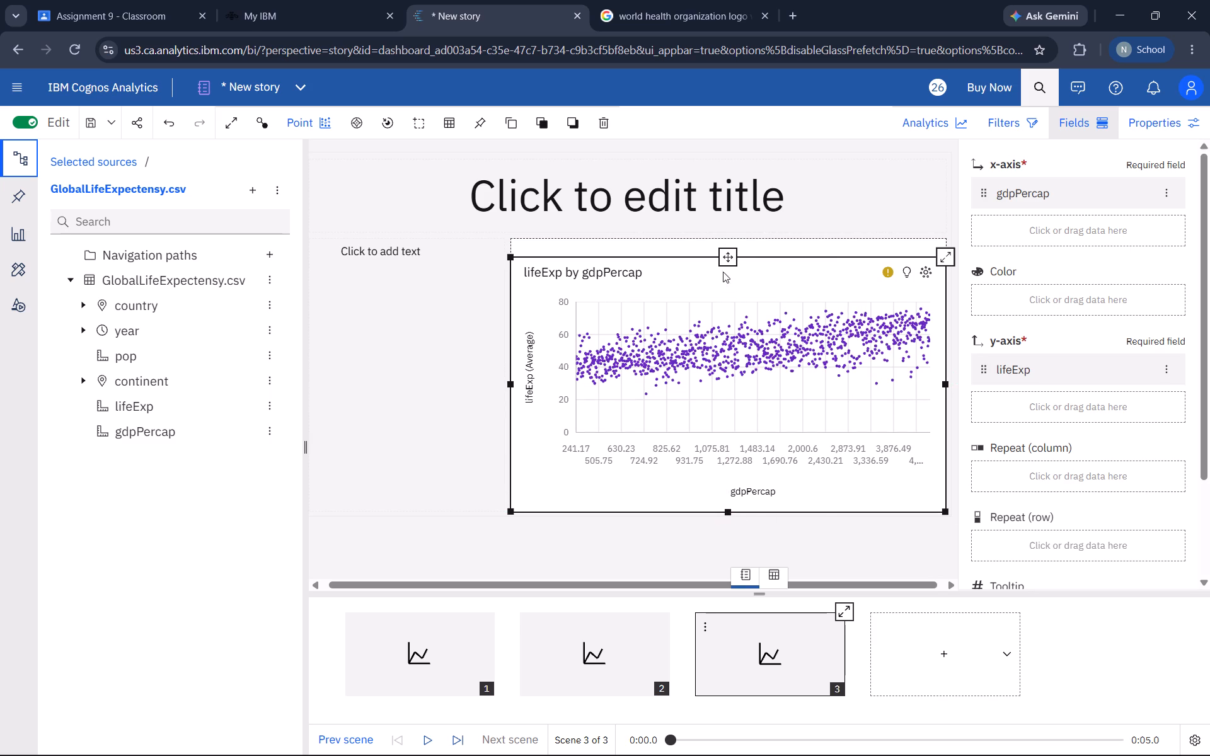
drag(727, 262, 729, 243)
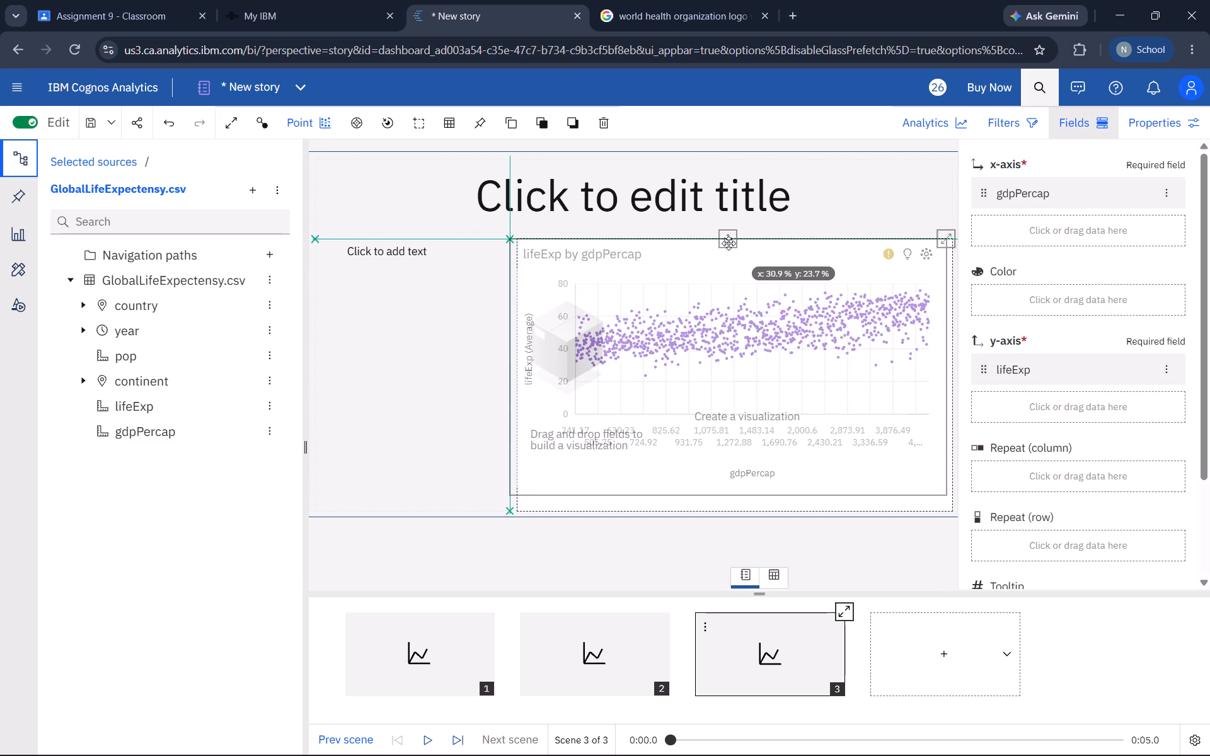
drag(944, 491, 952, 505)
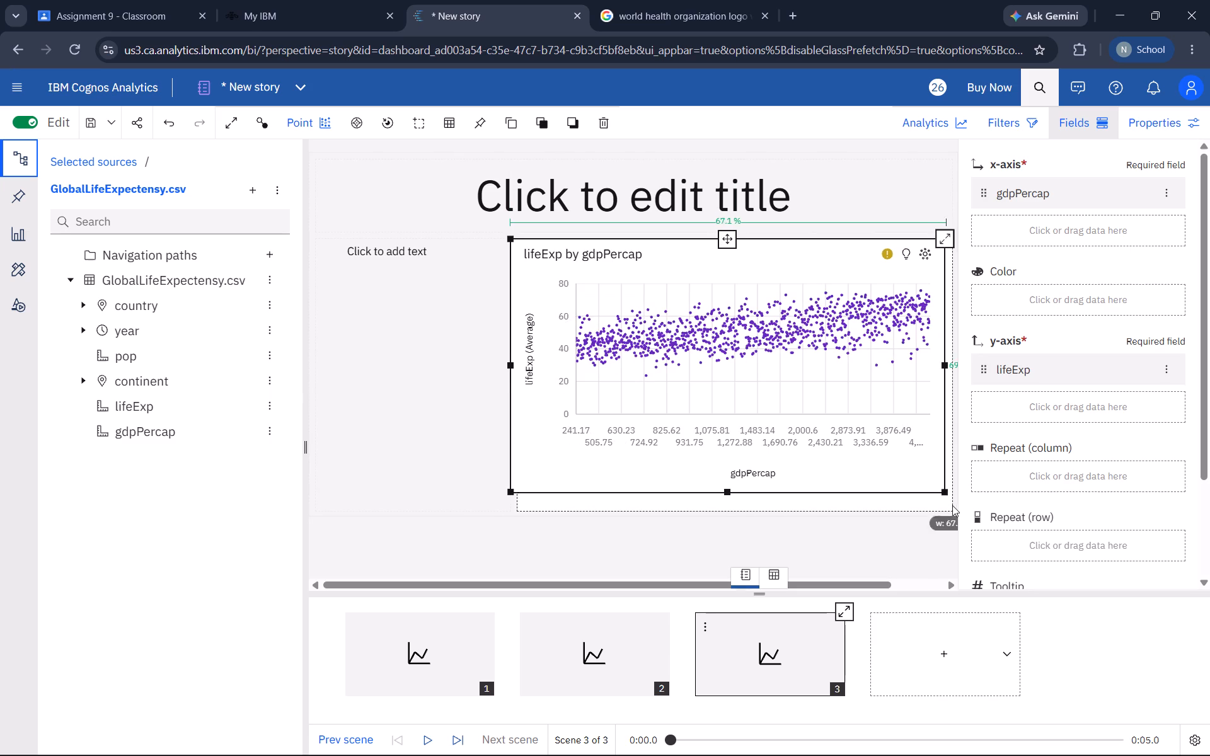
drag(952, 505, 955, 514)
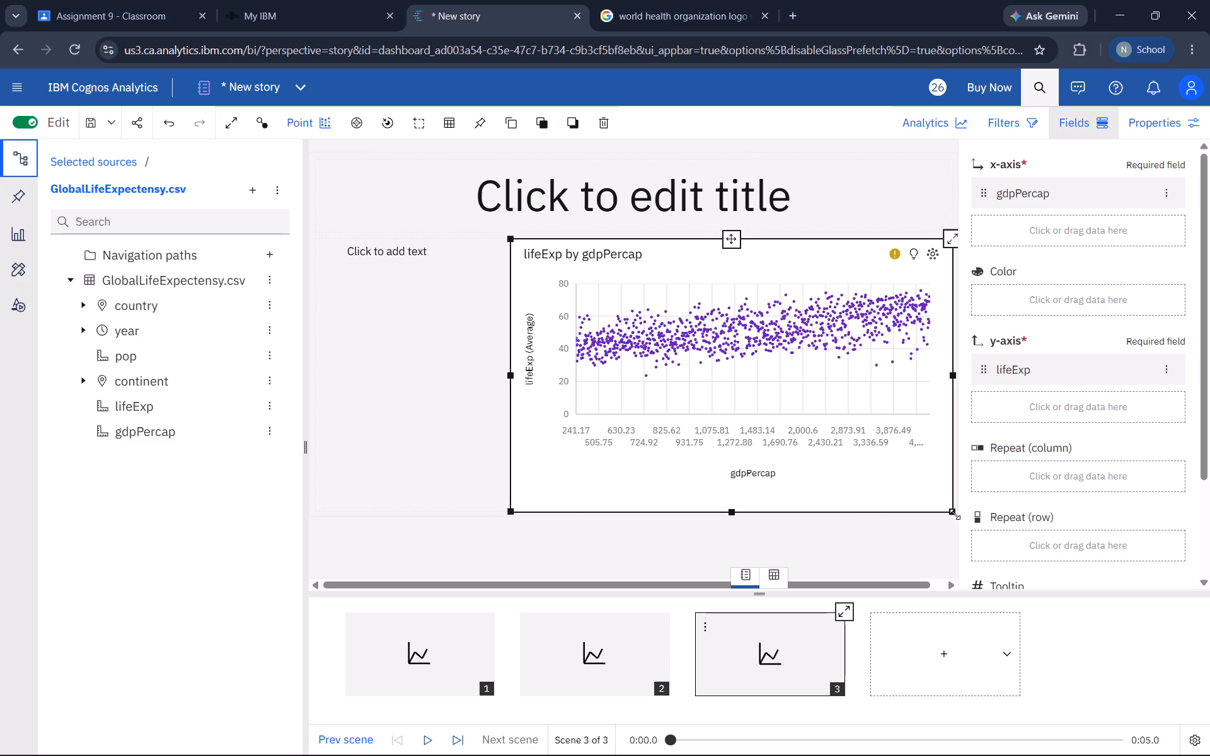
click(1078, 253)
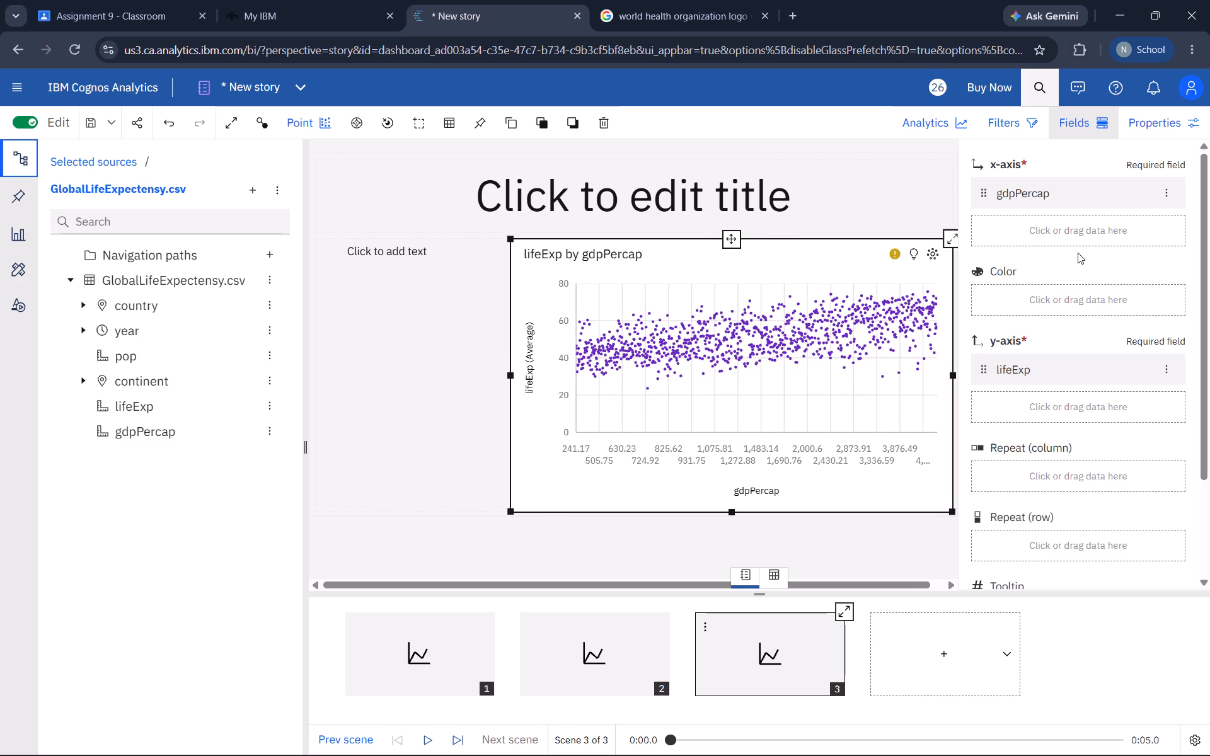
scroll(1032, 478, down, 3)
scroll(1032, 478, up, 3)
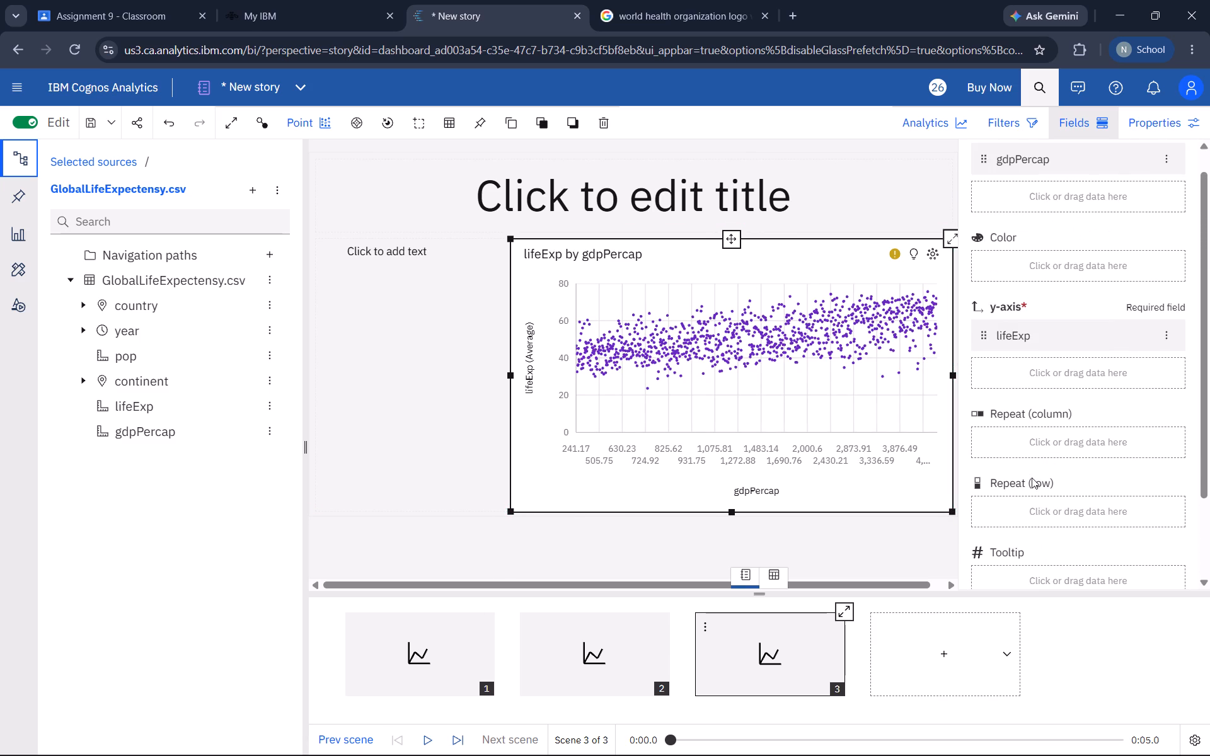
Enter "GDP by Life Exp For Year" as the title of scene 3.
click(608, 197)
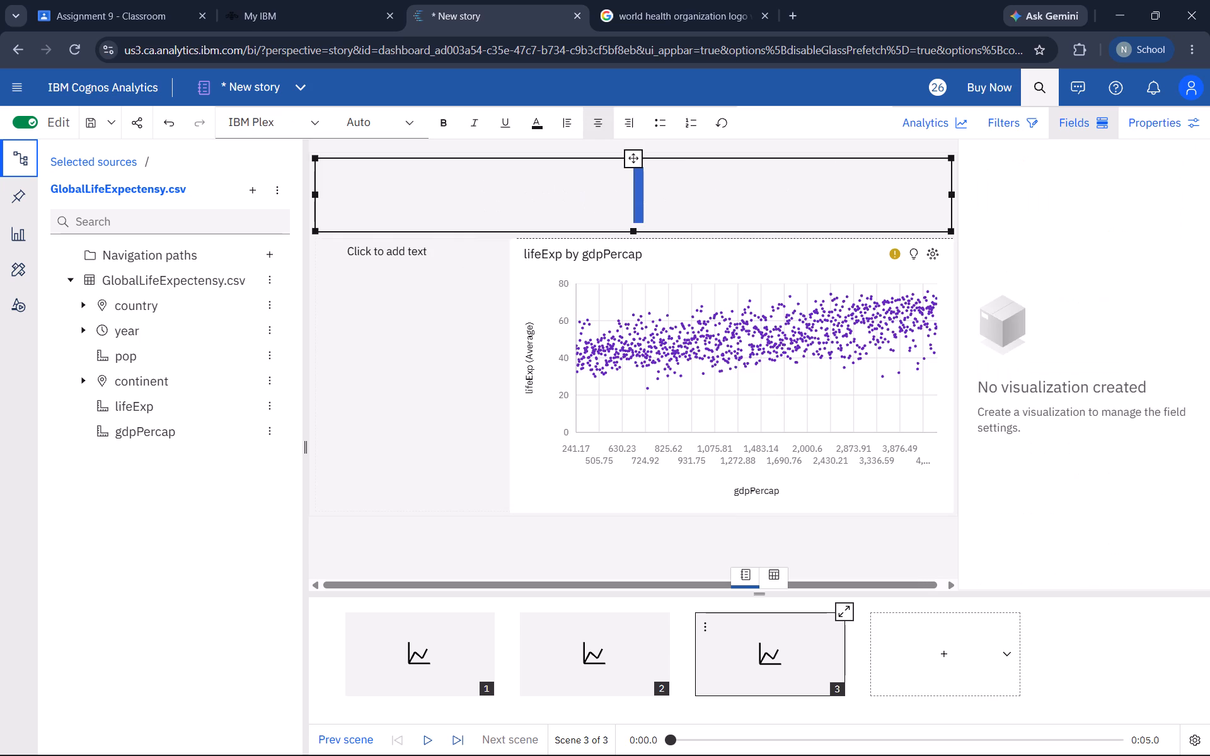
text(GDP)
key(space)
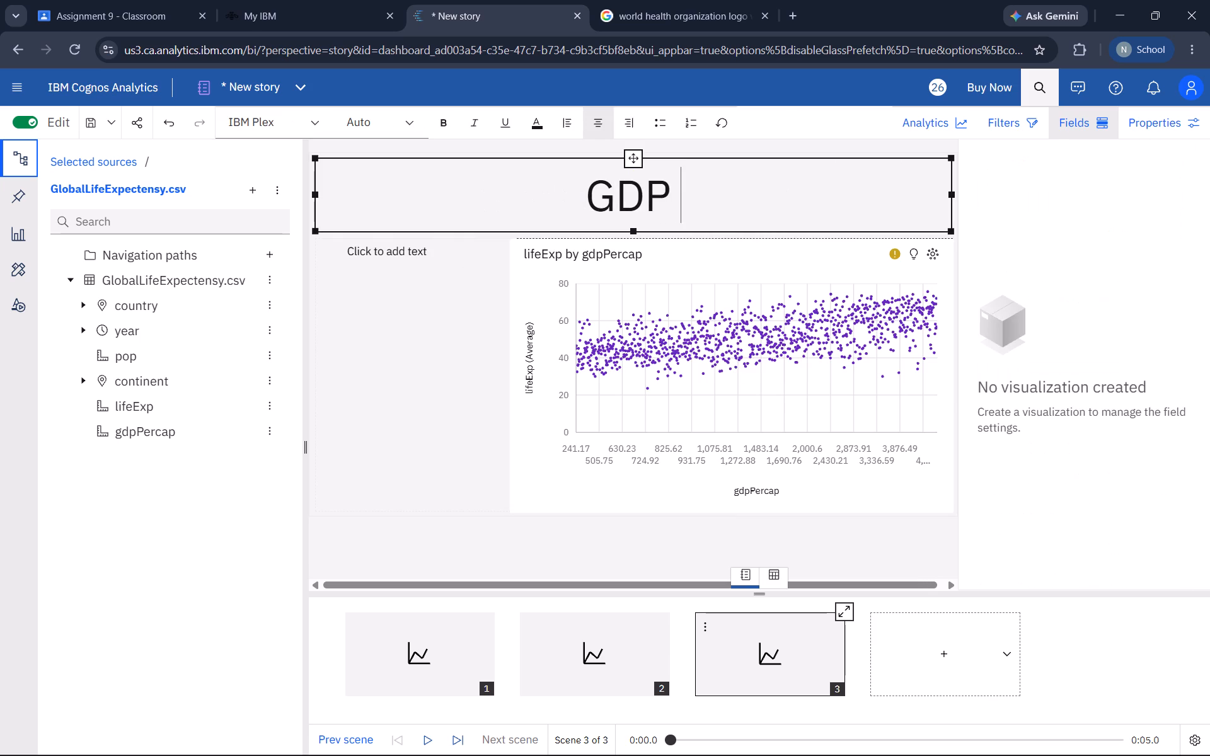
text(by)
key(space)
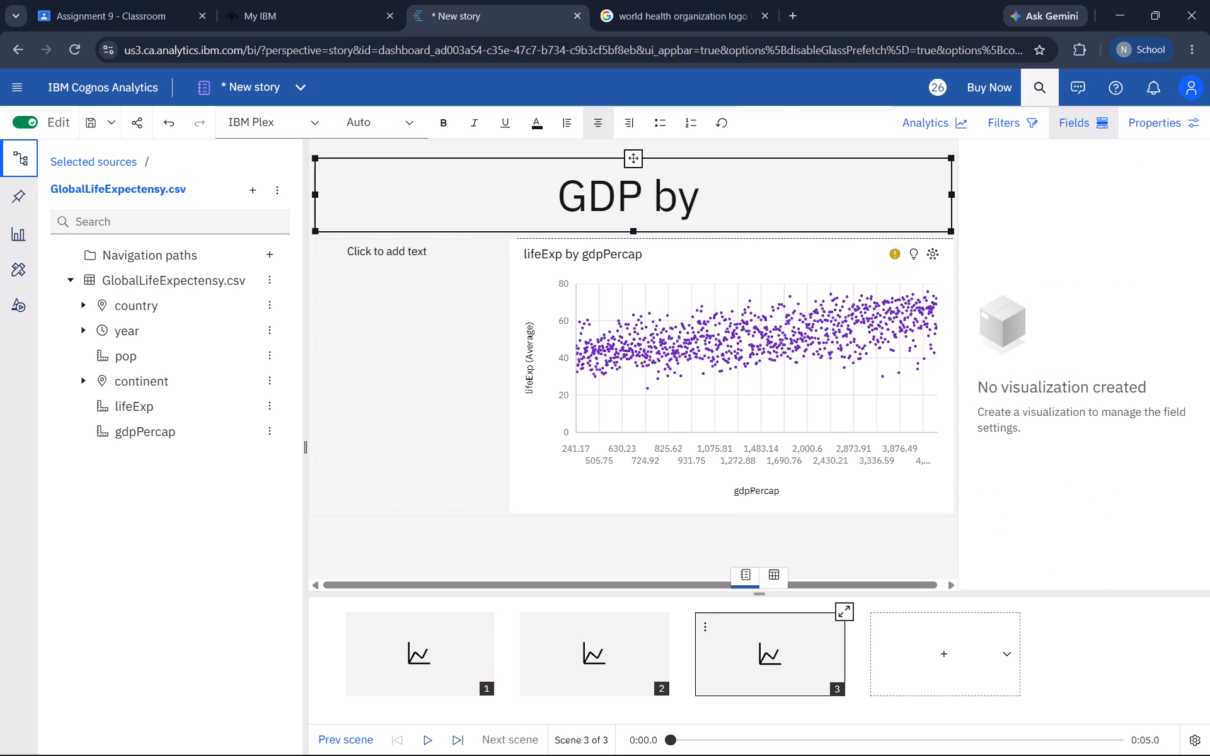
key(shift+l)
text(if)
text(e)
key(space)
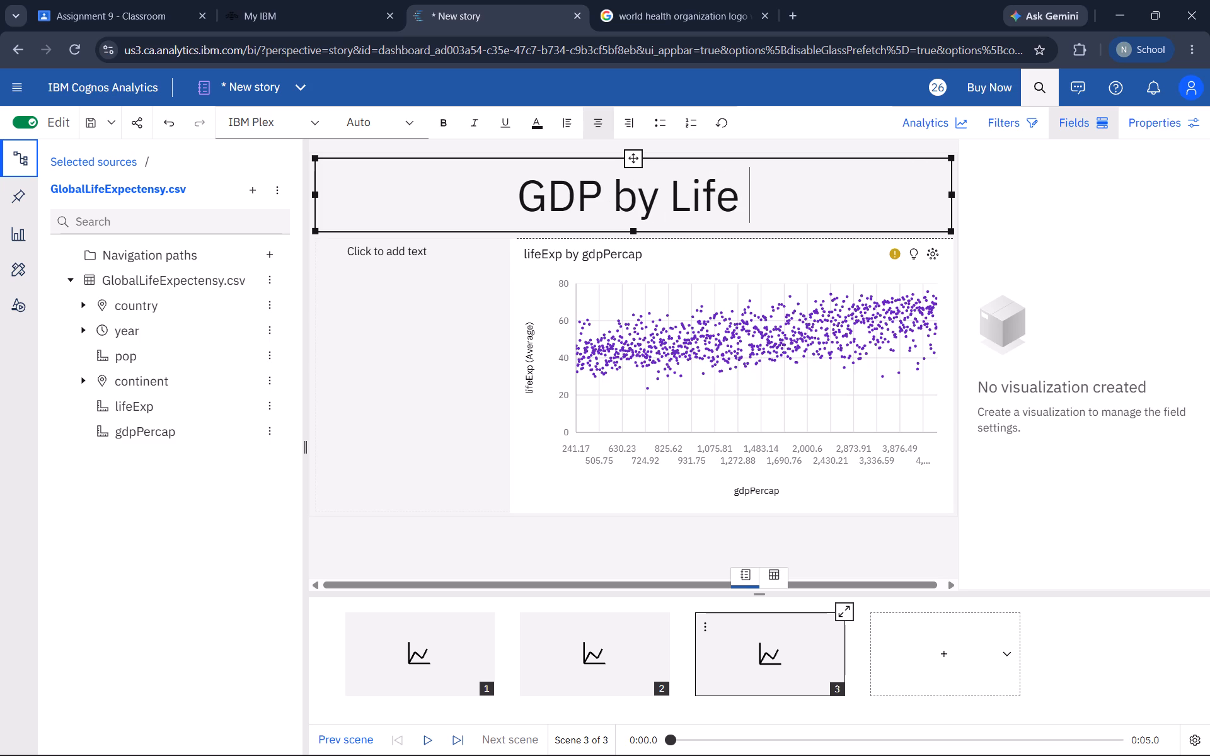
text(Exp For)
key(space)
text(Yoea)
key(BackSpace)
key(BackSpace)
key(BackSpace)
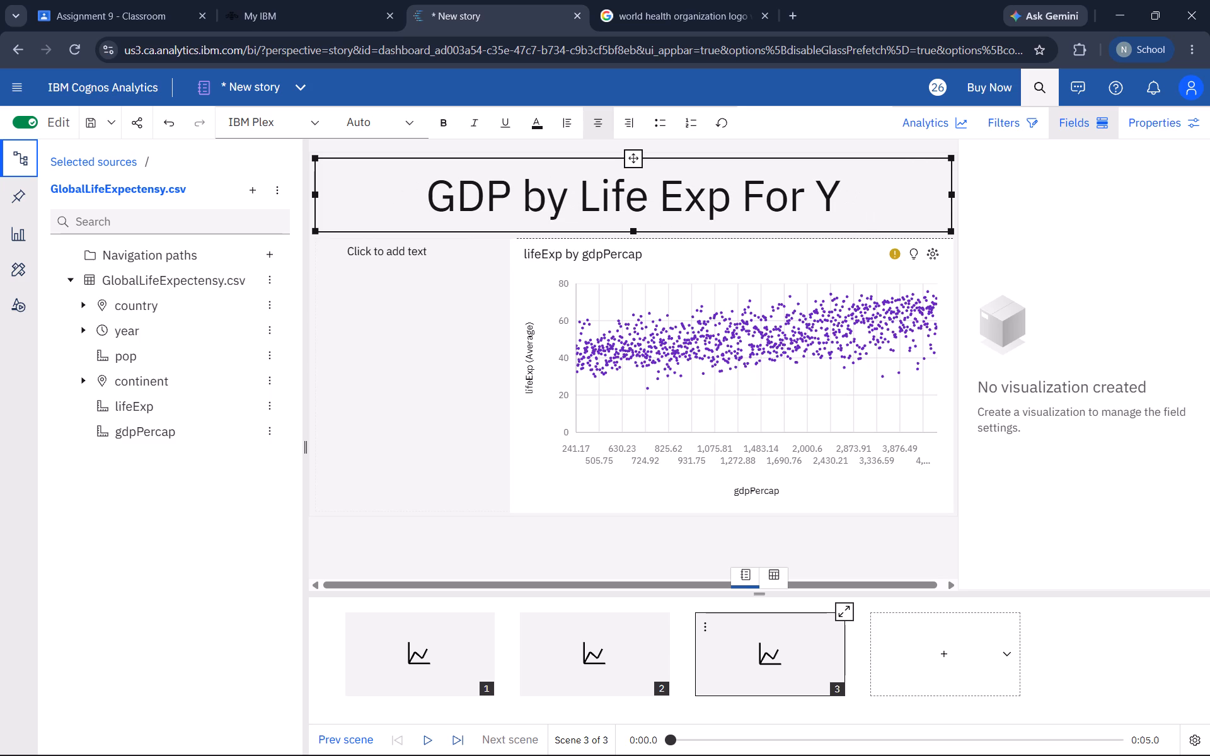
key(r)
key(BackSpace)
text(ear)
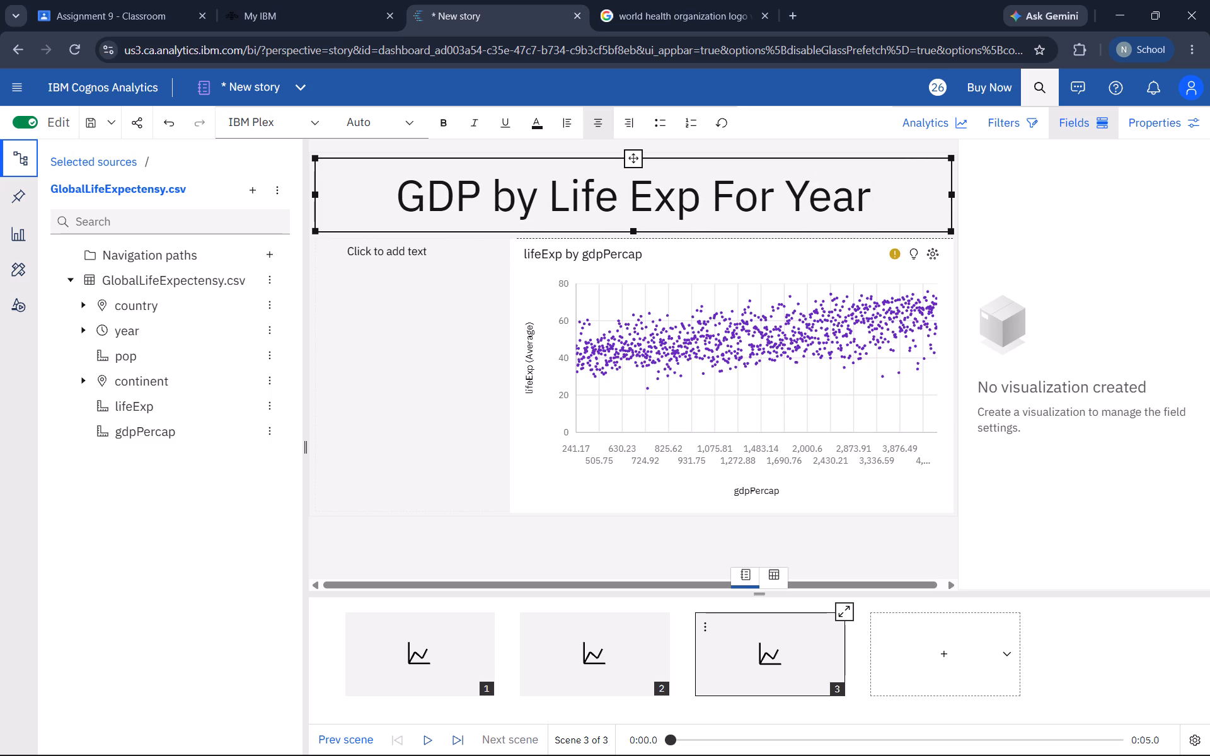
click(108, 642)
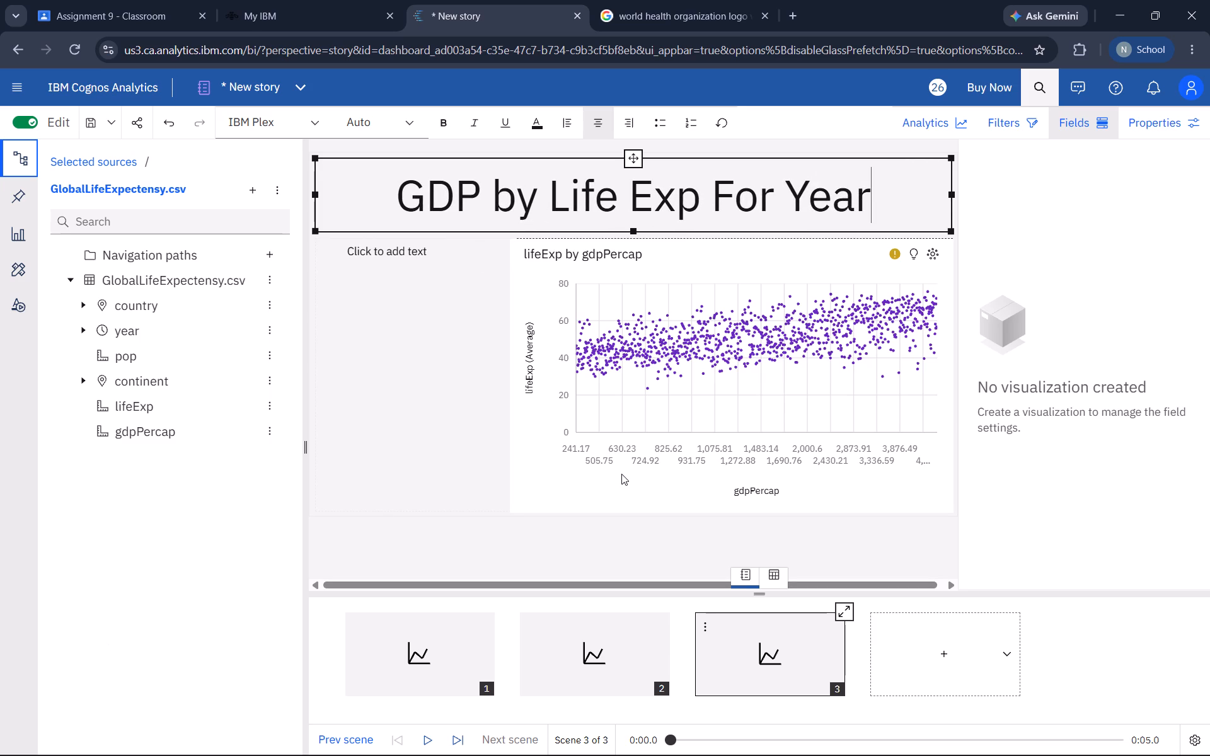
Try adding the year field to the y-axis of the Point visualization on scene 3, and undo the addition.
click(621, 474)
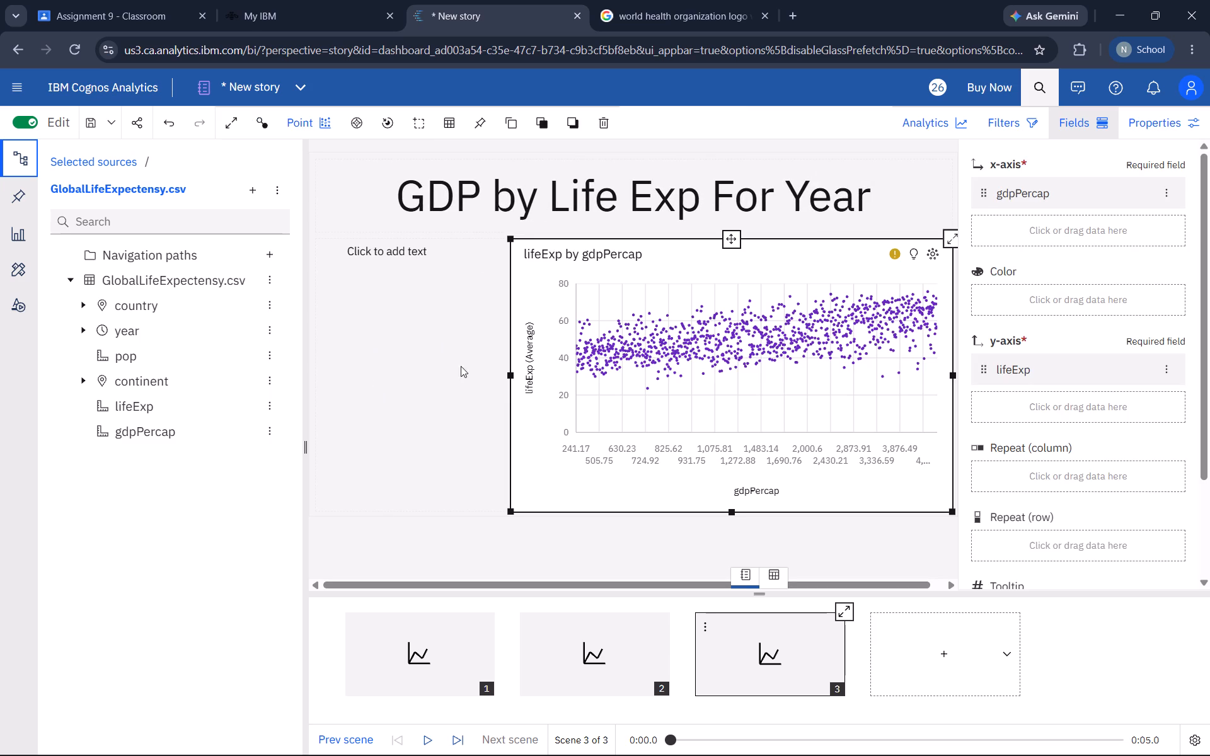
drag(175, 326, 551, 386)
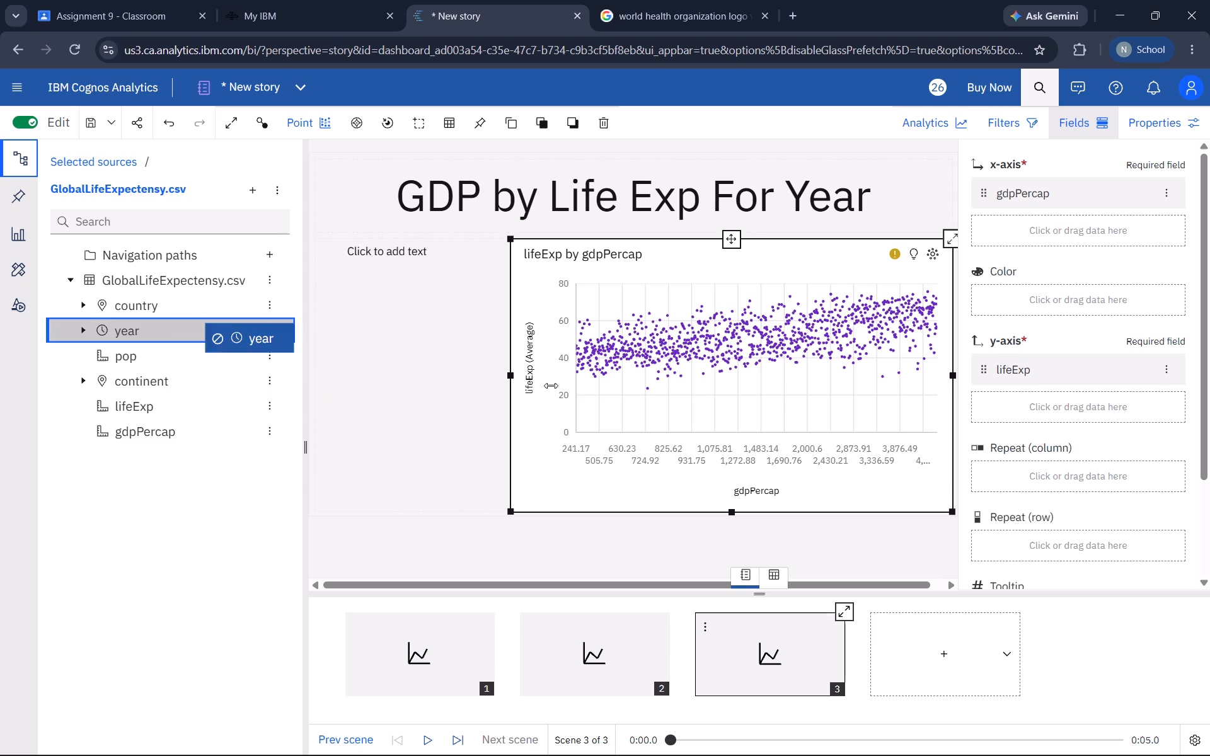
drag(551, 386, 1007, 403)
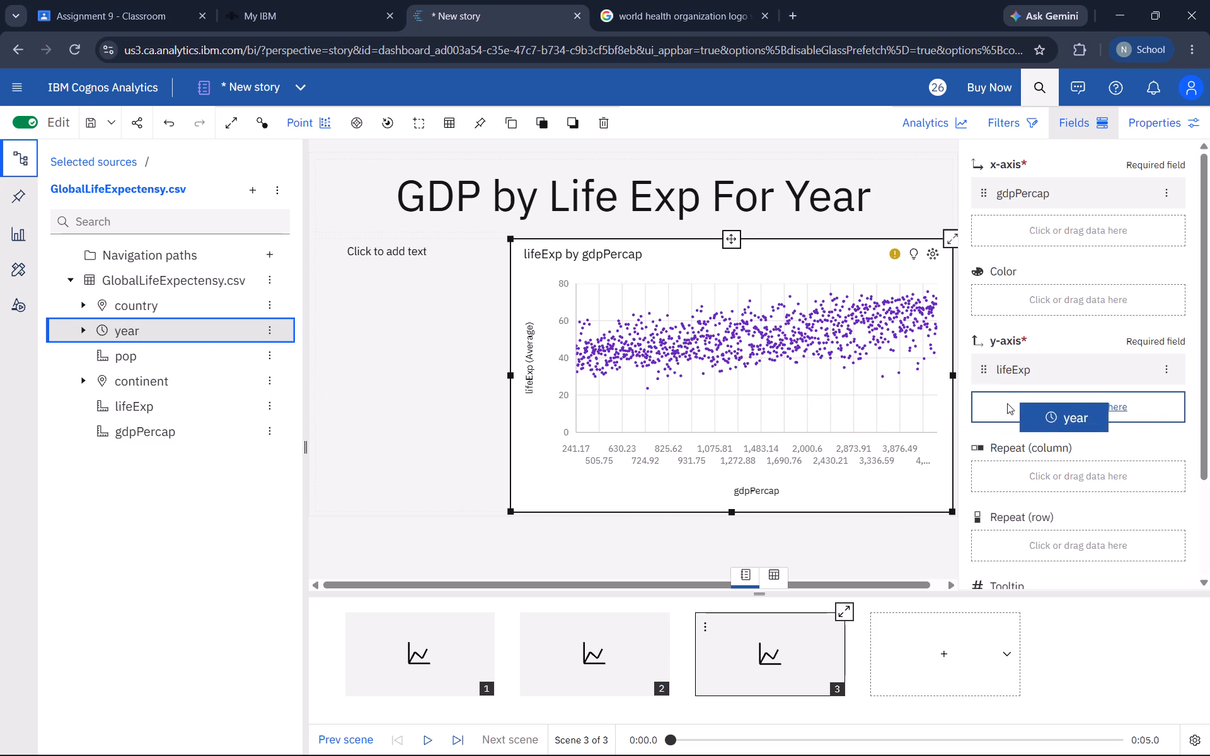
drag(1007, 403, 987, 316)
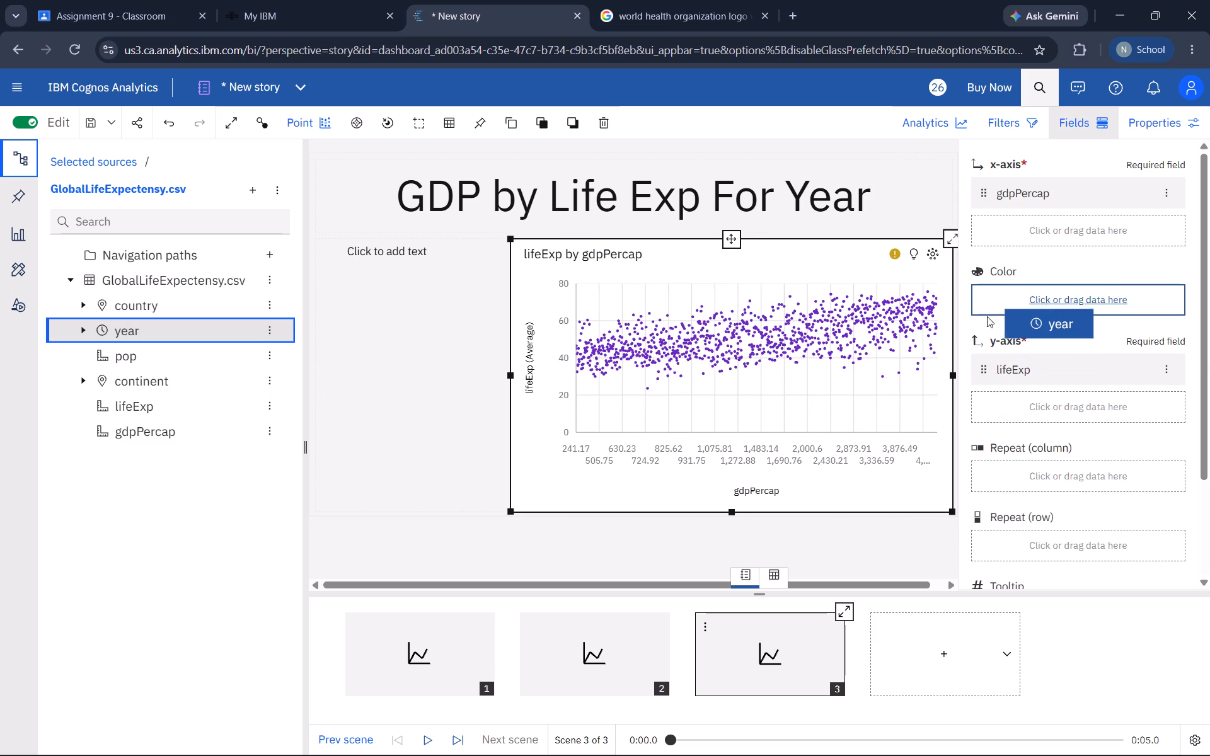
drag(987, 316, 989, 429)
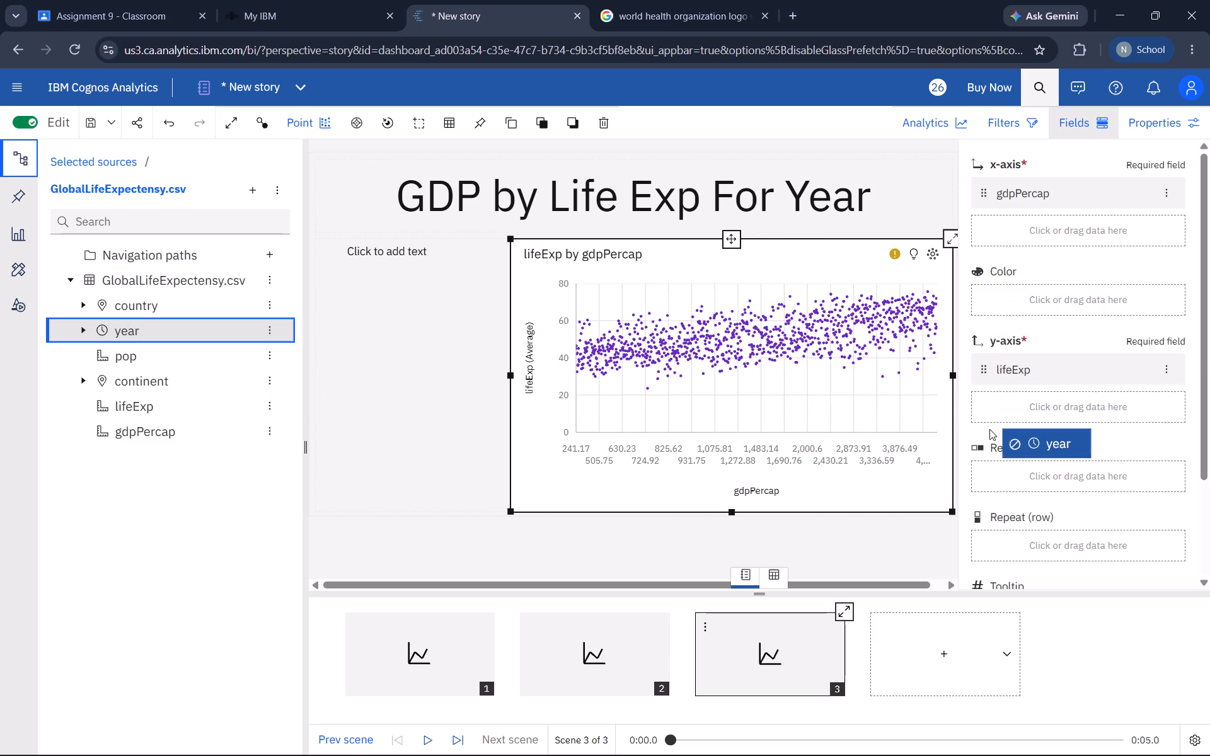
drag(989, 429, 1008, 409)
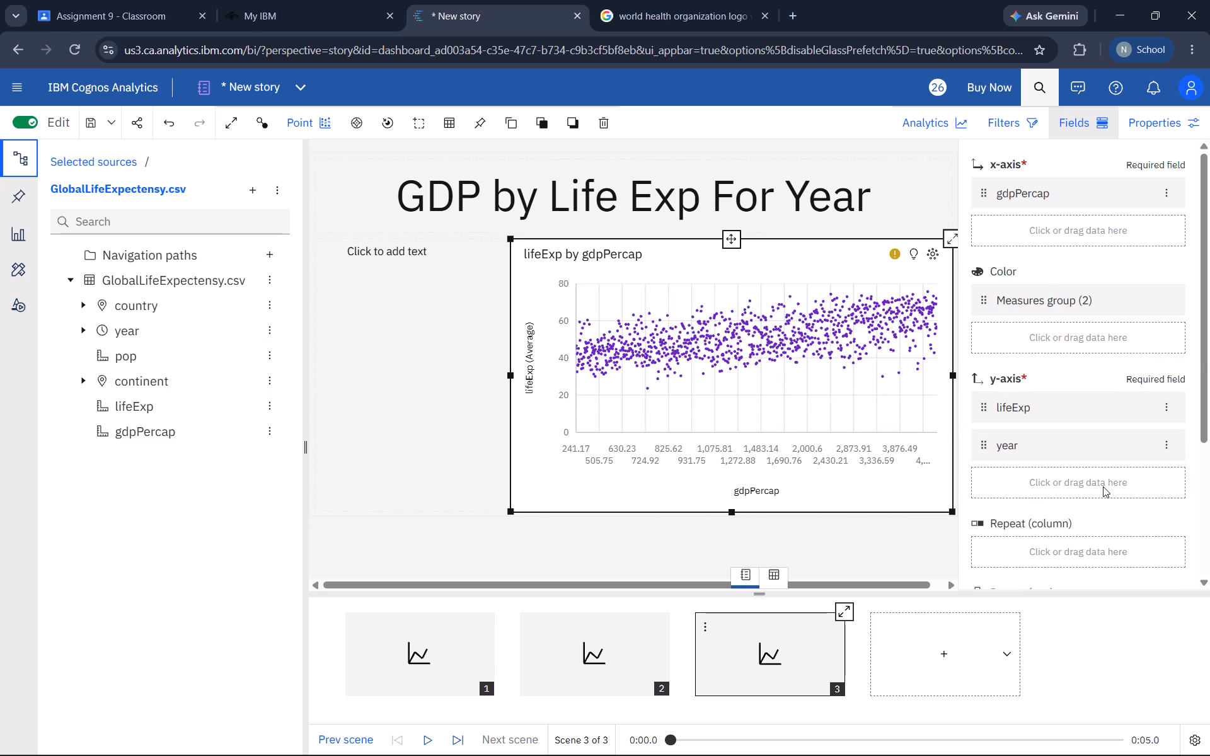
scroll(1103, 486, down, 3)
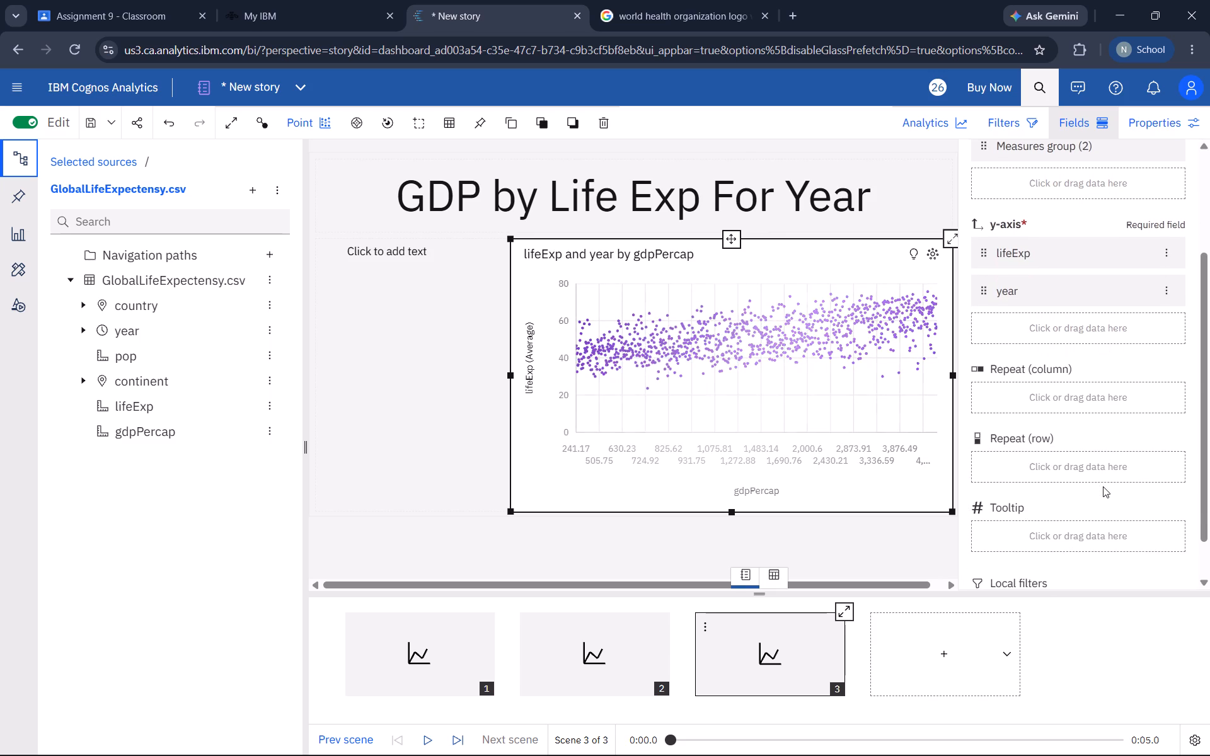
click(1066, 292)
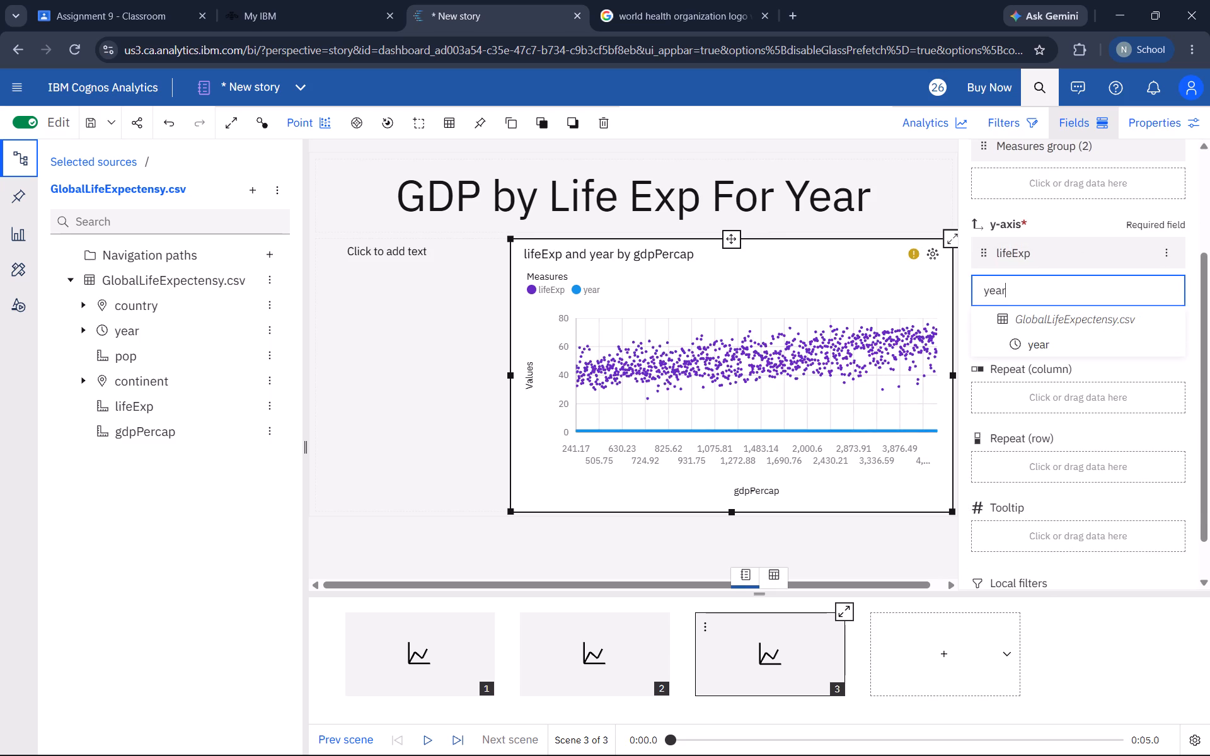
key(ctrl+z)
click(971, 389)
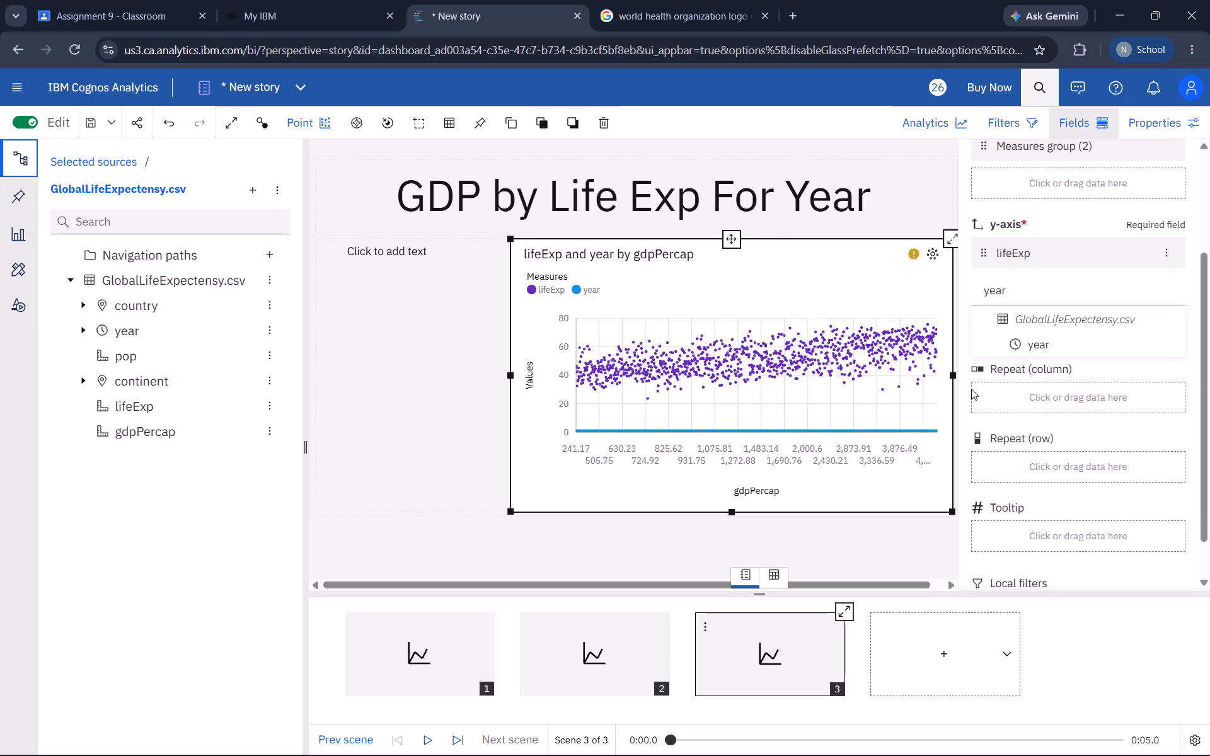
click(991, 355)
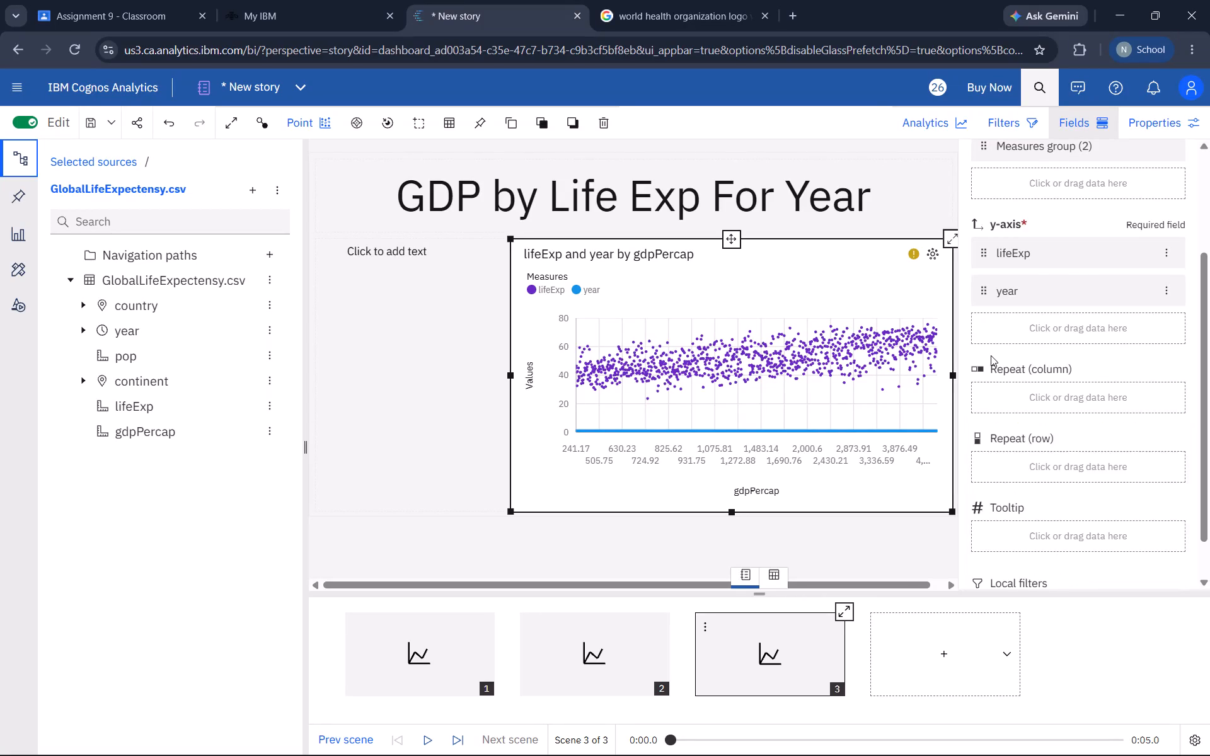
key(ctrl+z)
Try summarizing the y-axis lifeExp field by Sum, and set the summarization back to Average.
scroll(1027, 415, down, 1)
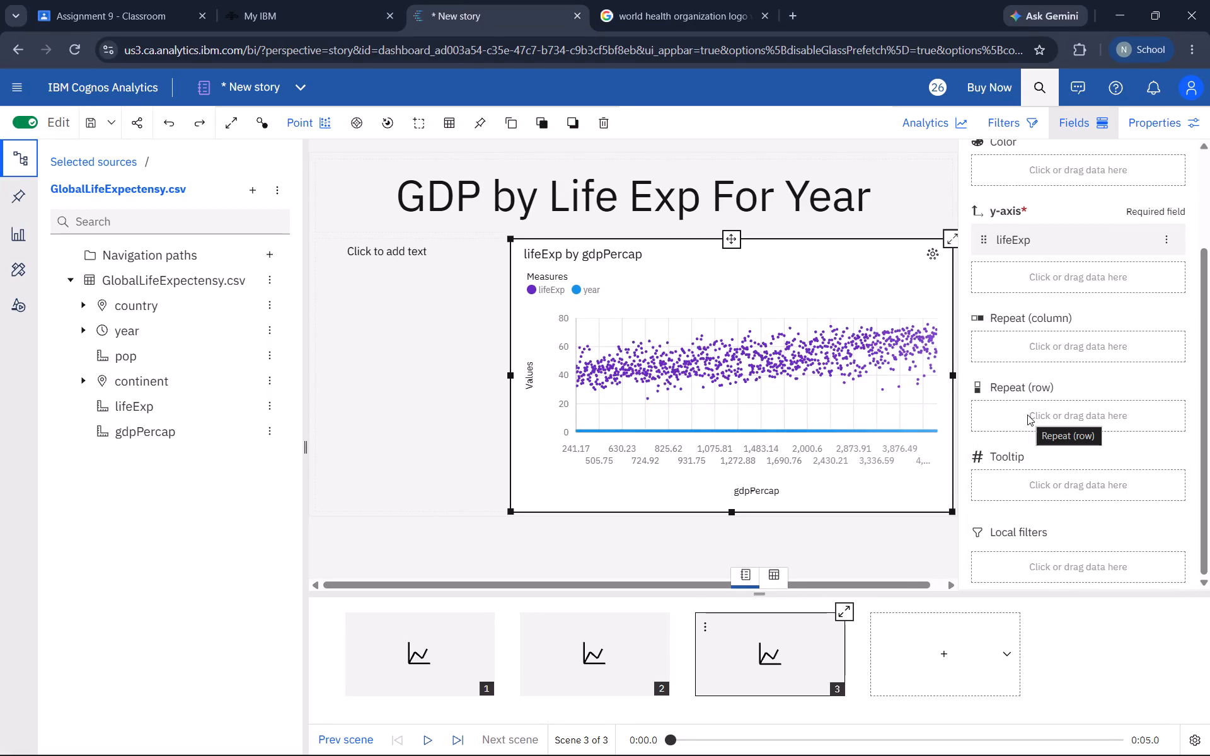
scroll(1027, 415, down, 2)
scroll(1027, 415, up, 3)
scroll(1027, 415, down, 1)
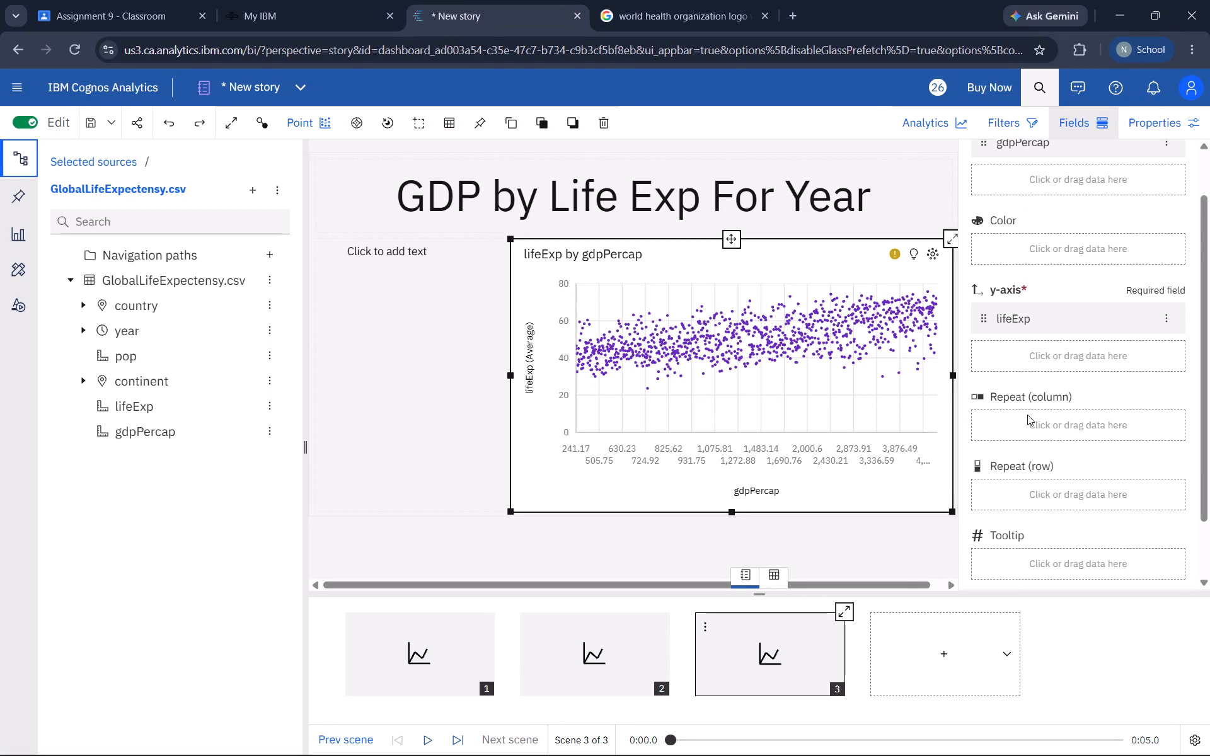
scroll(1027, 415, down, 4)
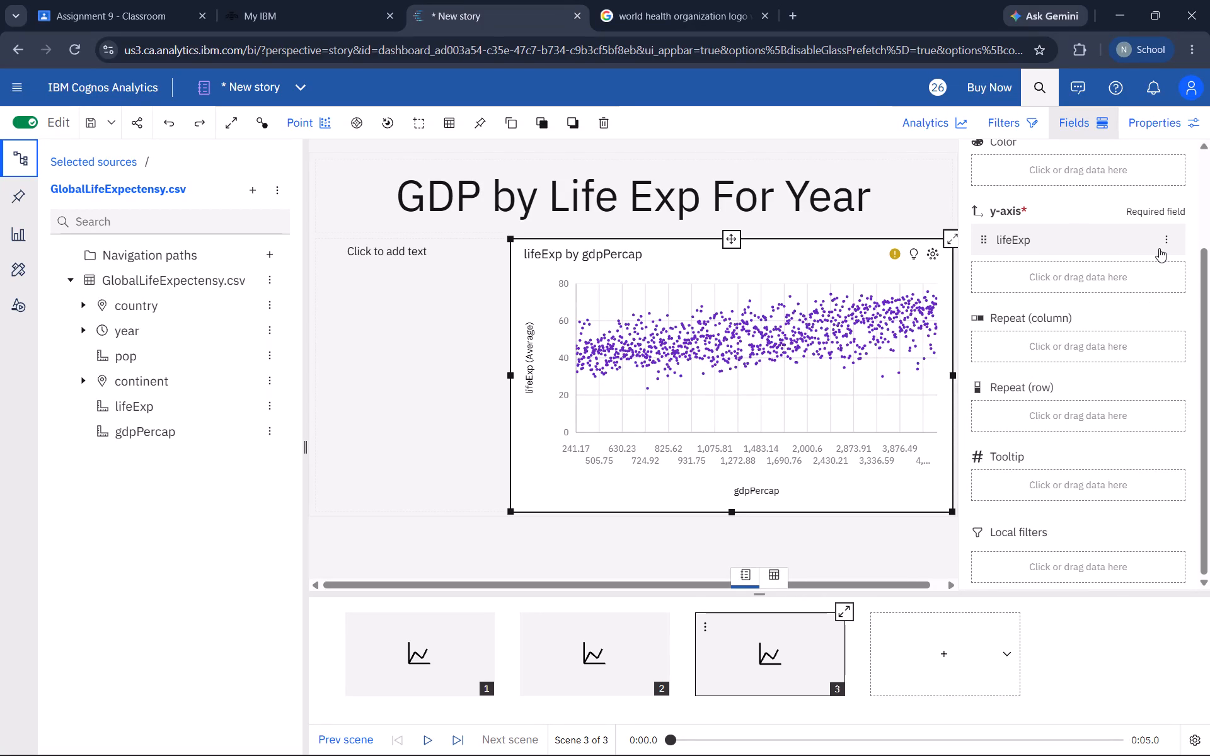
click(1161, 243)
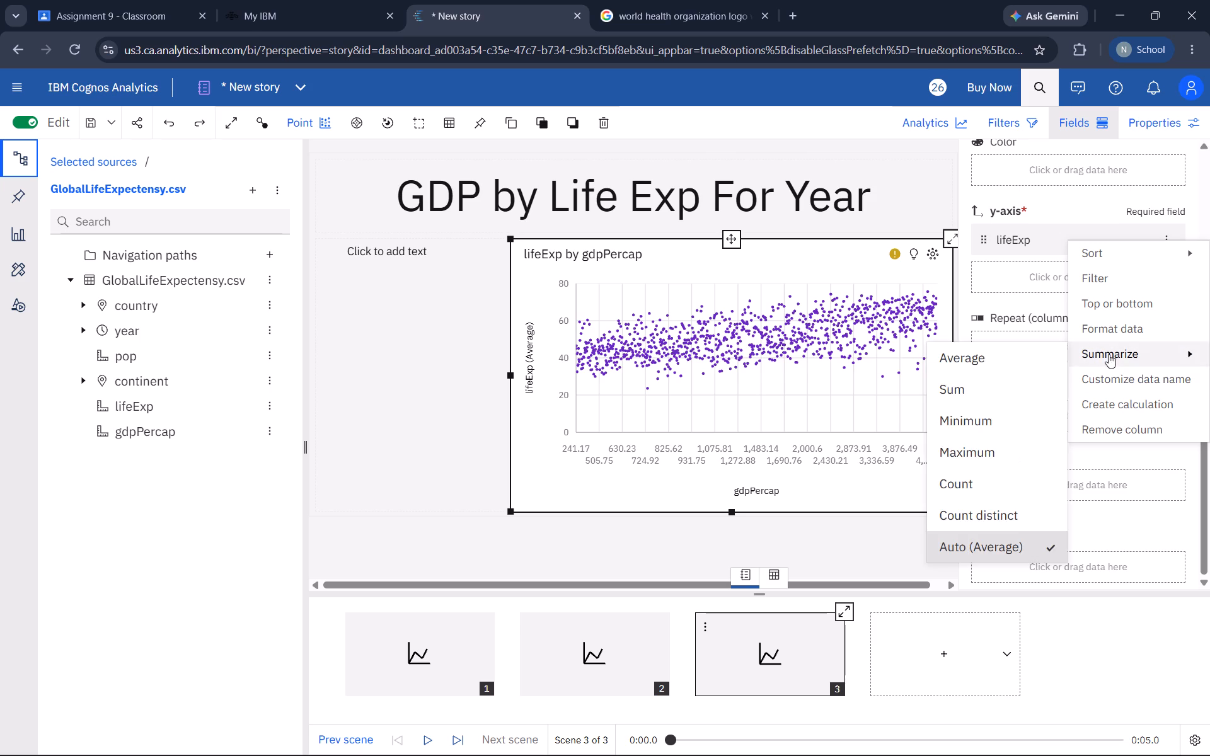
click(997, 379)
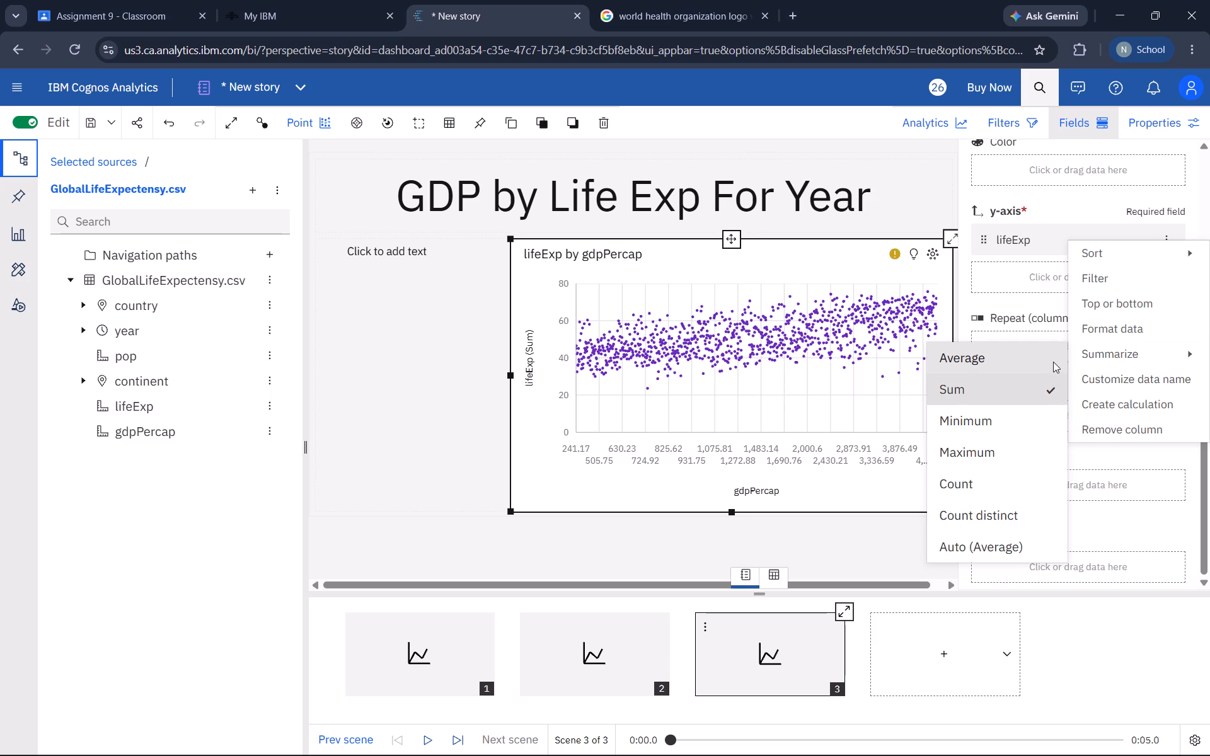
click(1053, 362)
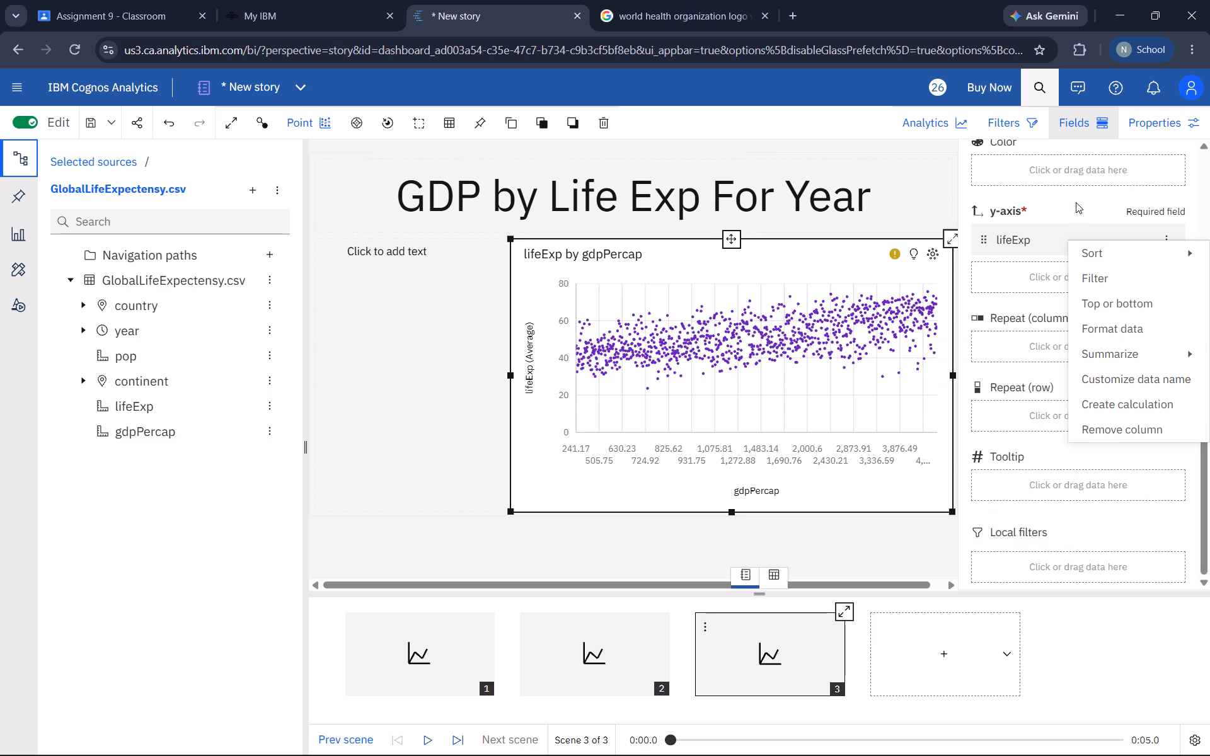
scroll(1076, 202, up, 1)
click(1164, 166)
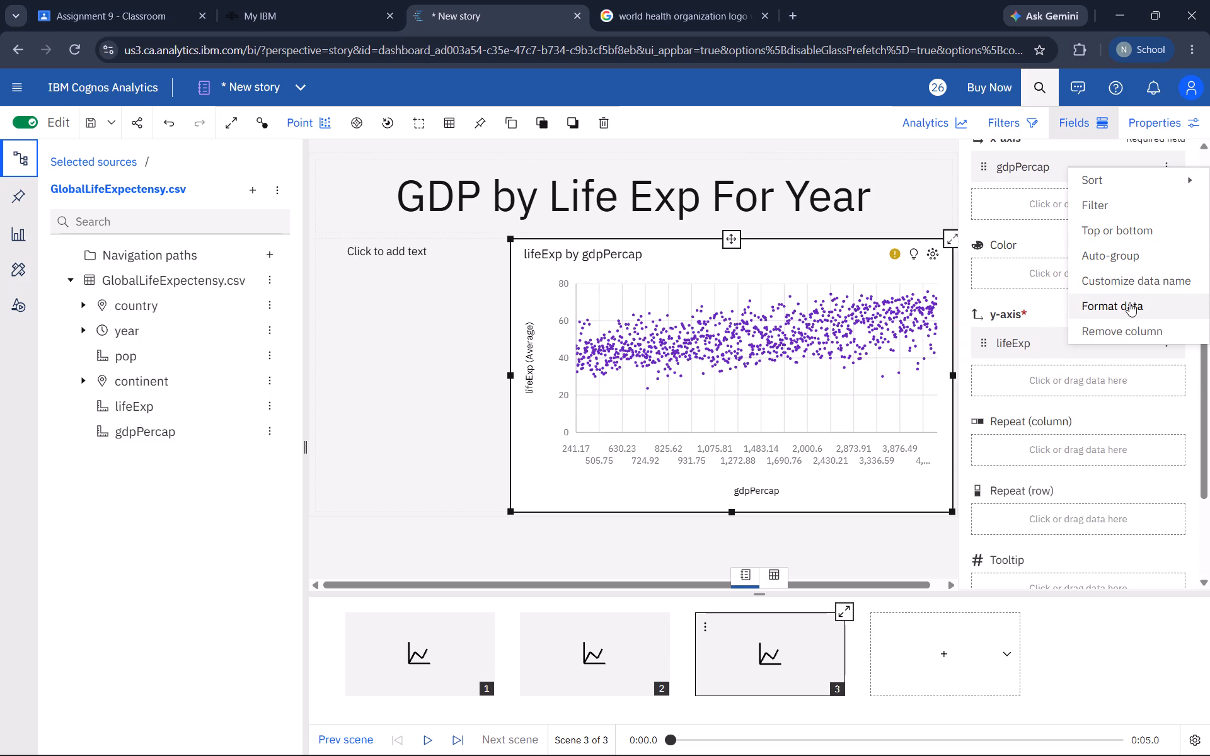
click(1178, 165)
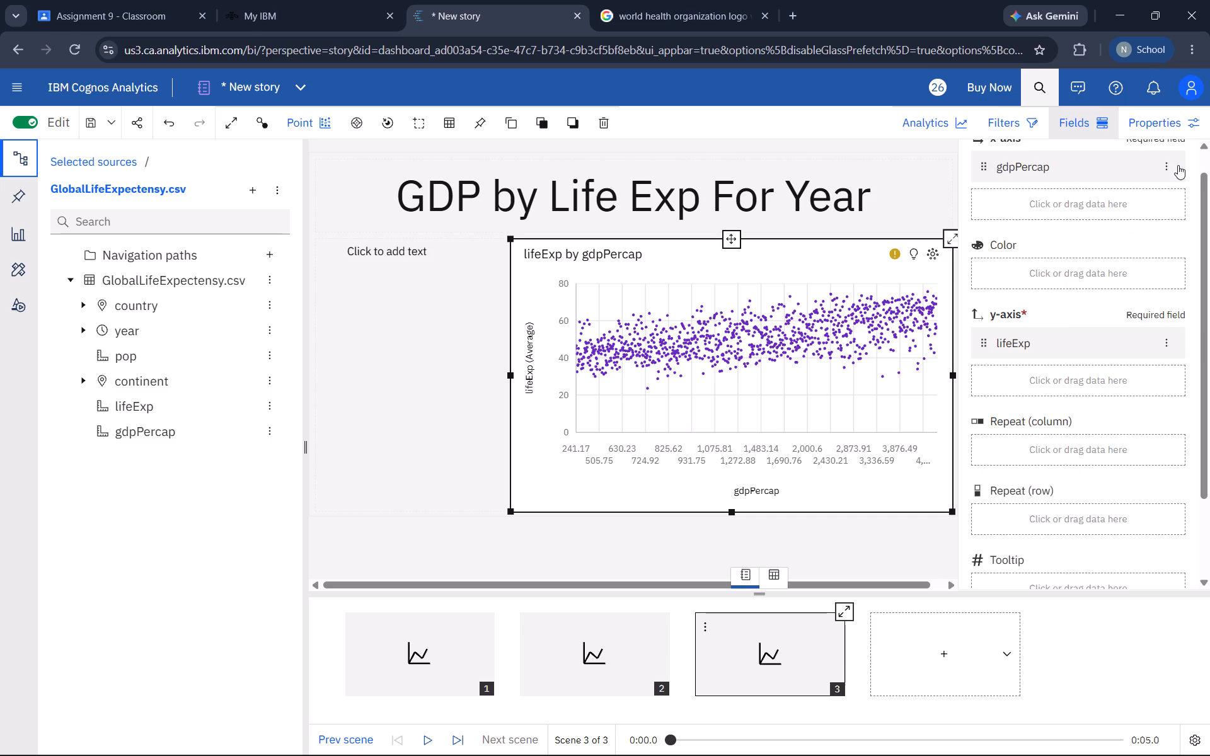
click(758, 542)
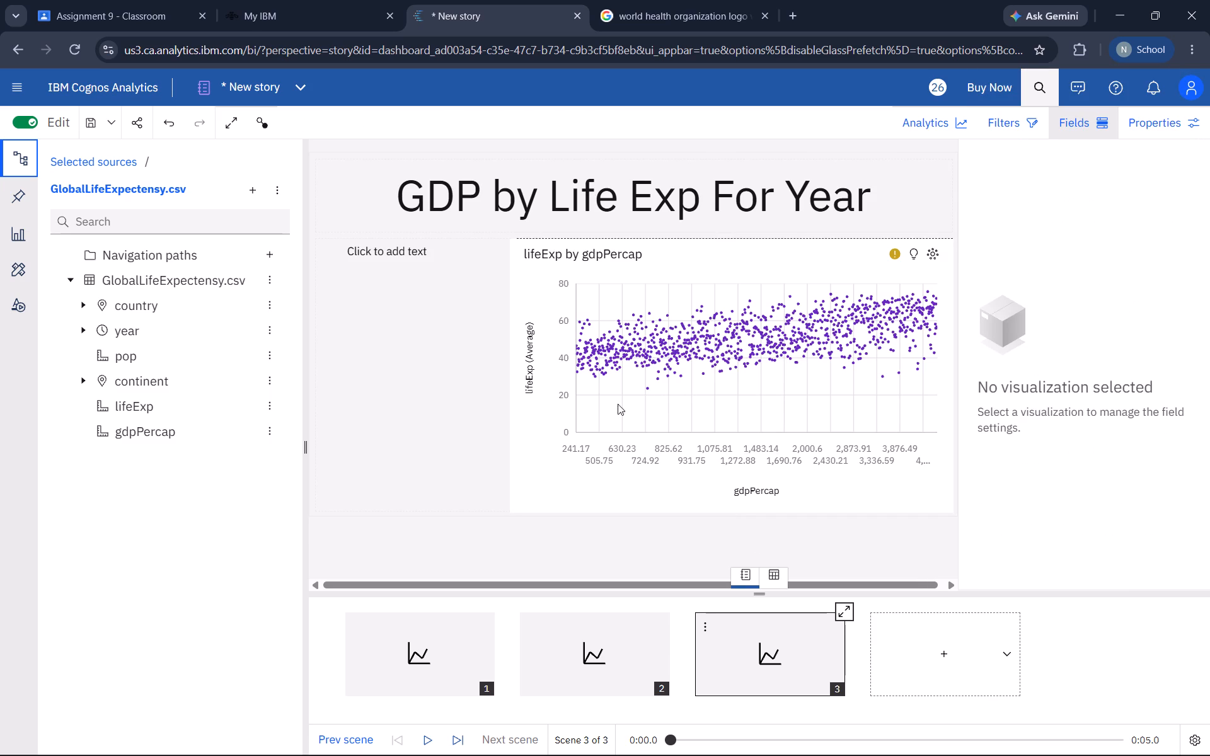
Examine the Point visualization's analytics, filter, field and property settings on scene 3 for ways to bring in the year.
click(931, 260)
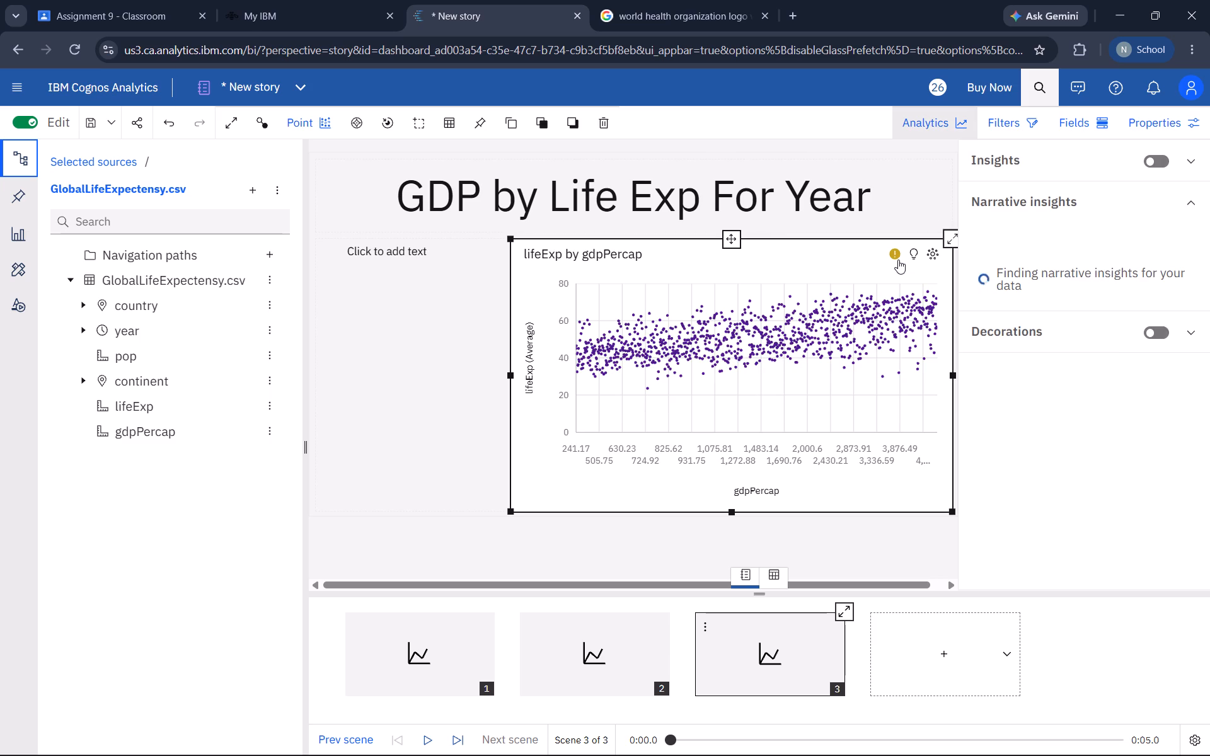
click(875, 264)
click(1018, 127)
click(1089, 117)
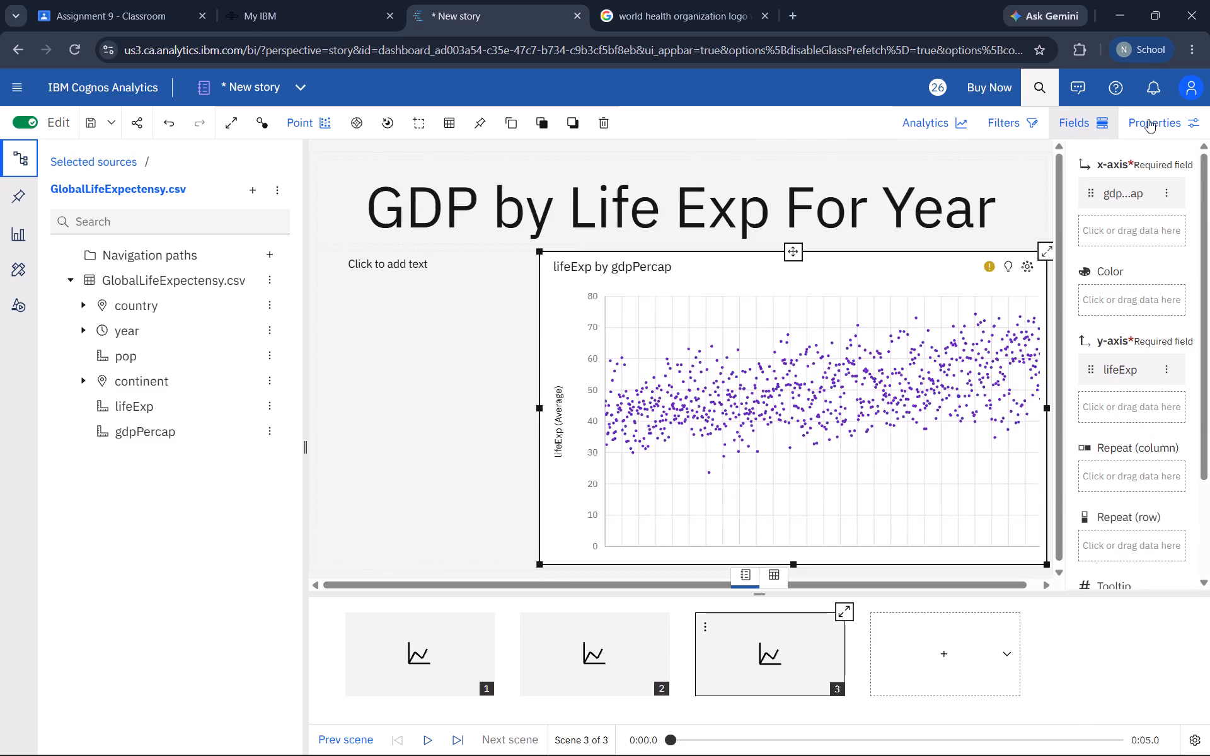
click(1198, 113)
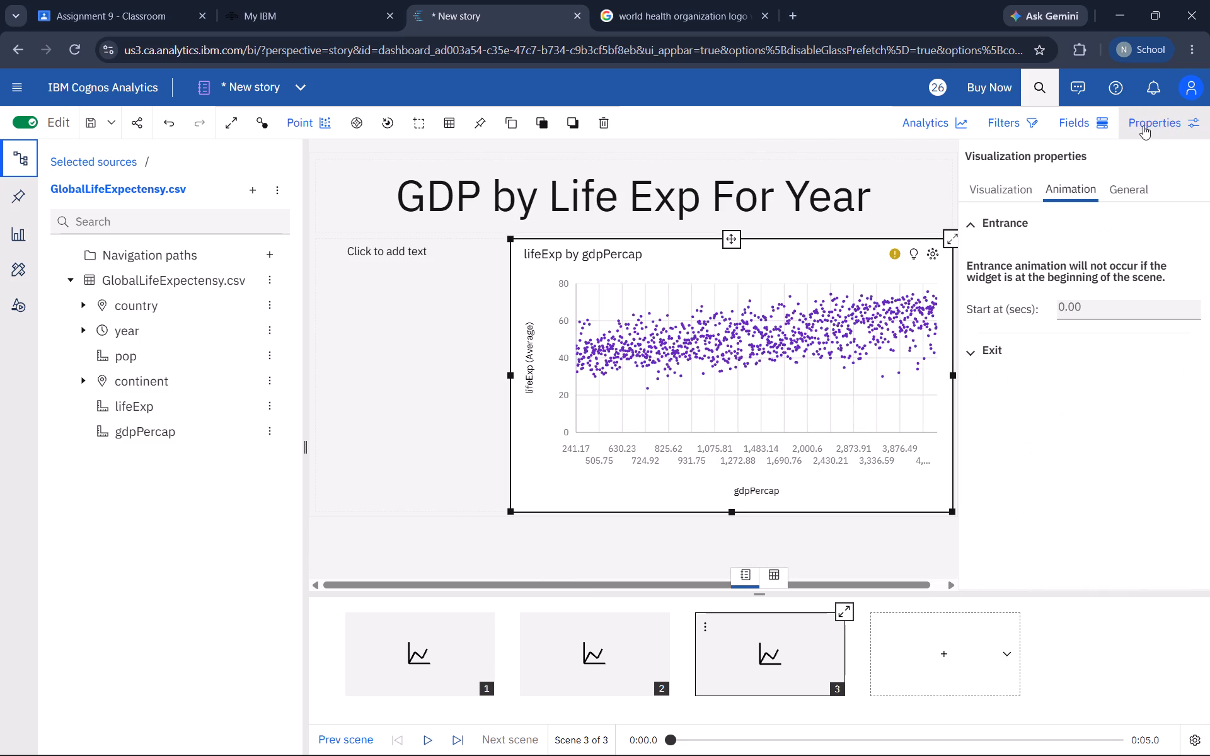
click(1017, 195)
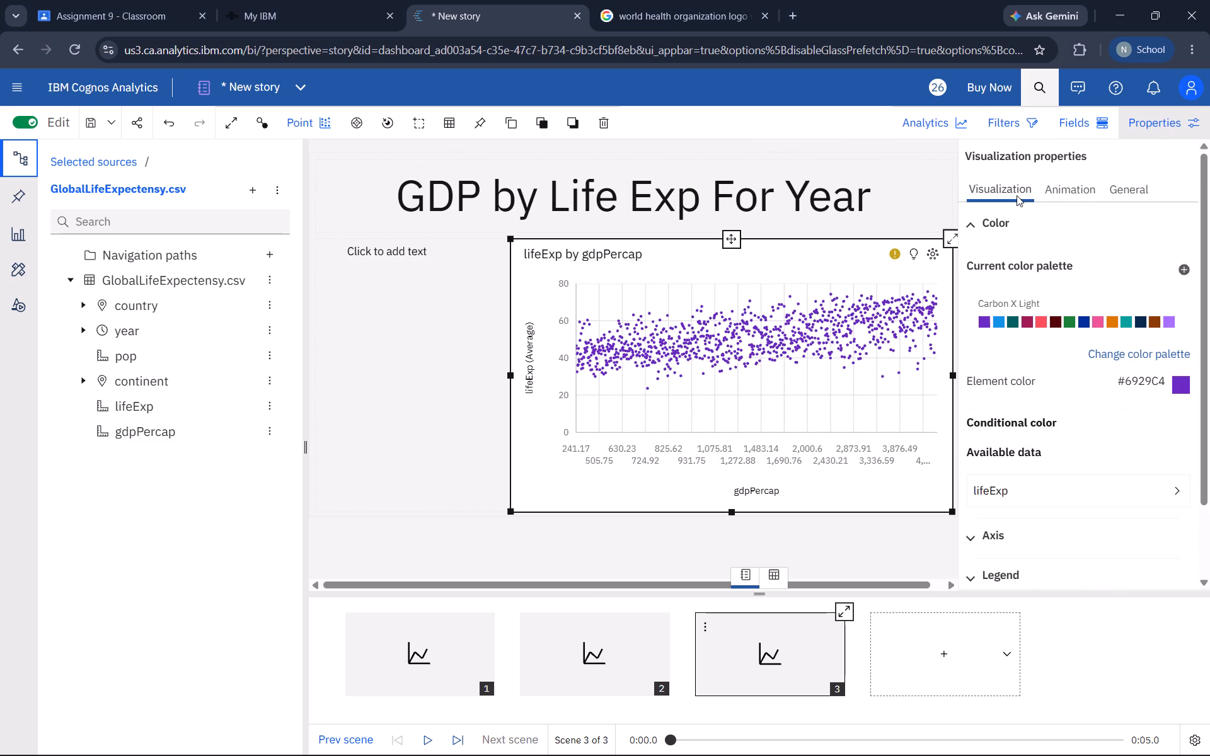
click(1087, 129)
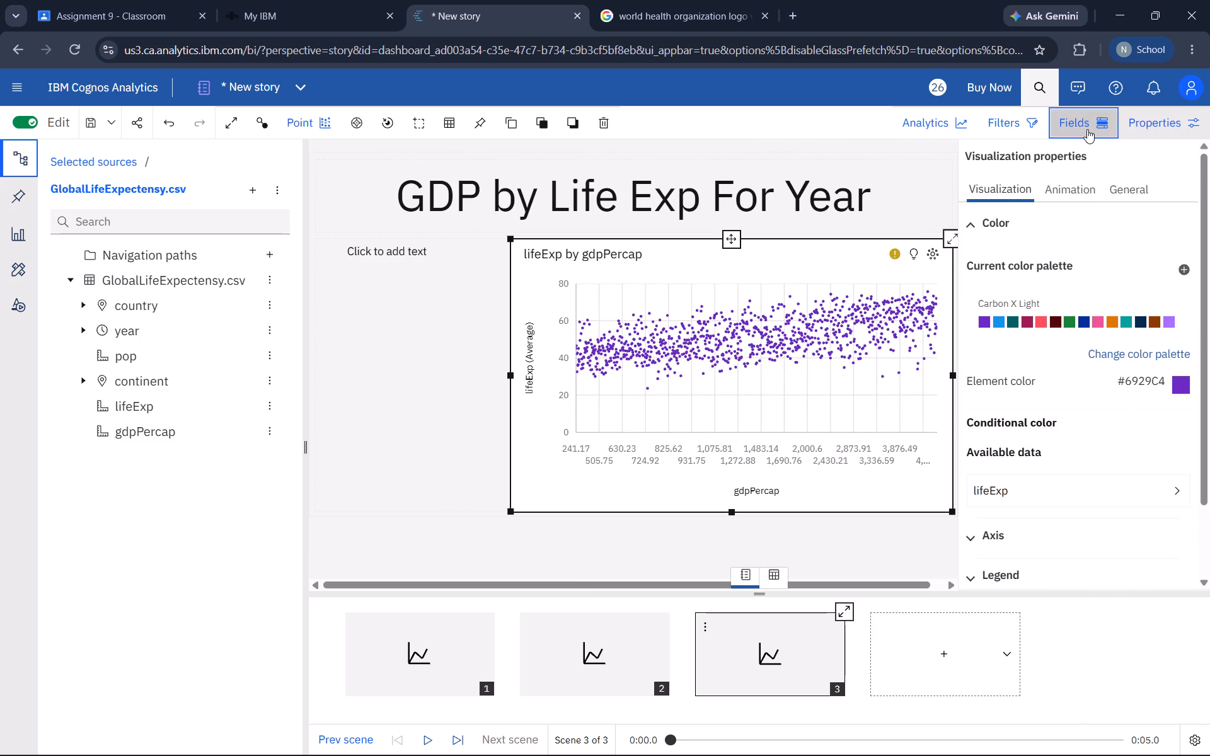
scroll(1089, 352, down, 3)
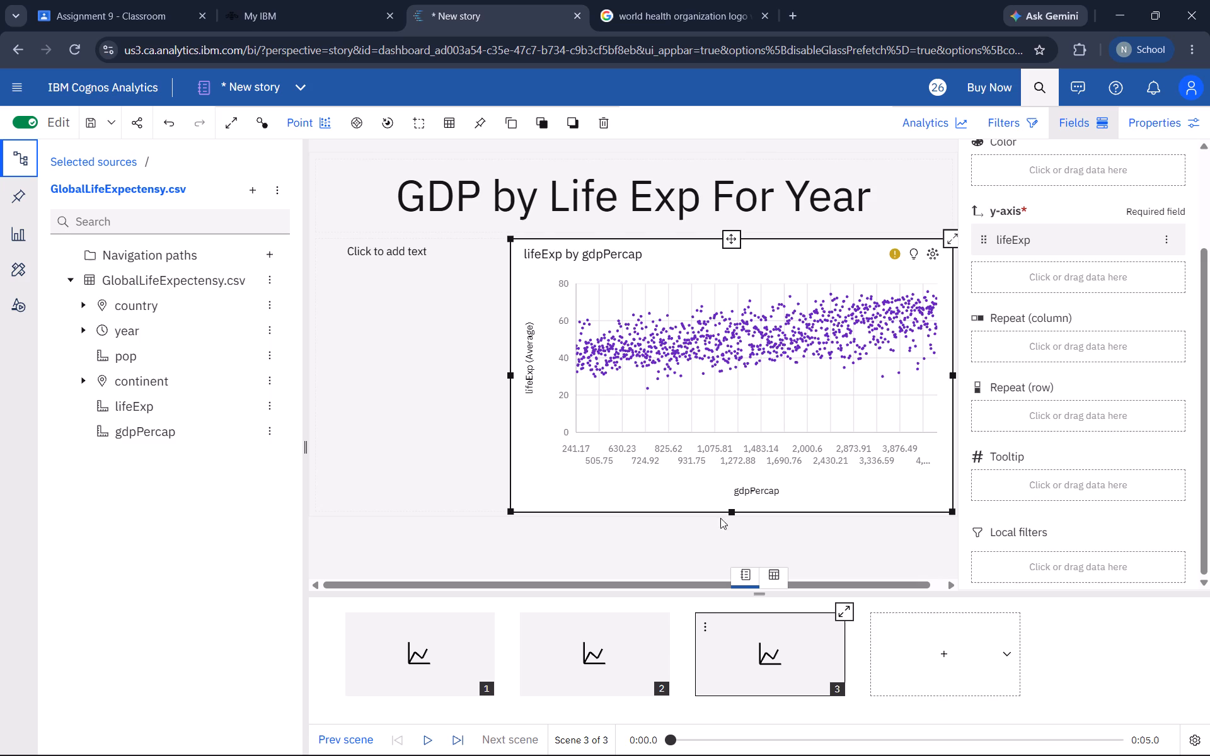
scroll(1130, 510, down, 1)
scroll(1130, 510, up, 3)
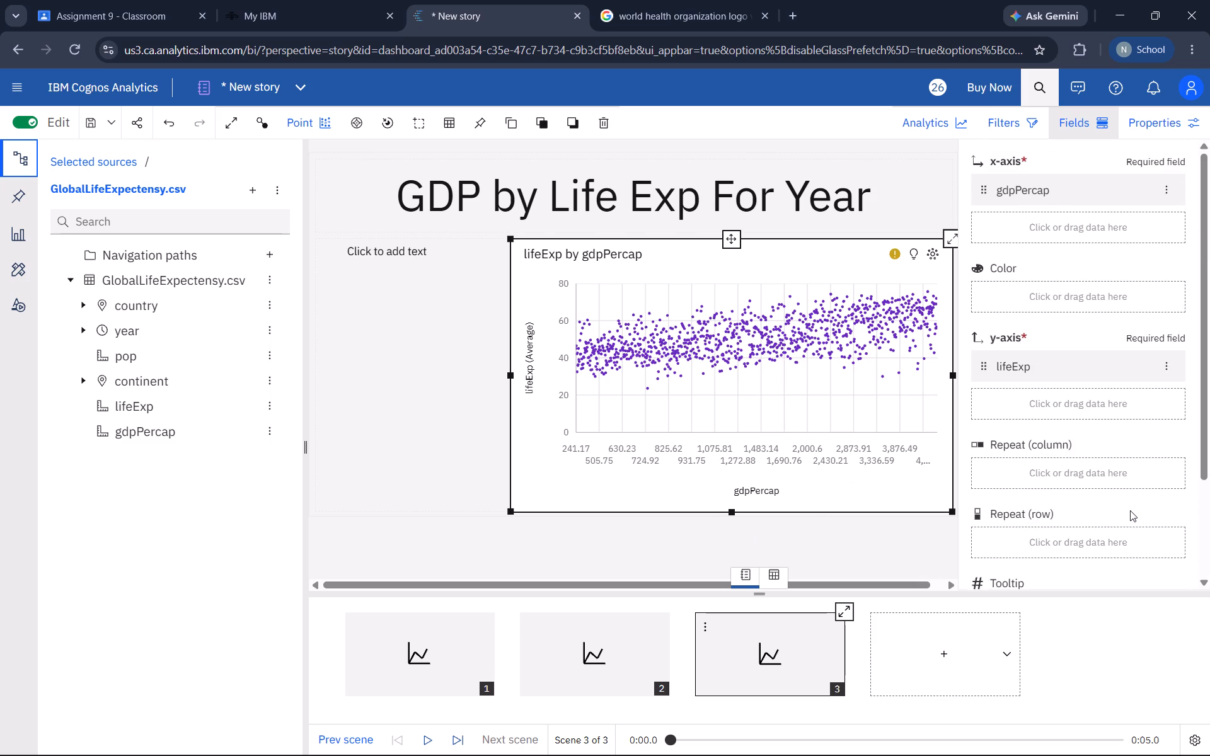
scroll(1130, 510, down, 4)
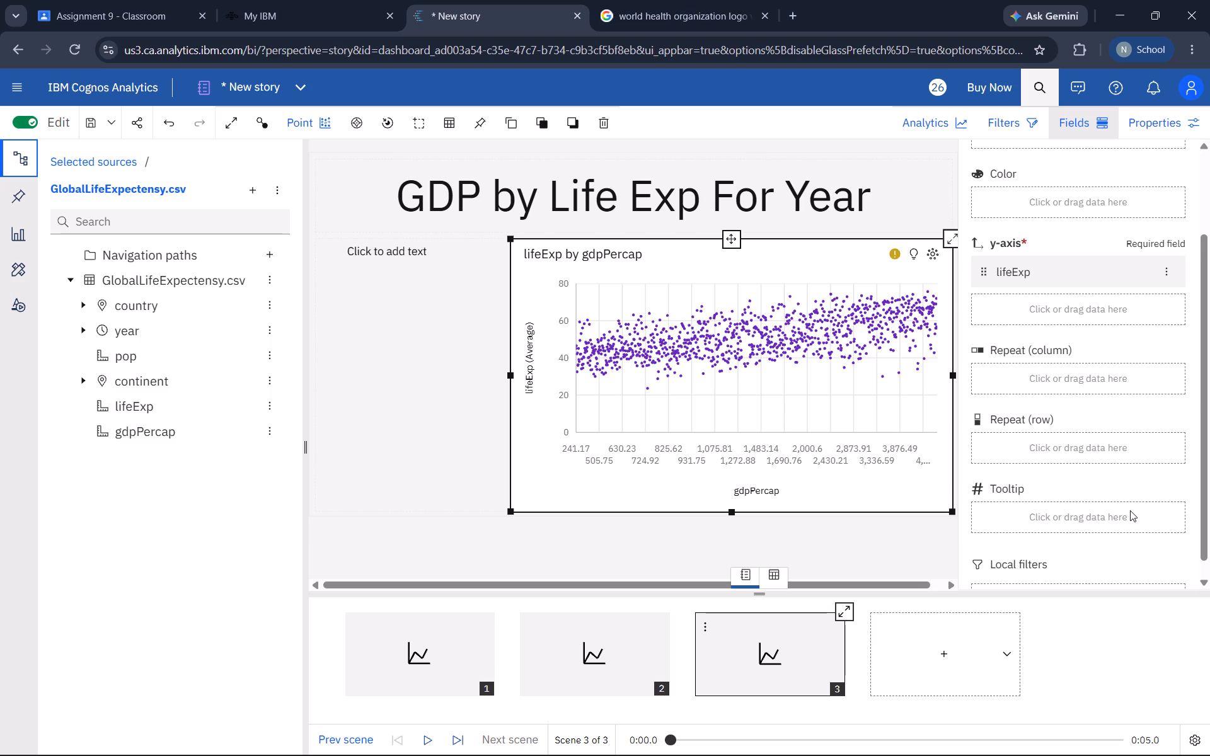
Delete the Point visualization from scene 3.
click(25, 230)
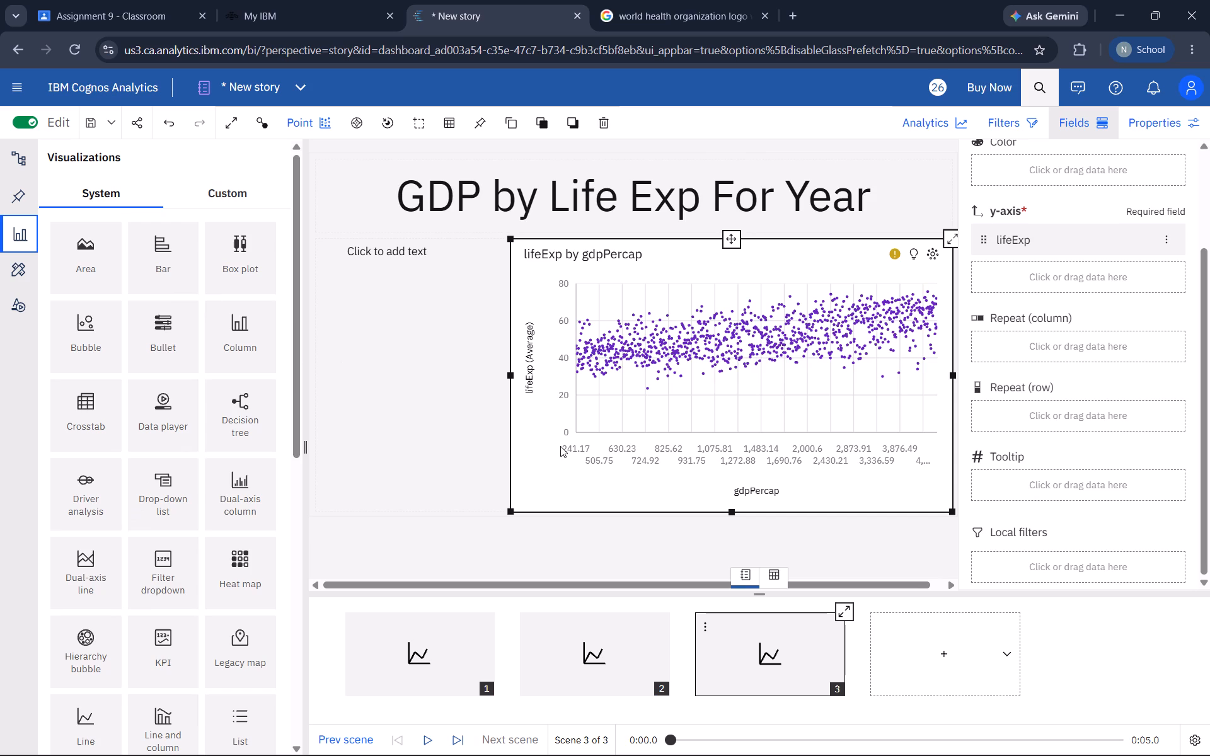
click(544, 462)
key(Delete)
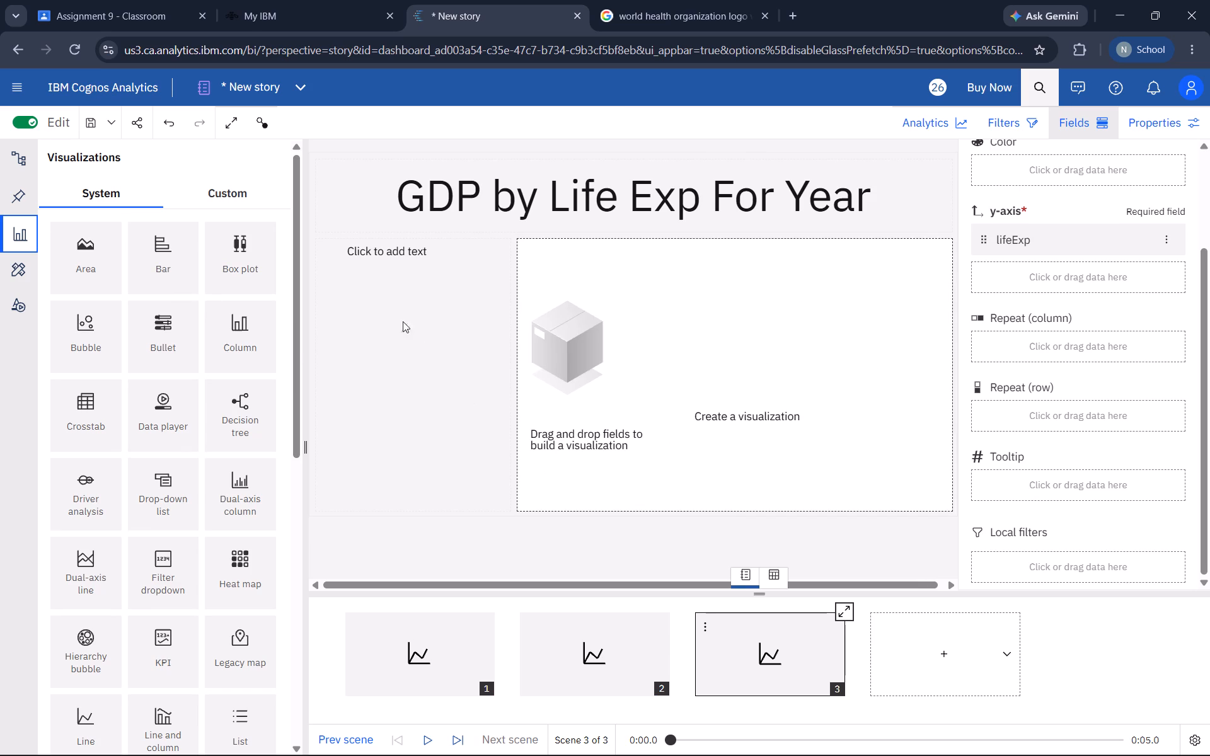
Add a Bubble visualization to scene 3 and move it over the empty visualization placeholder.
click(95, 342)
drag(95, 342, 107, 338)
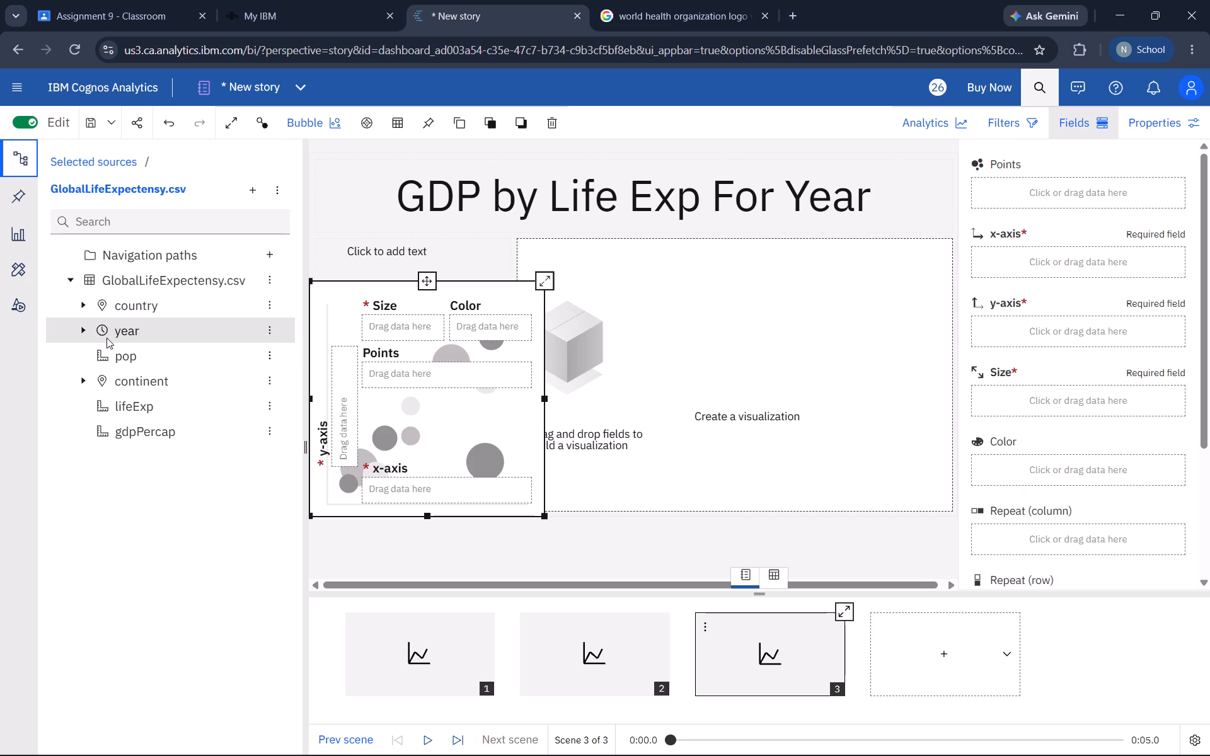
drag(107, 338, 85, 572)
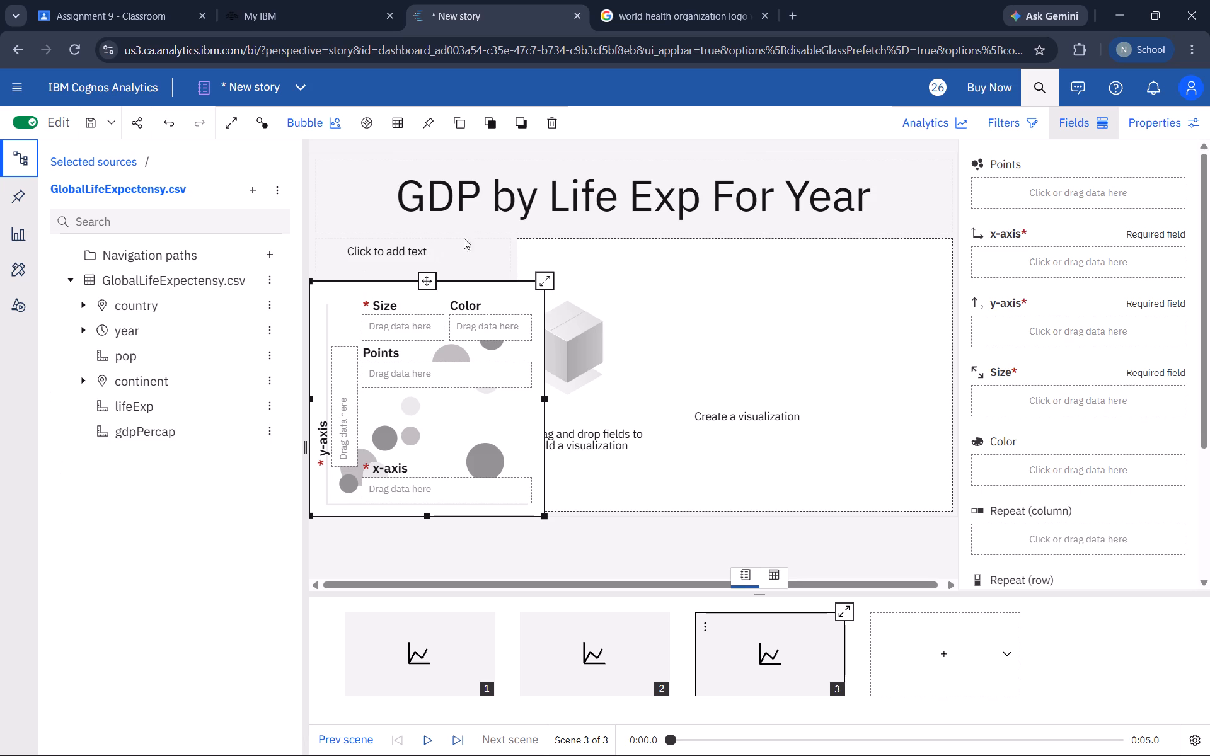
drag(427, 283, 720, 270)
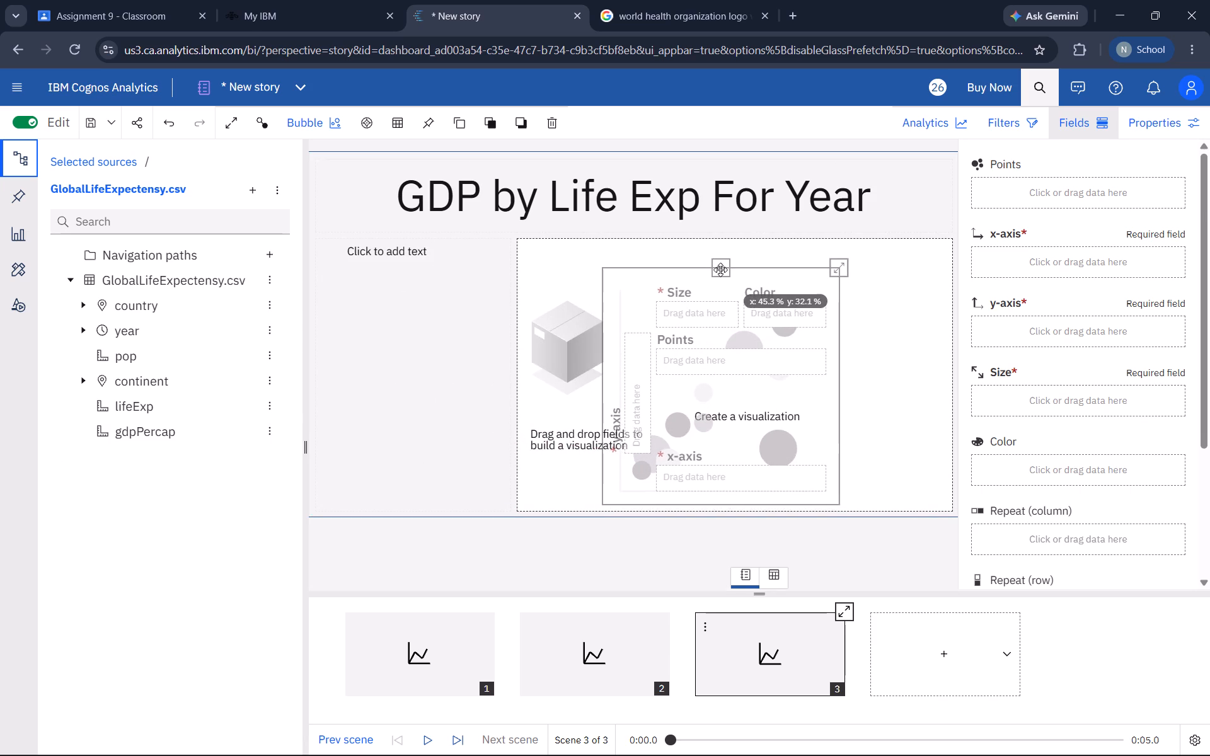
drag(720, 270, 719, 273)
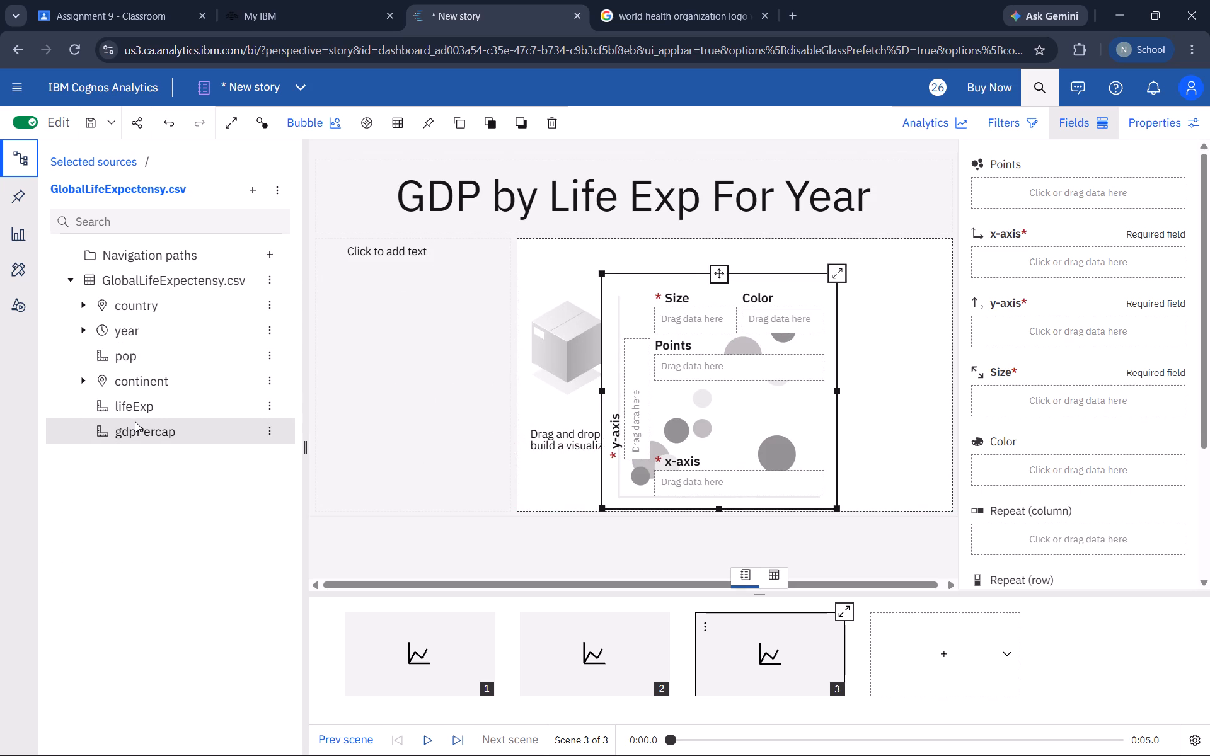
Assign gdpPercap to the x-axis and lifeExp to the y-axis of the Bubble visualization.
drag(135, 421, 679, 476)
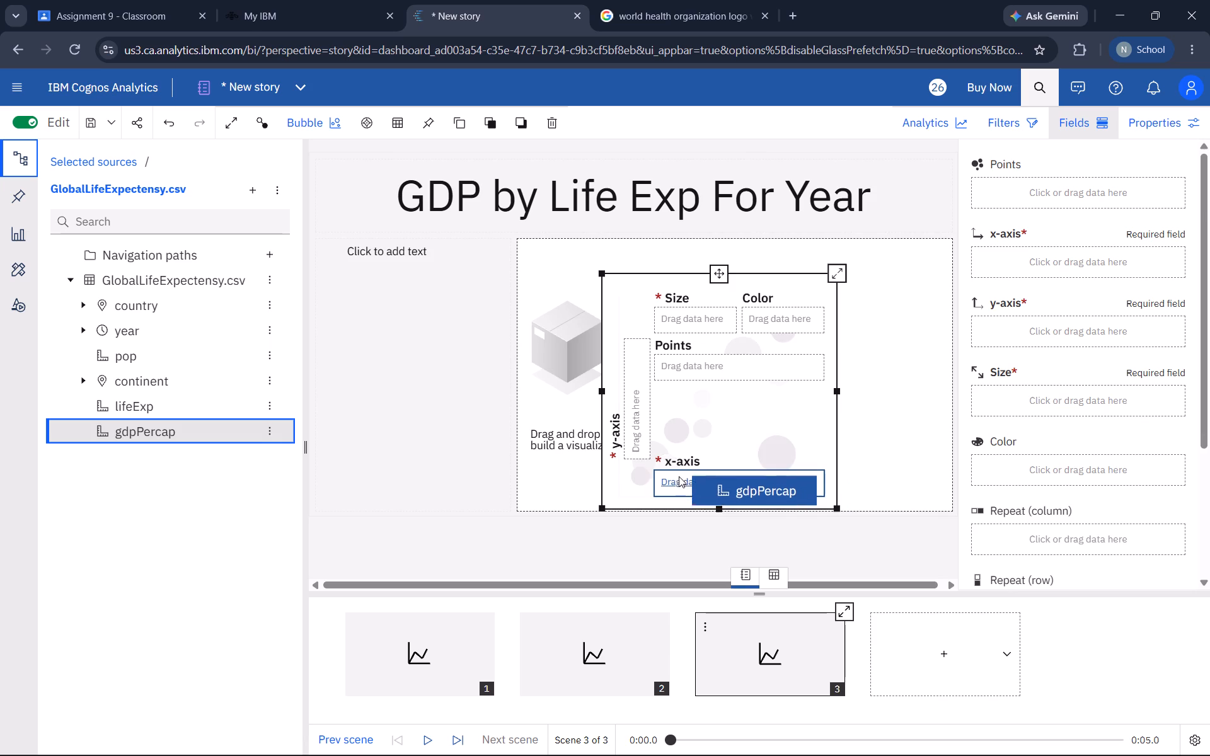
drag(679, 476, 680, 479)
drag(176, 411, 626, 396)
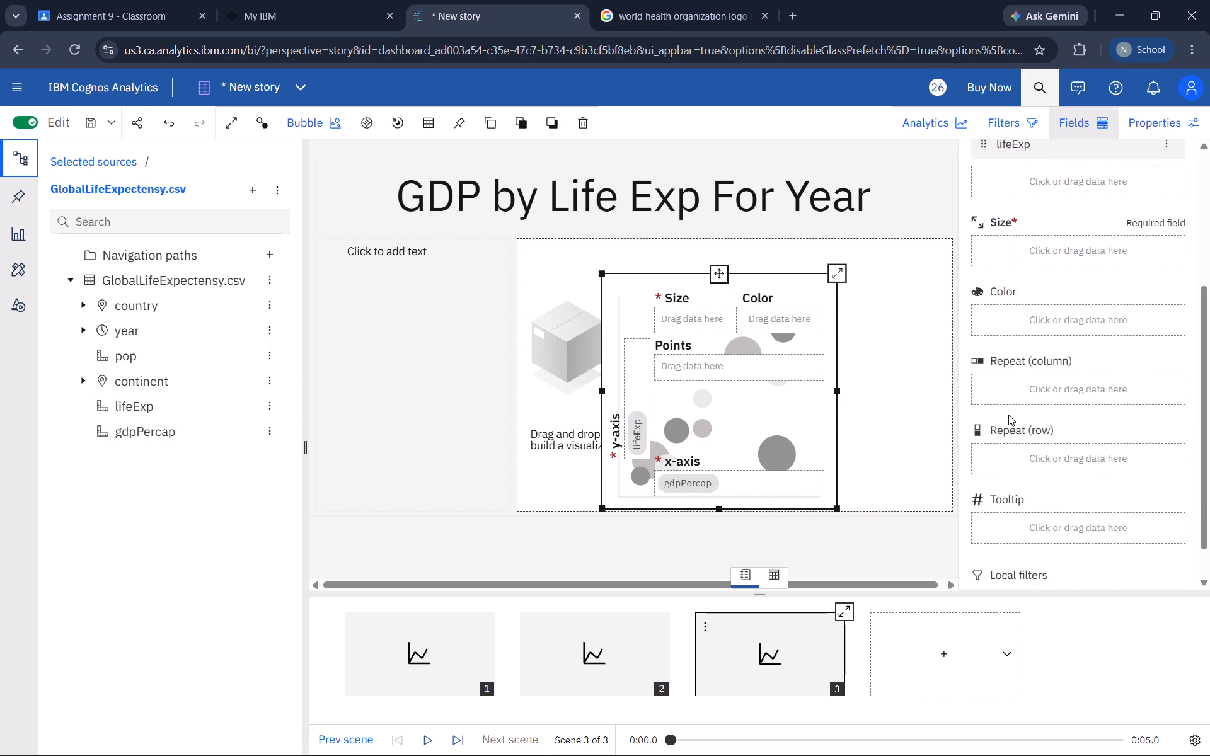
Assign the year field to Points in the Bubble visualization.
scroll(1027, 452, down, 4)
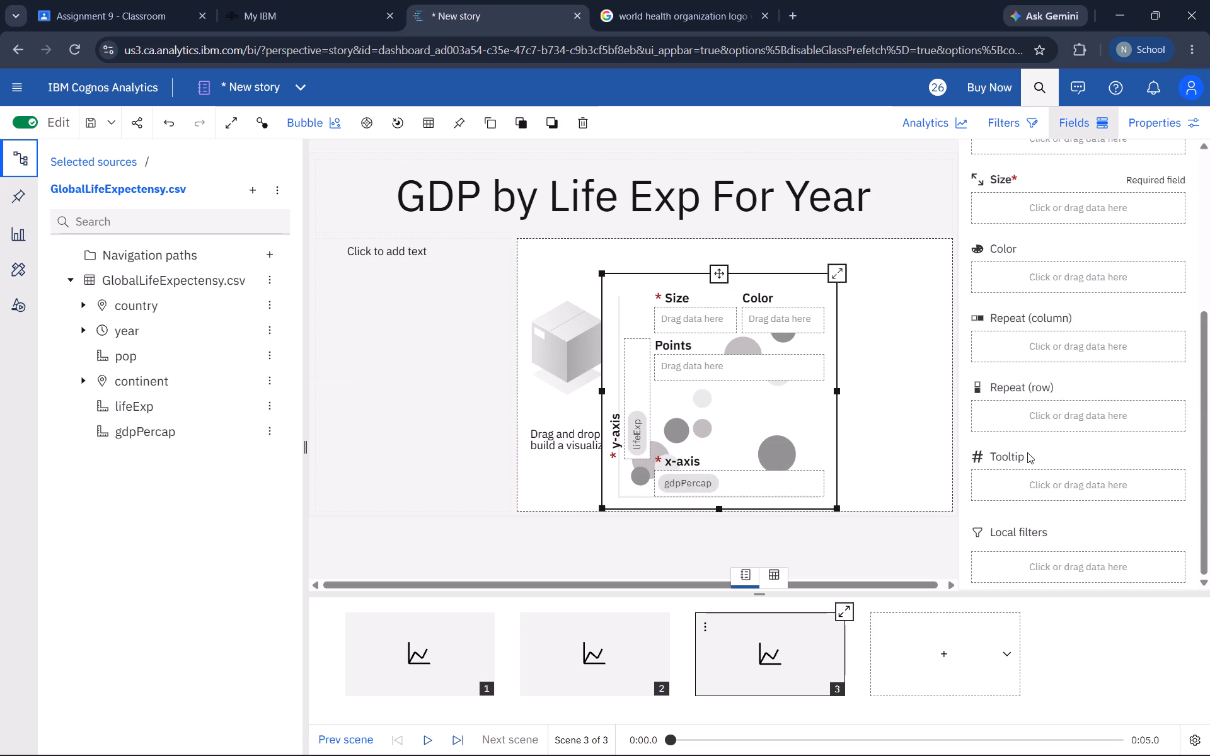
scroll(1027, 452, up, 3)
scroll(1027, 452, down, 5)
scroll(1027, 452, up, 1)
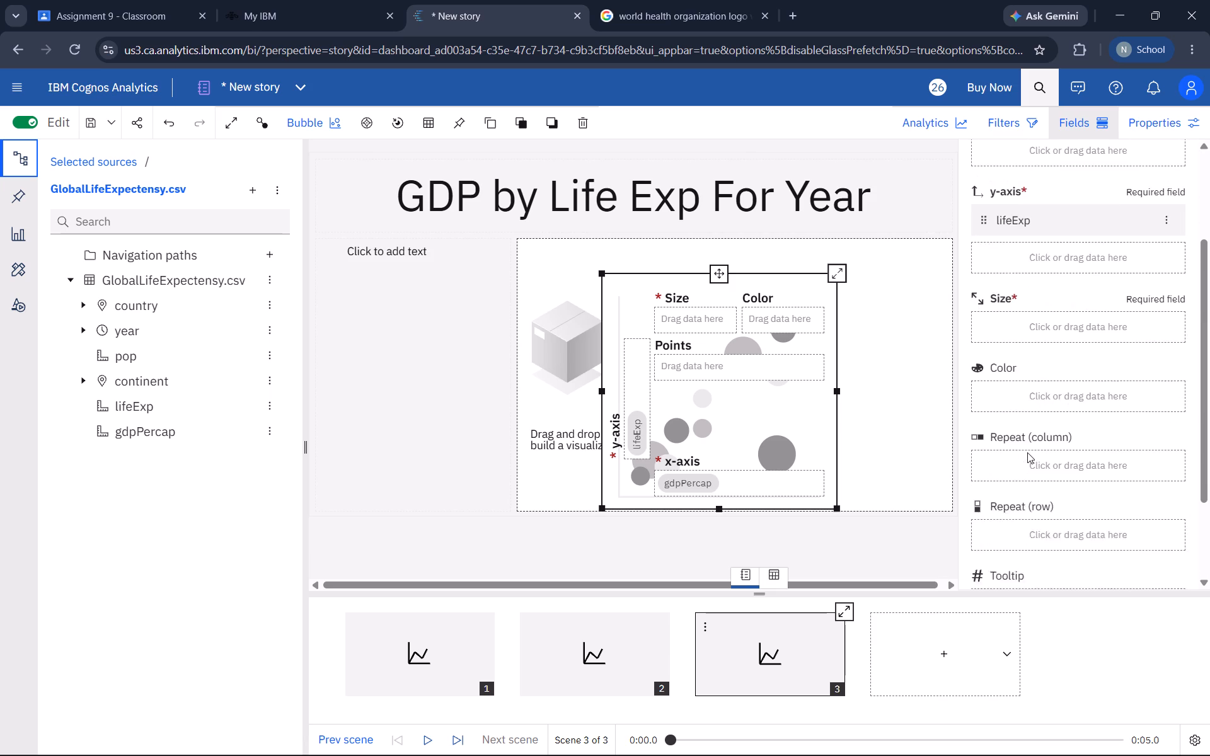
scroll(1027, 452, up, 2)
scroll(1027, 452, down, 2)
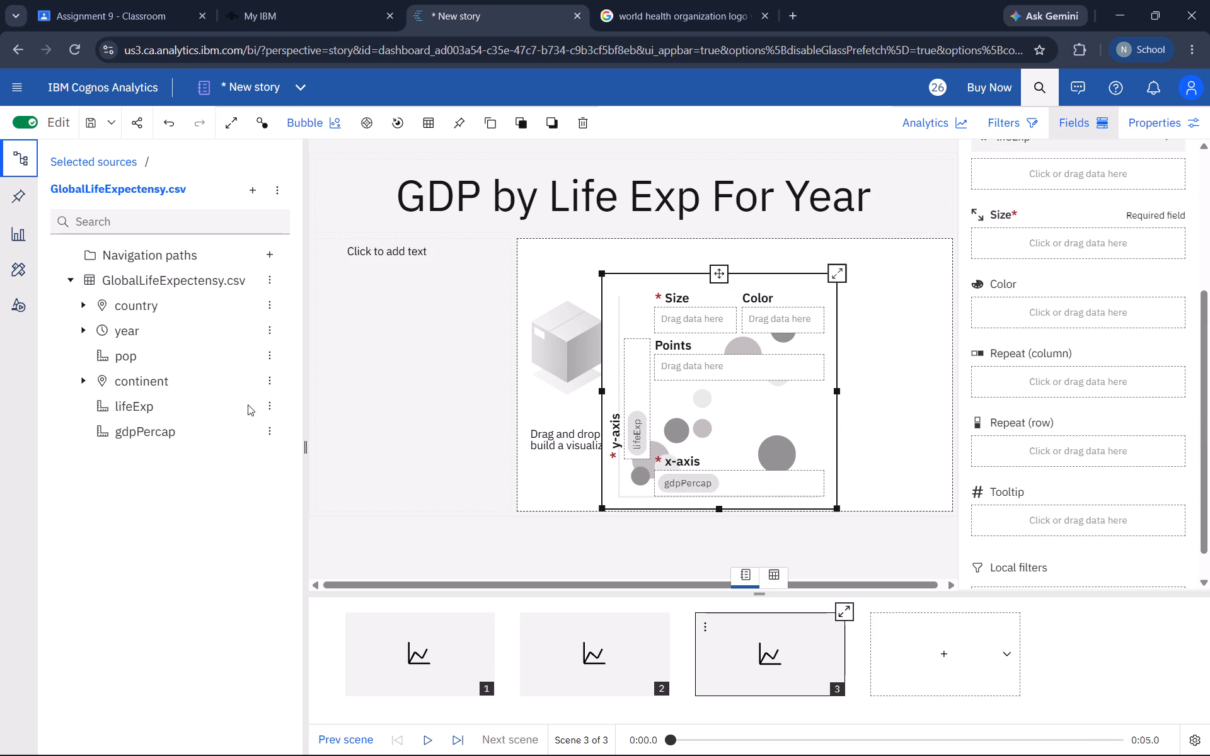
drag(137, 341, 681, 360)
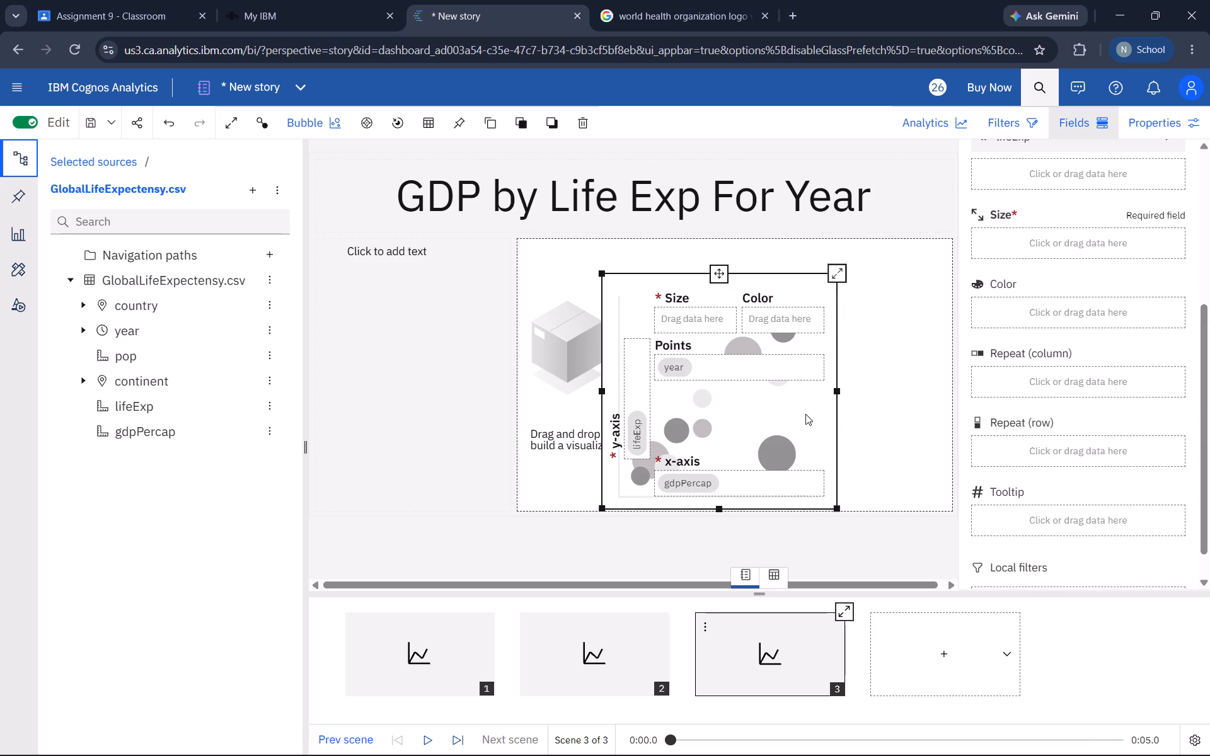
key(Return)
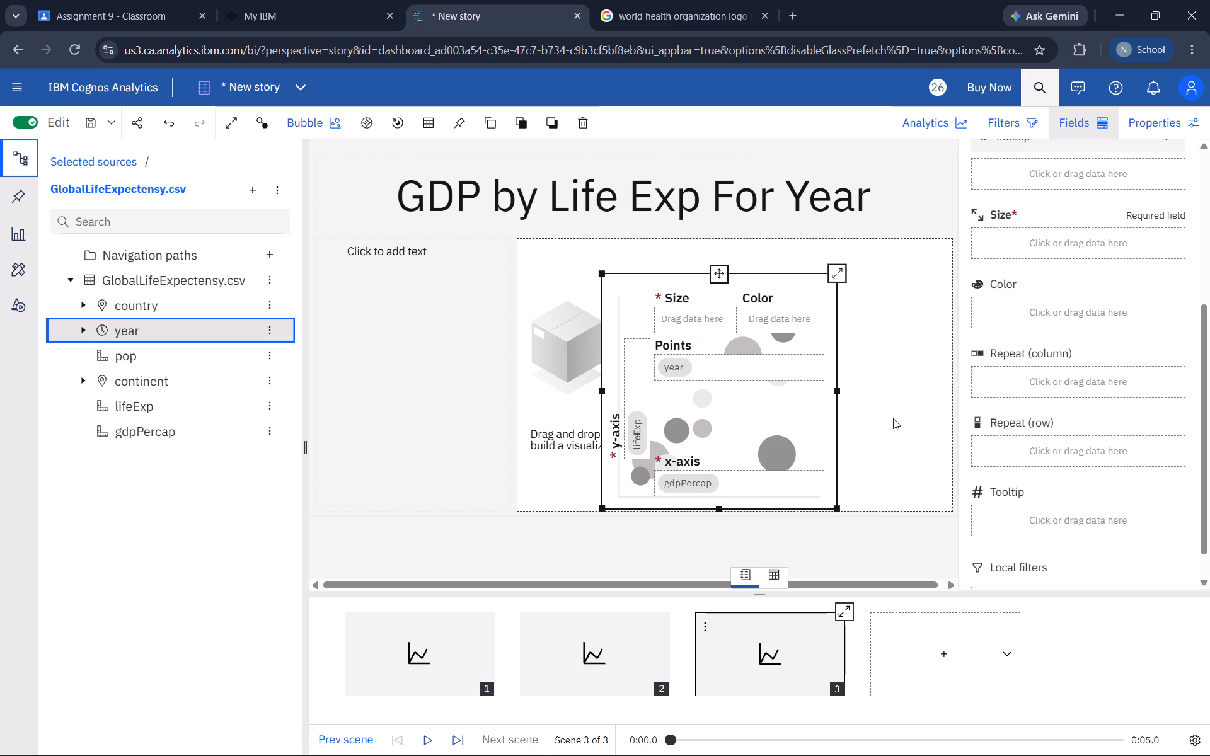
scroll(986, 403, up, 4)
scroll(986, 403, down, 3)
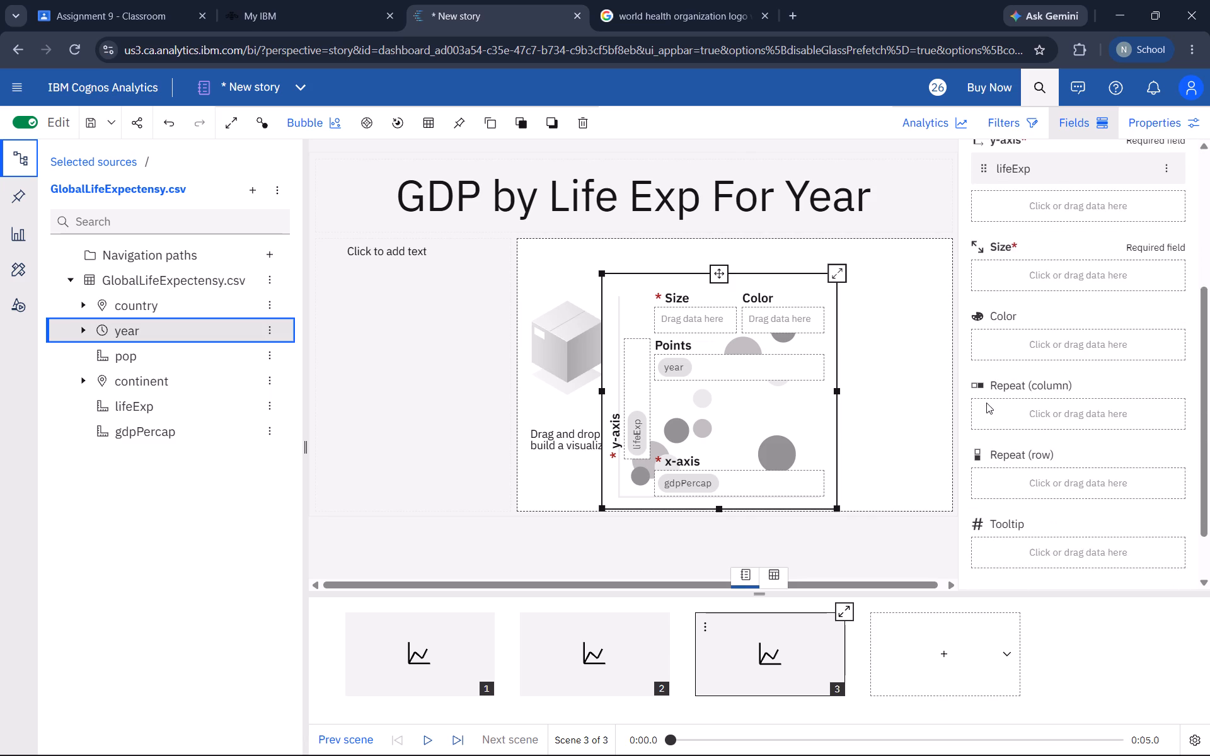
scroll(986, 403, down, 2)
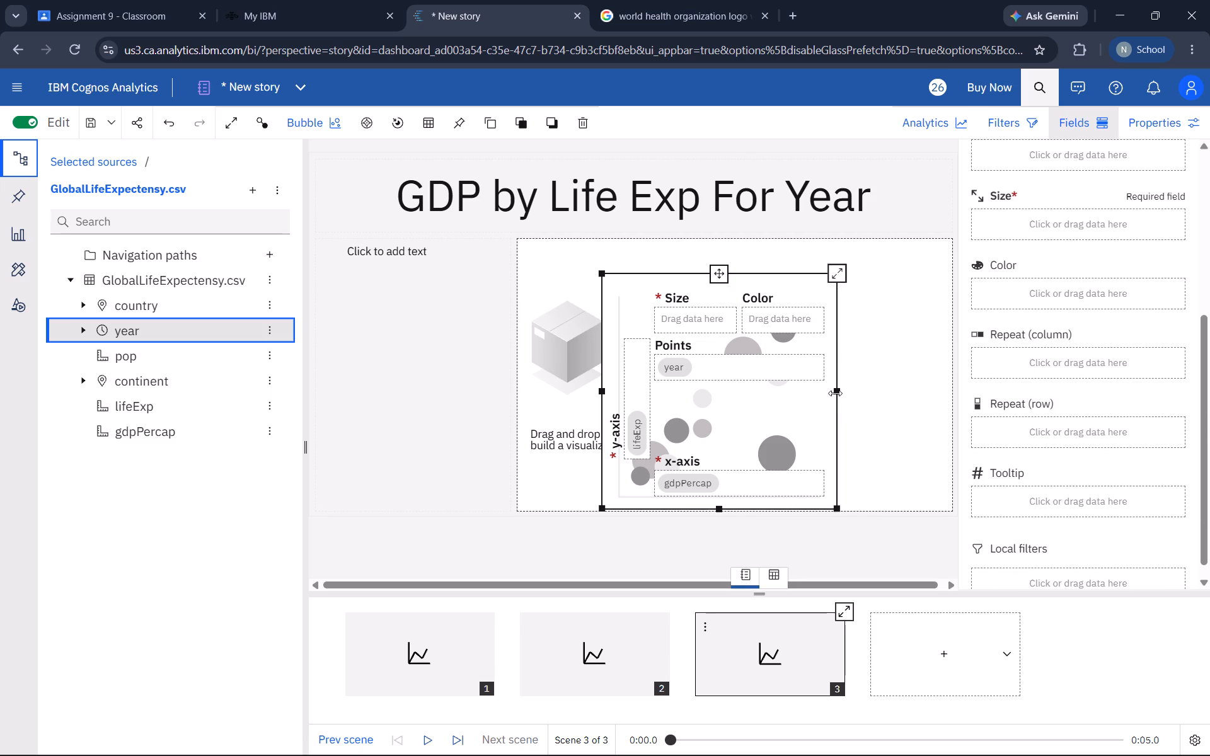
Resize and reposition the Bubble visualization to fill the placeholder beside the text area, about 67.2% wide and 75.1% high.
drag(835, 393, 955, 386)
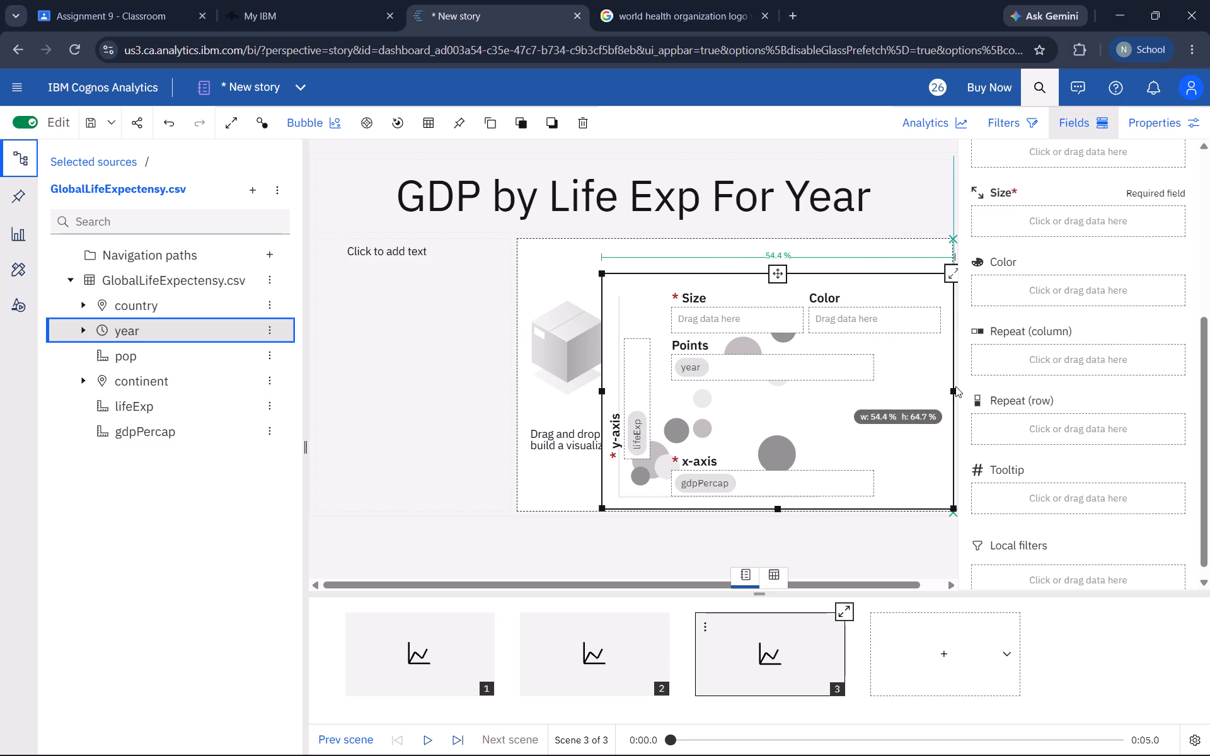
drag(955, 386, 952, 385)
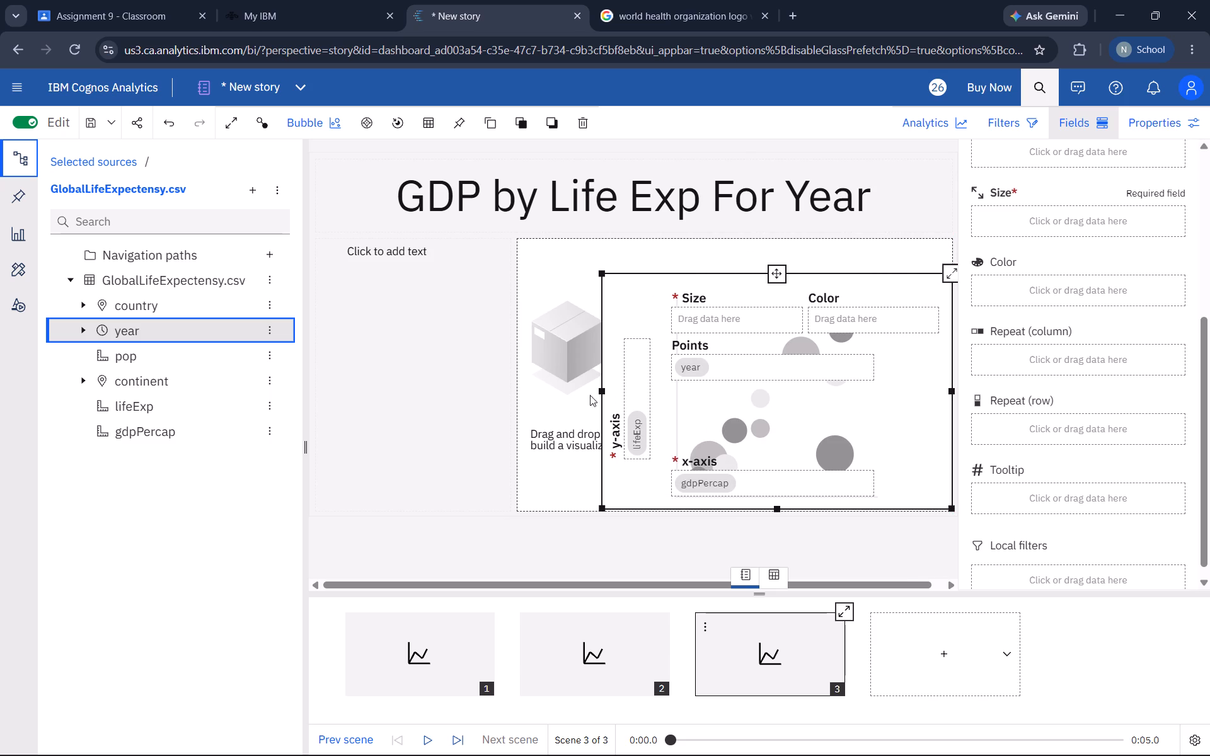
drag(601, 392, 514, 403)
drag(732, 275, 733, 235)
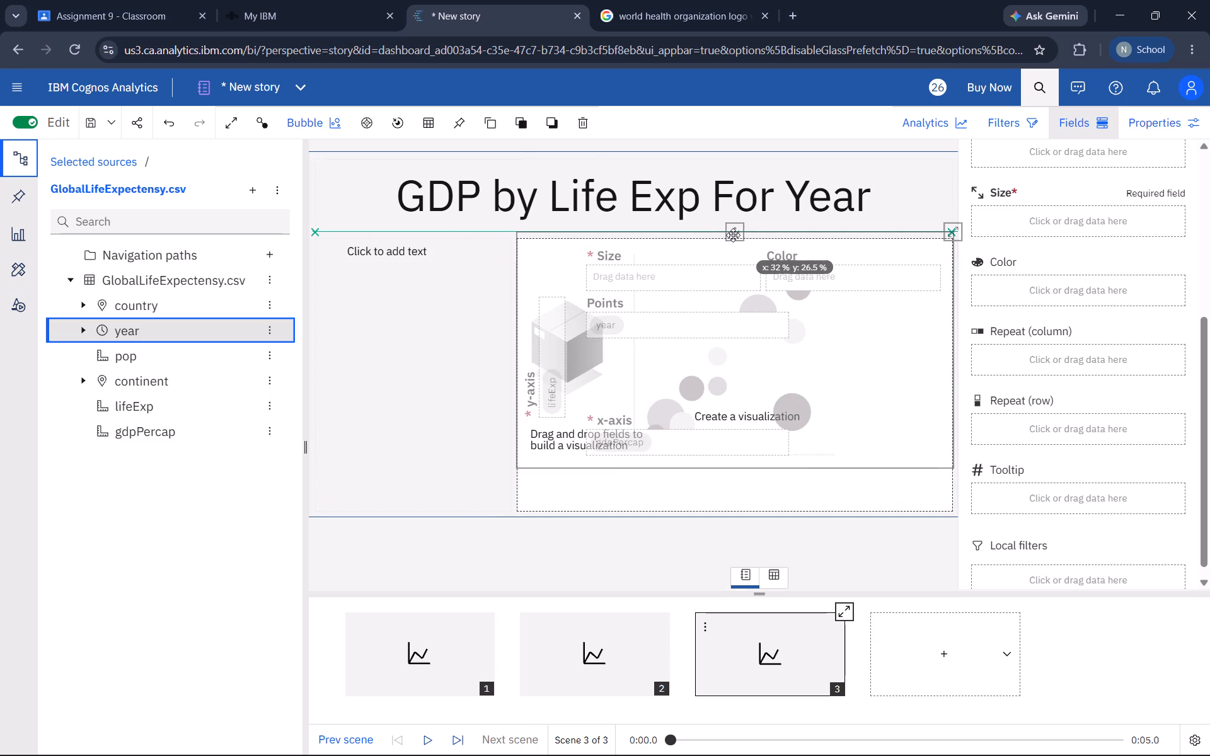
drag(733, 235, 734, 243)
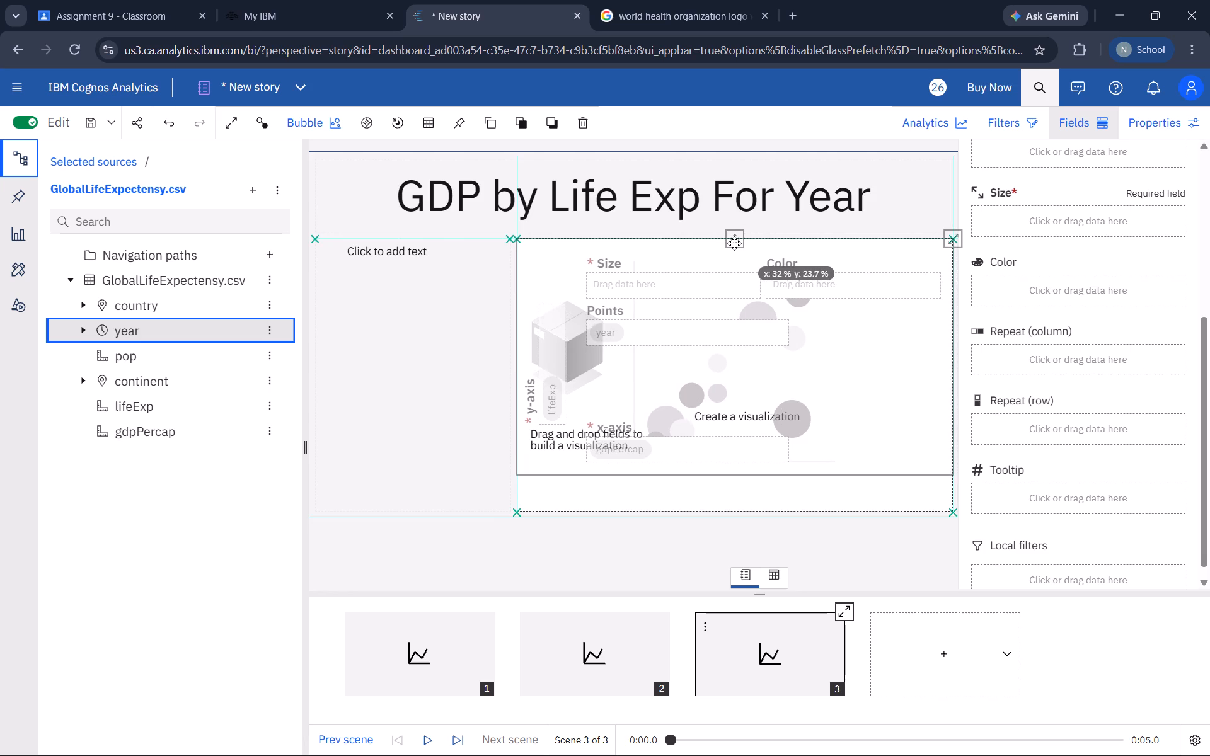
drag(733, 476, 739, 513)
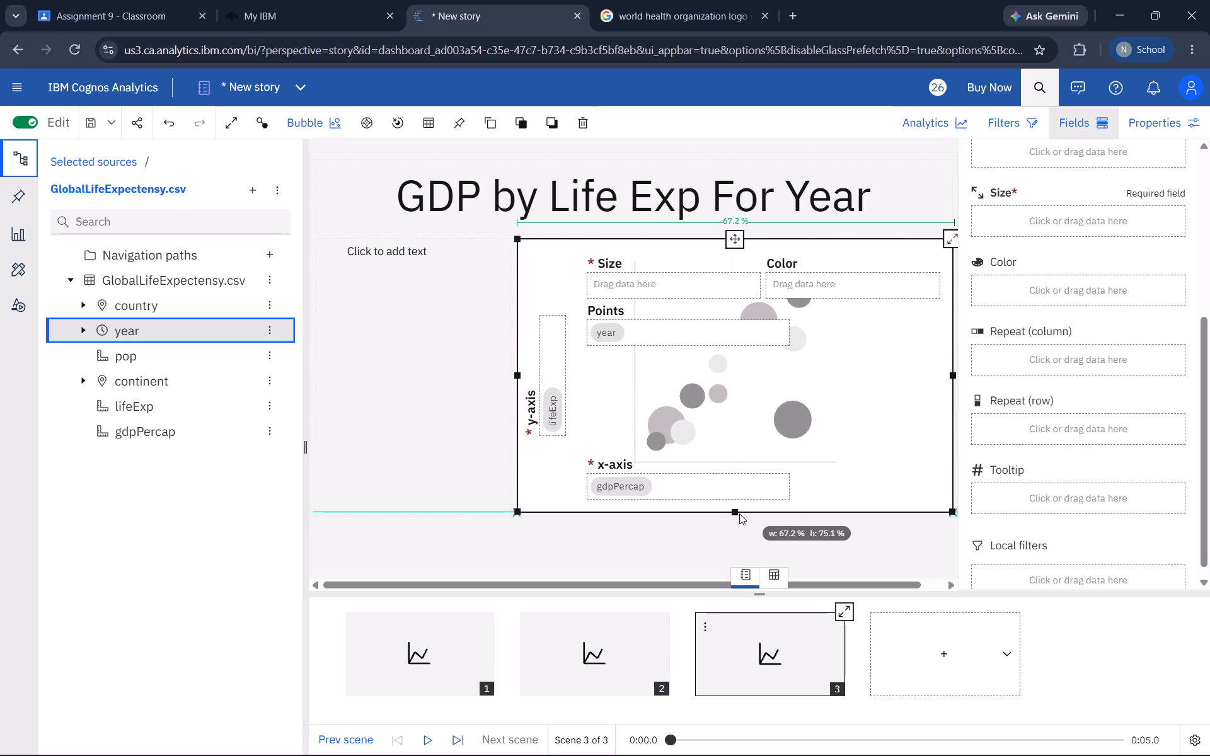
drag(739, 513, 739, 515)
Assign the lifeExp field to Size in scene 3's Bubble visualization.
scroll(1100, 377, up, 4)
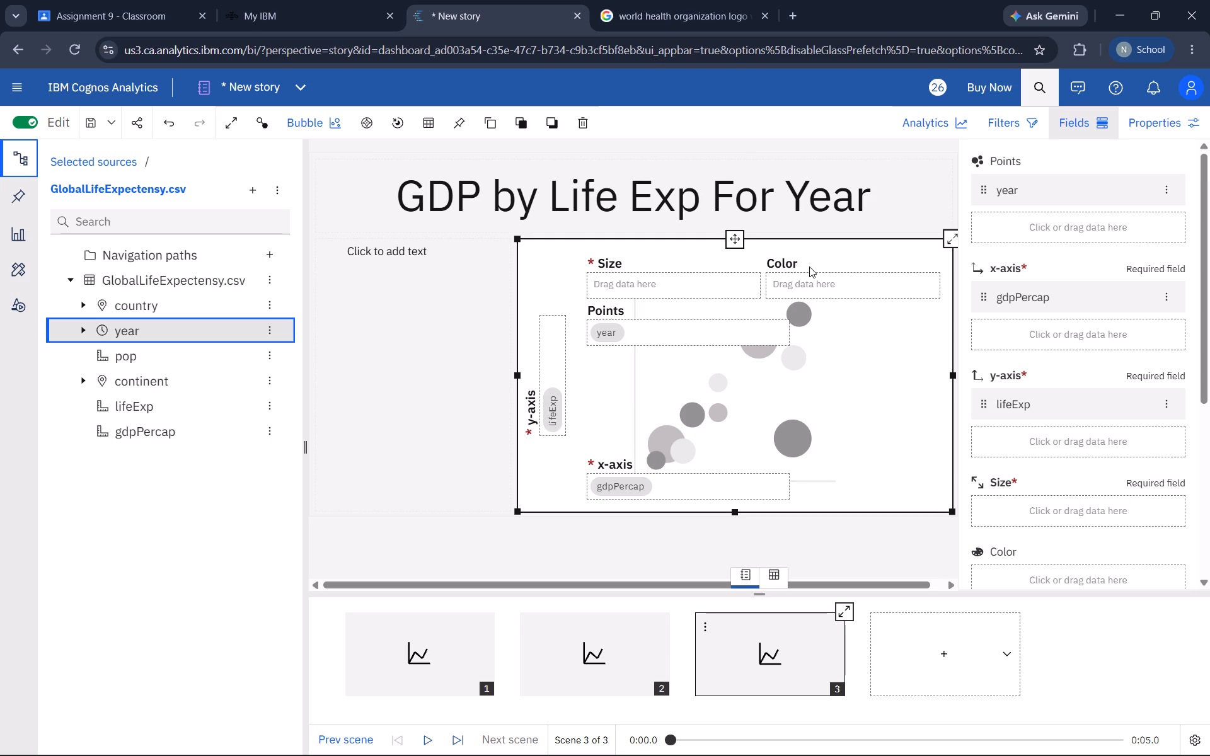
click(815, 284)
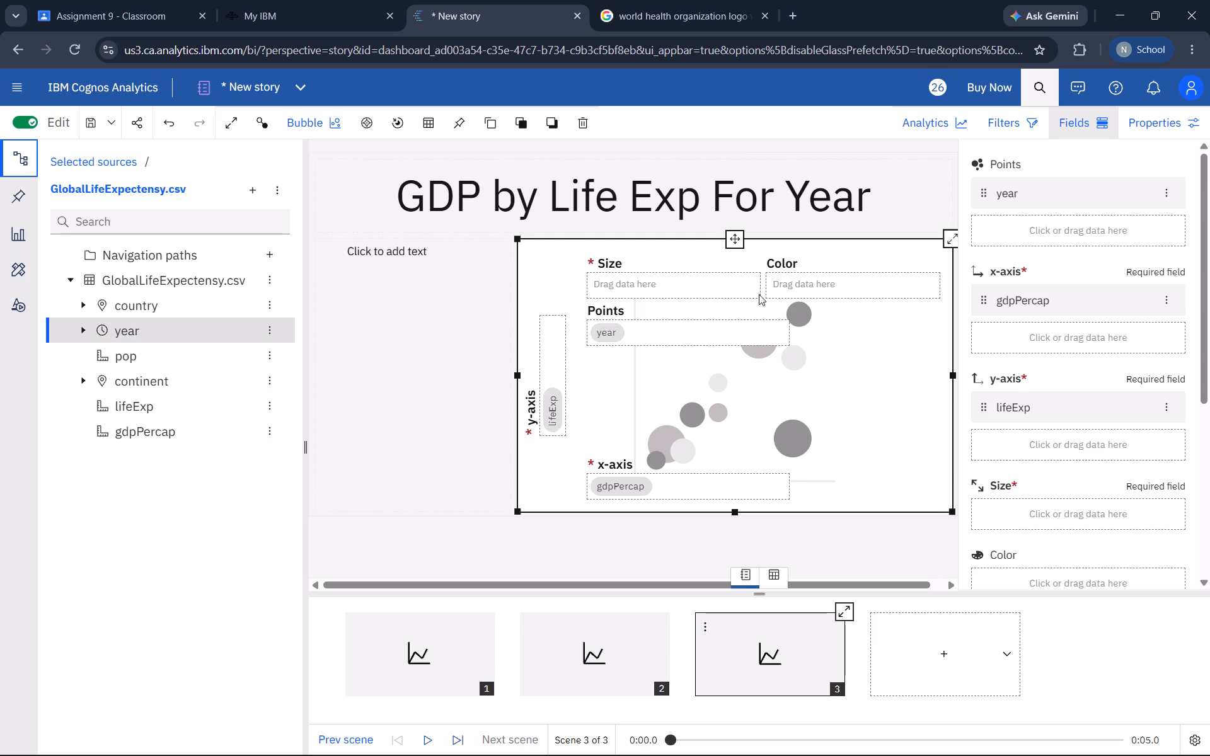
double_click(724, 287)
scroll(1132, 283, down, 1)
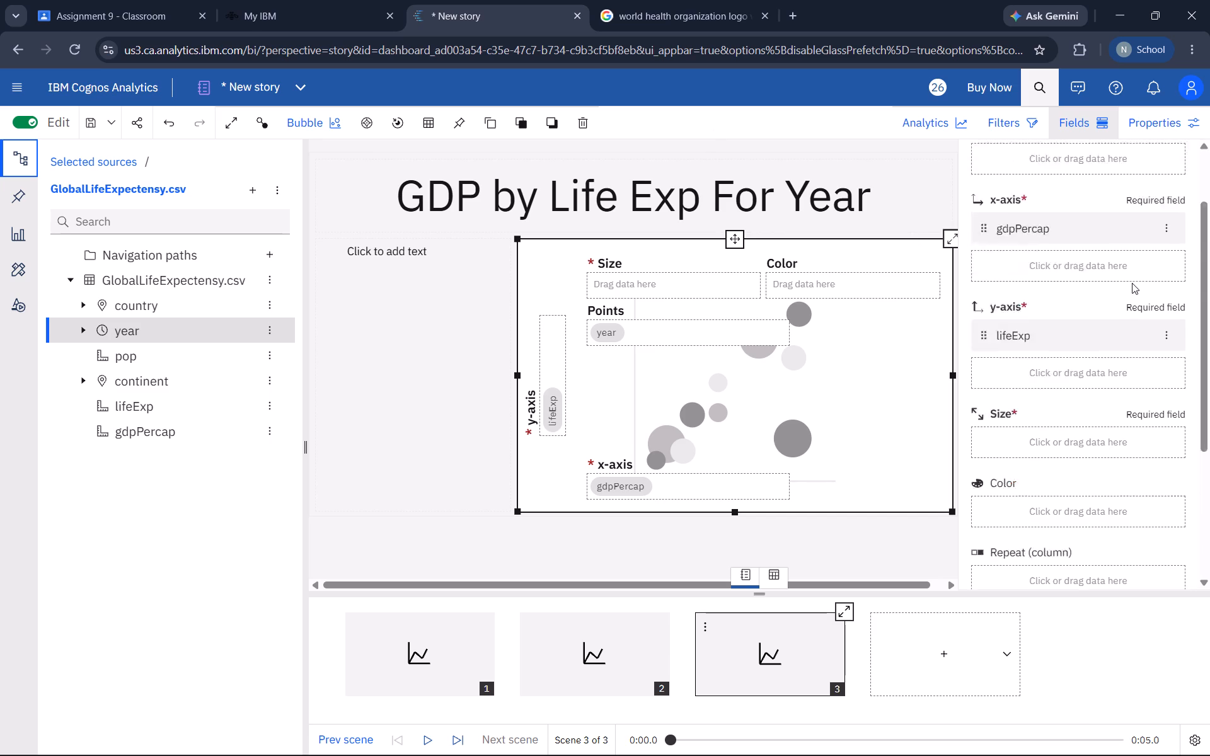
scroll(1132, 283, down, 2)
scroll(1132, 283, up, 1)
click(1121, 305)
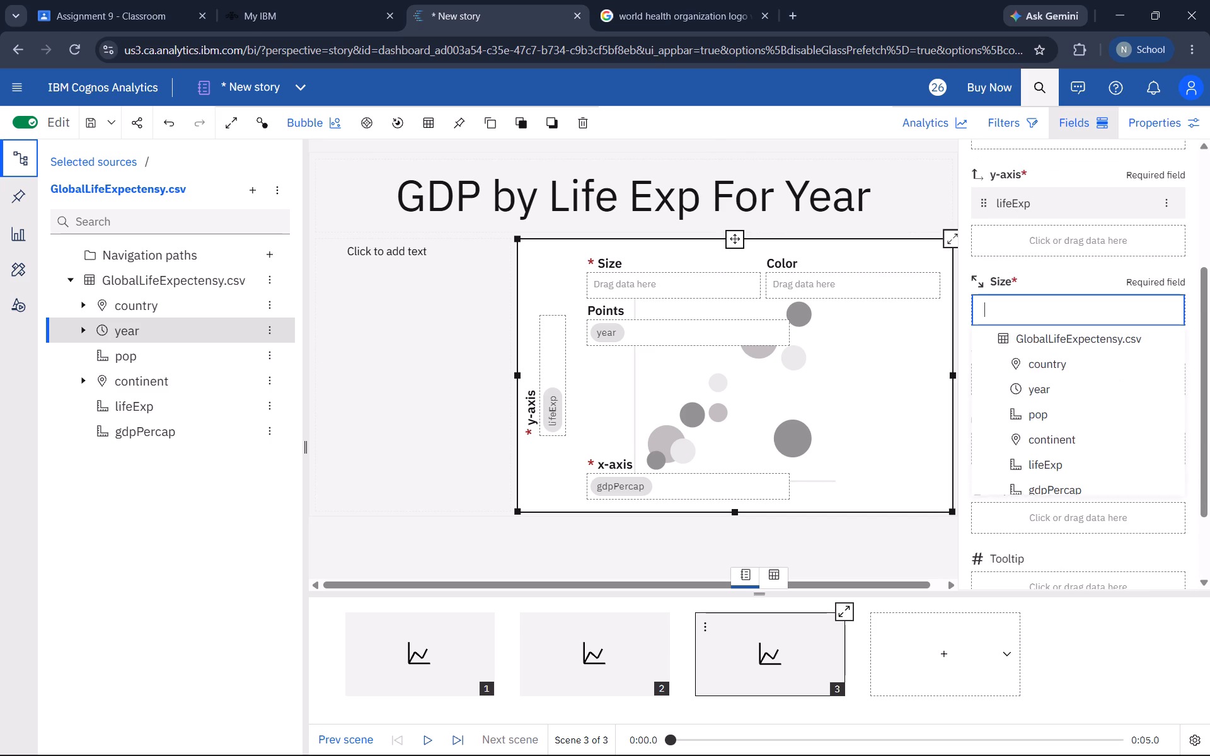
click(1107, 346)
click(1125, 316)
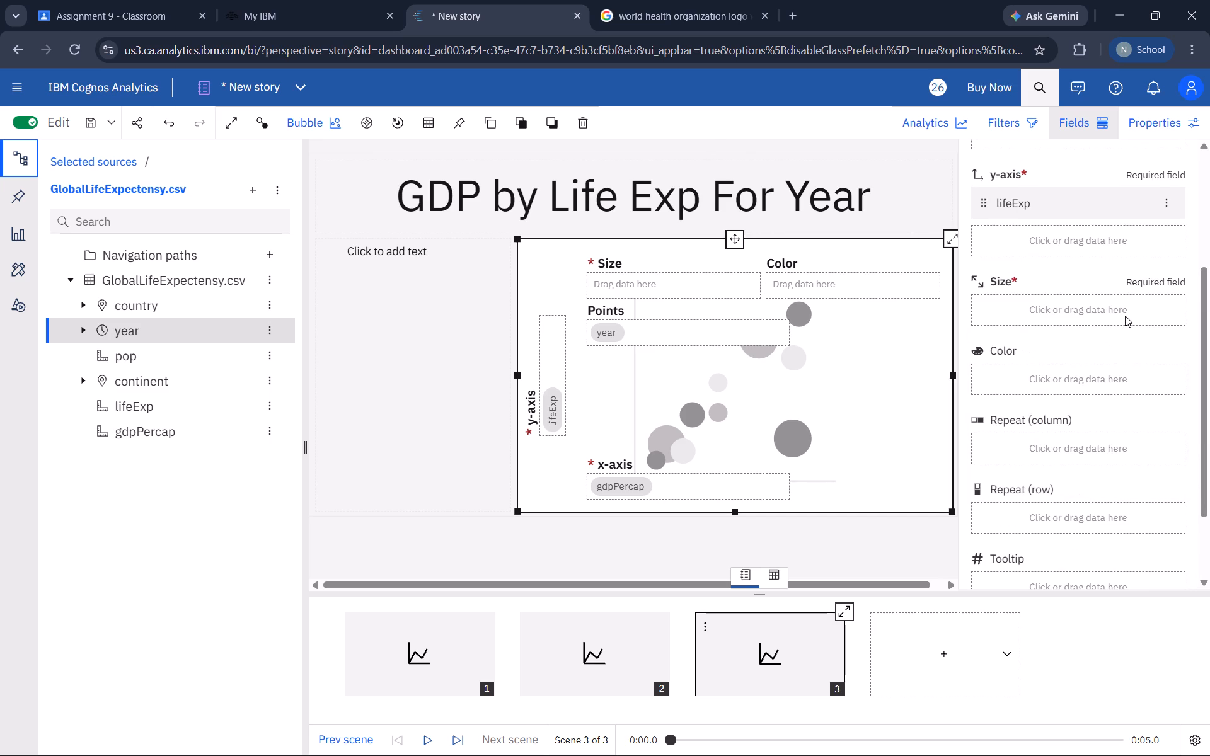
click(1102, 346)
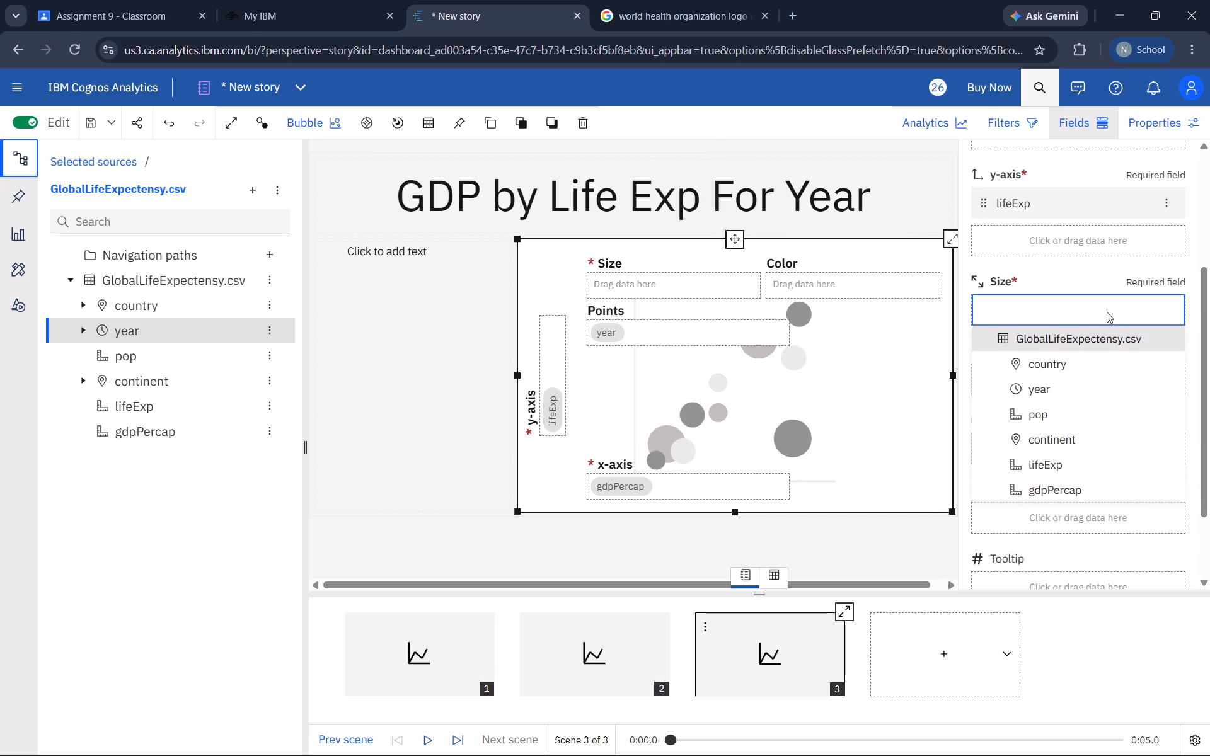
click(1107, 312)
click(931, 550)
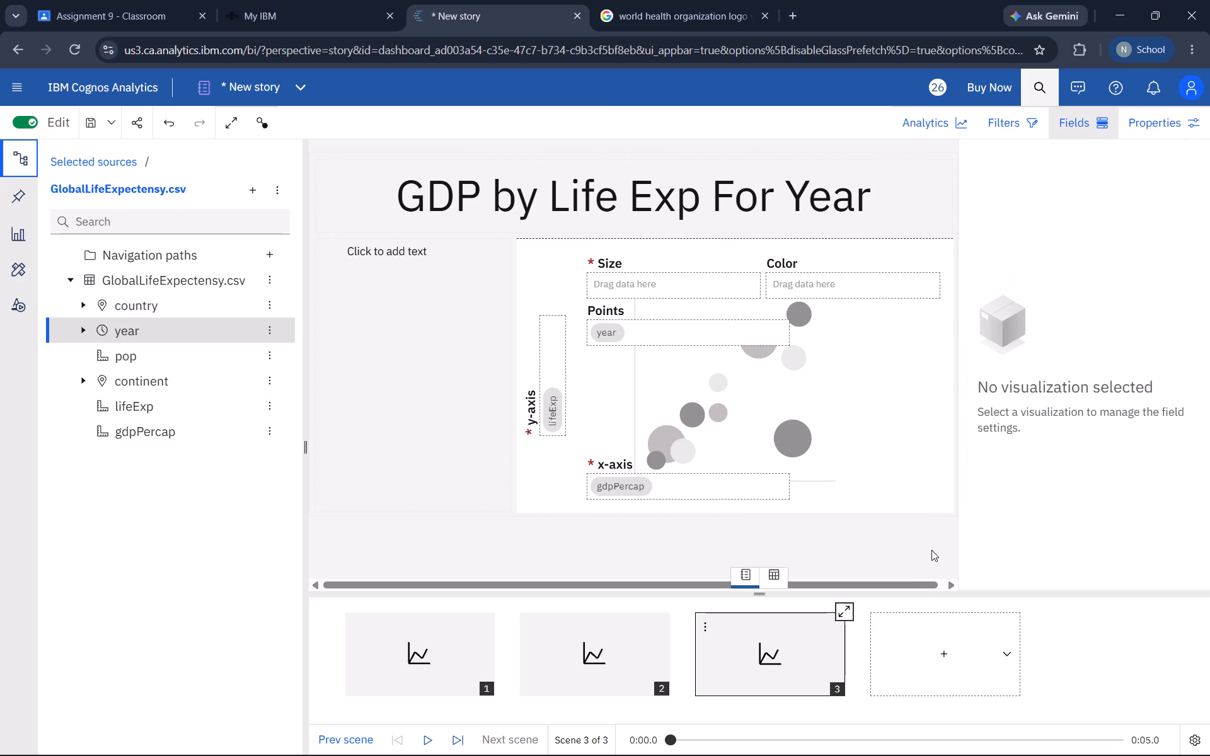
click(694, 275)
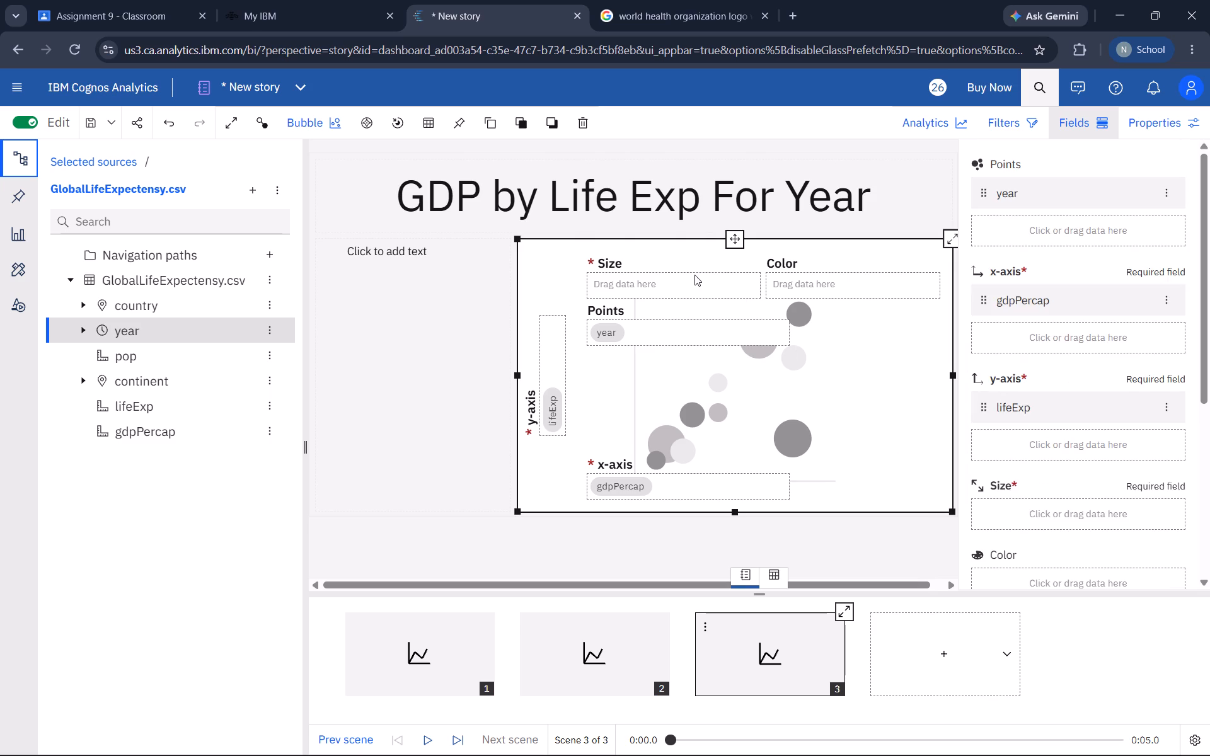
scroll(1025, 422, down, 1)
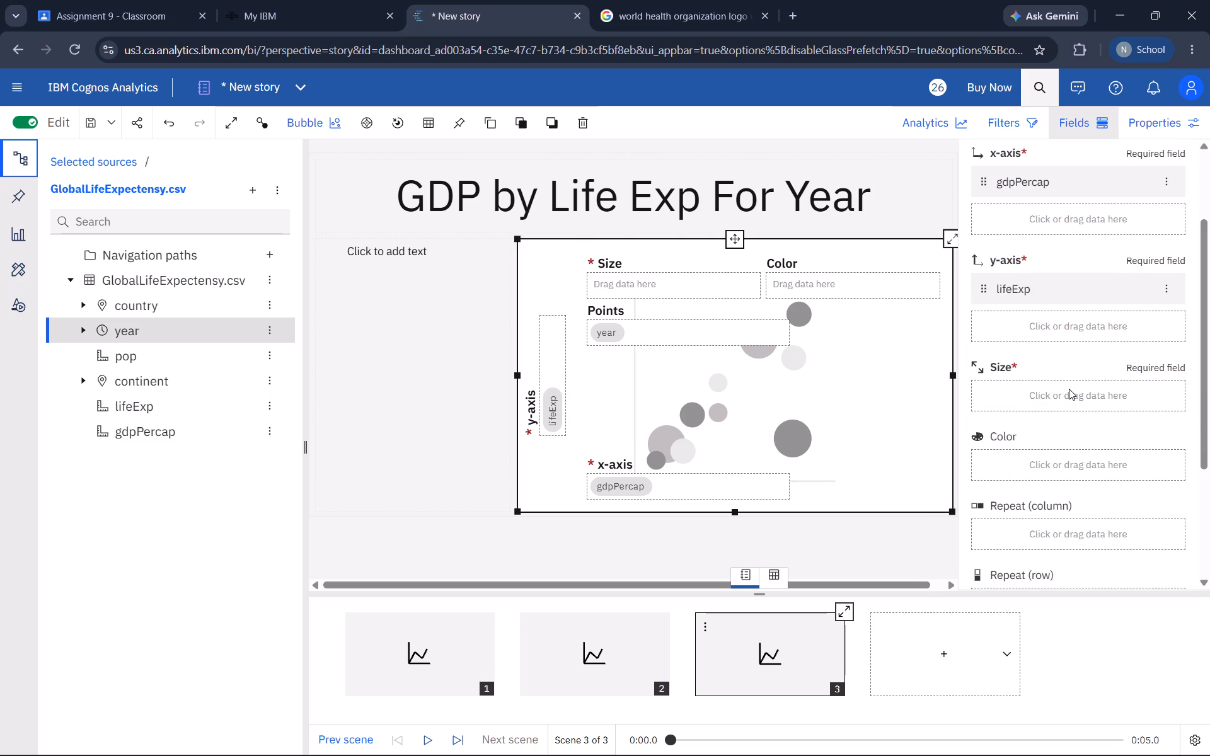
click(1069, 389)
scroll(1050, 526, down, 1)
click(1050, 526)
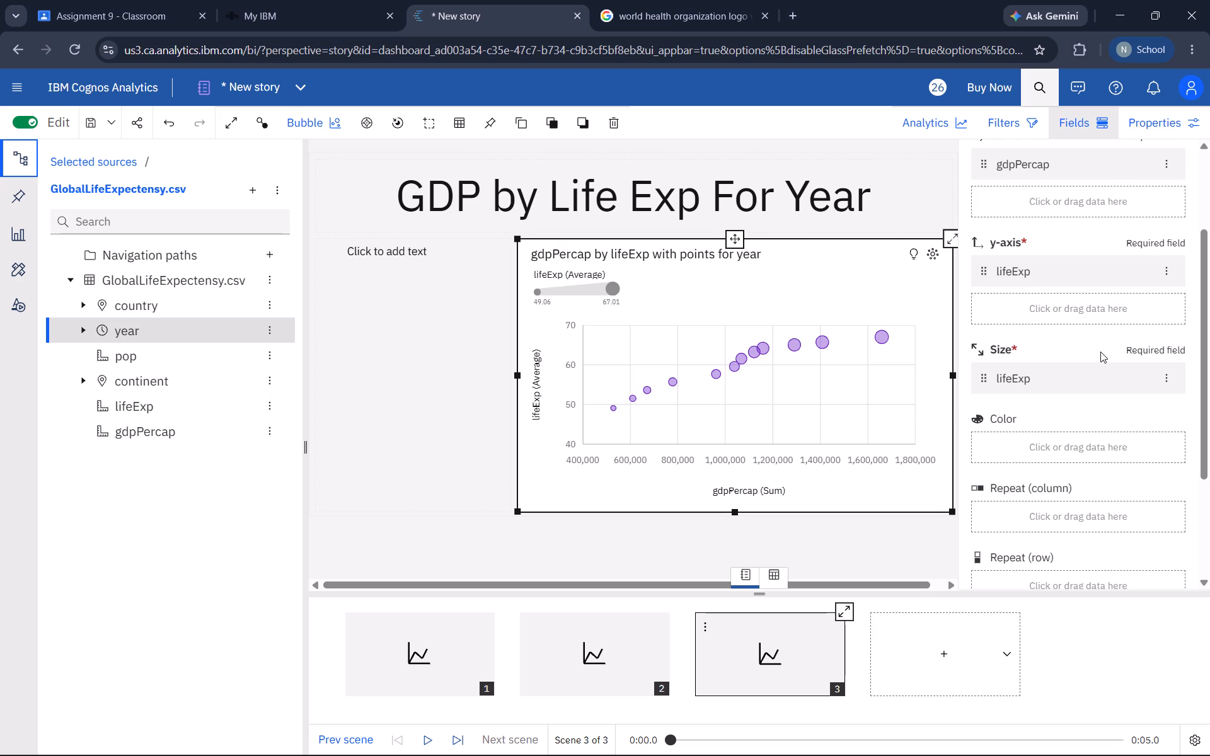
Replace the Size field of the Bubble visualization with pop.
scroll(1100, 644, up, 1)
scroll(1088, 446, up, 2)
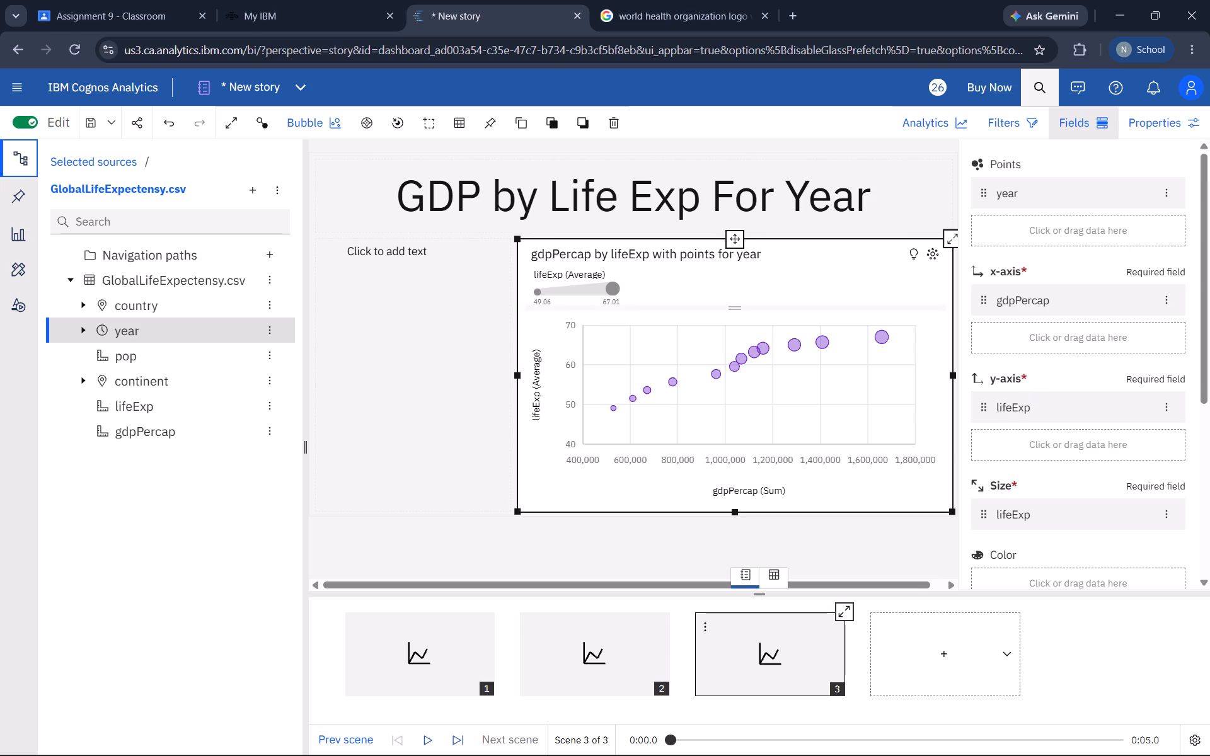
scroll(1115, 390, down, 4)
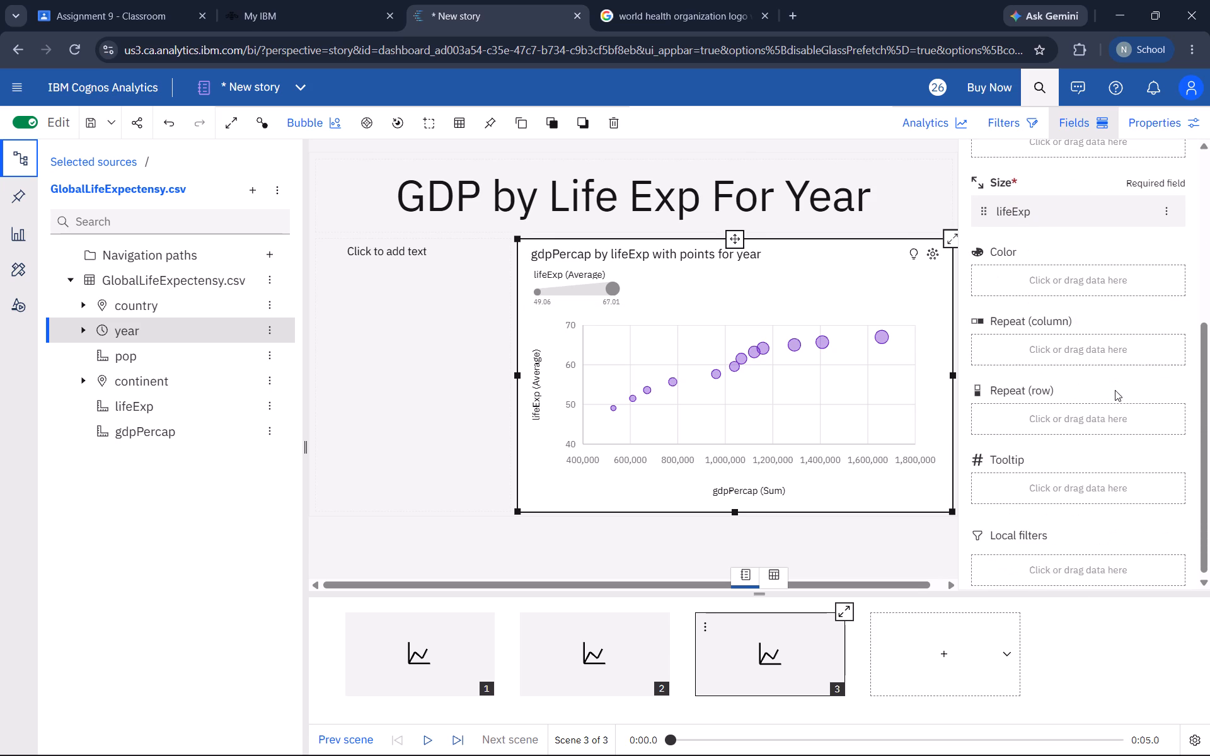
click(1165, 217)
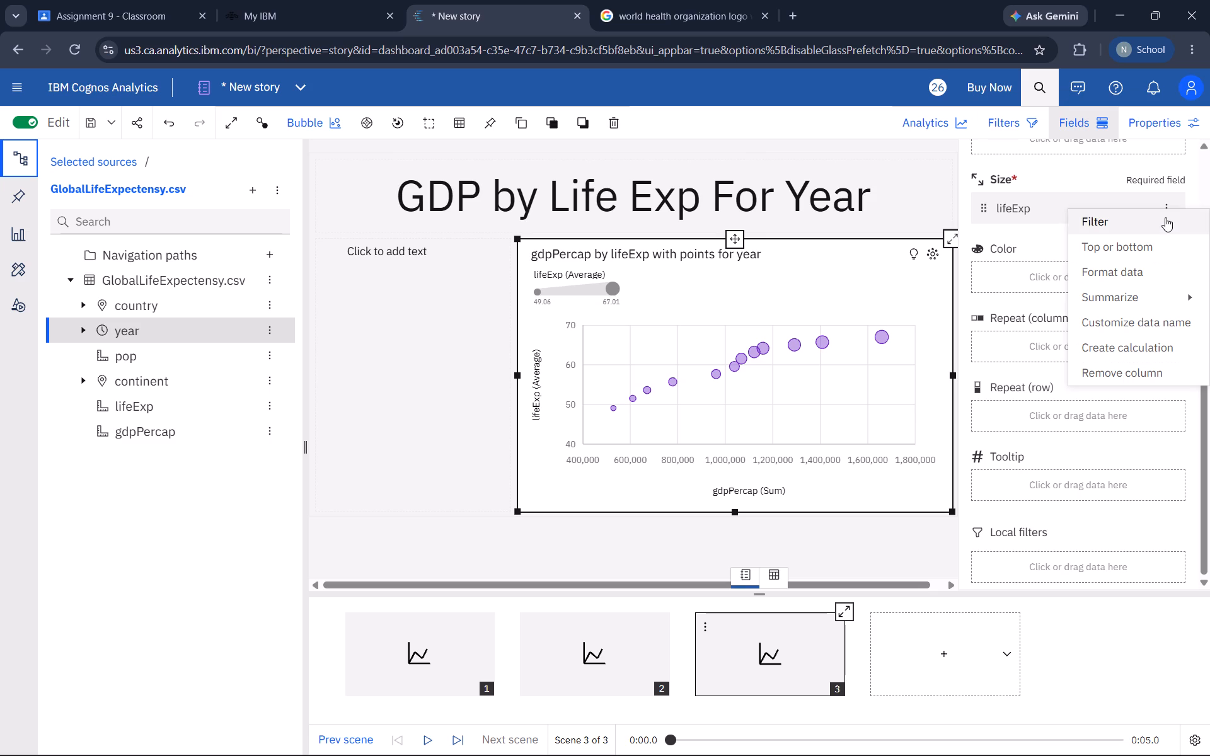
click(1043, 220)
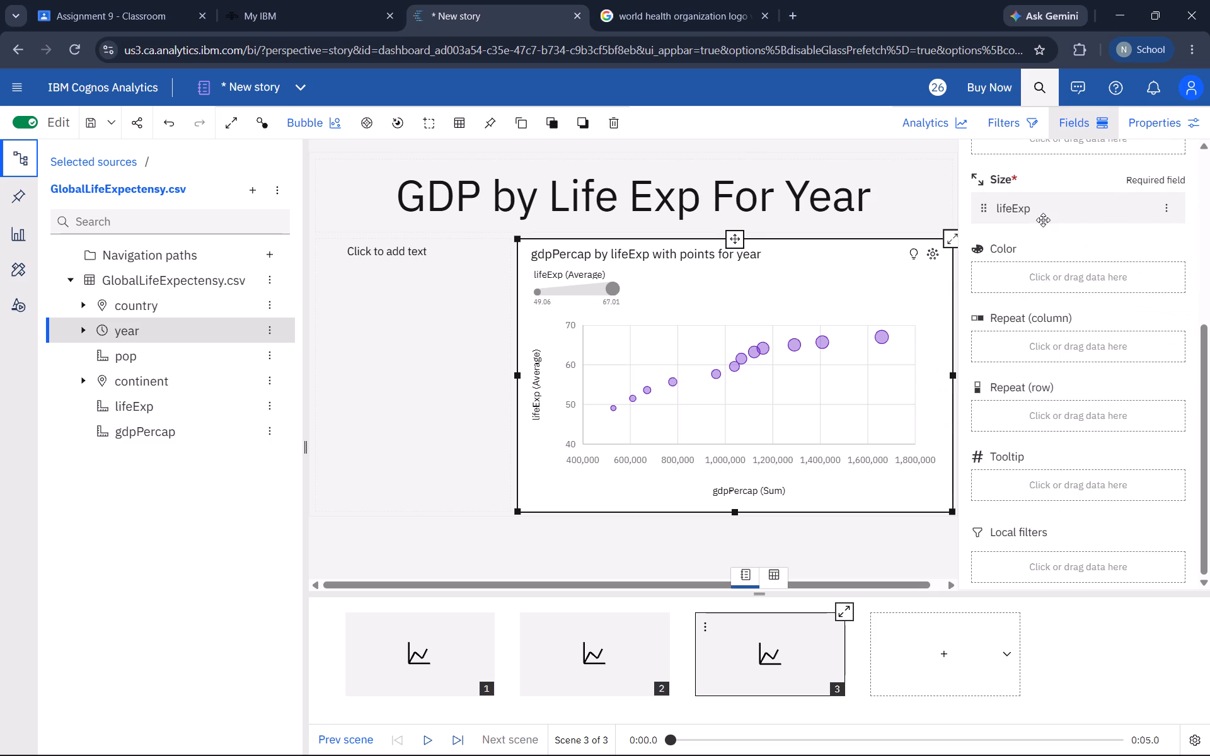
click(1043, 216)
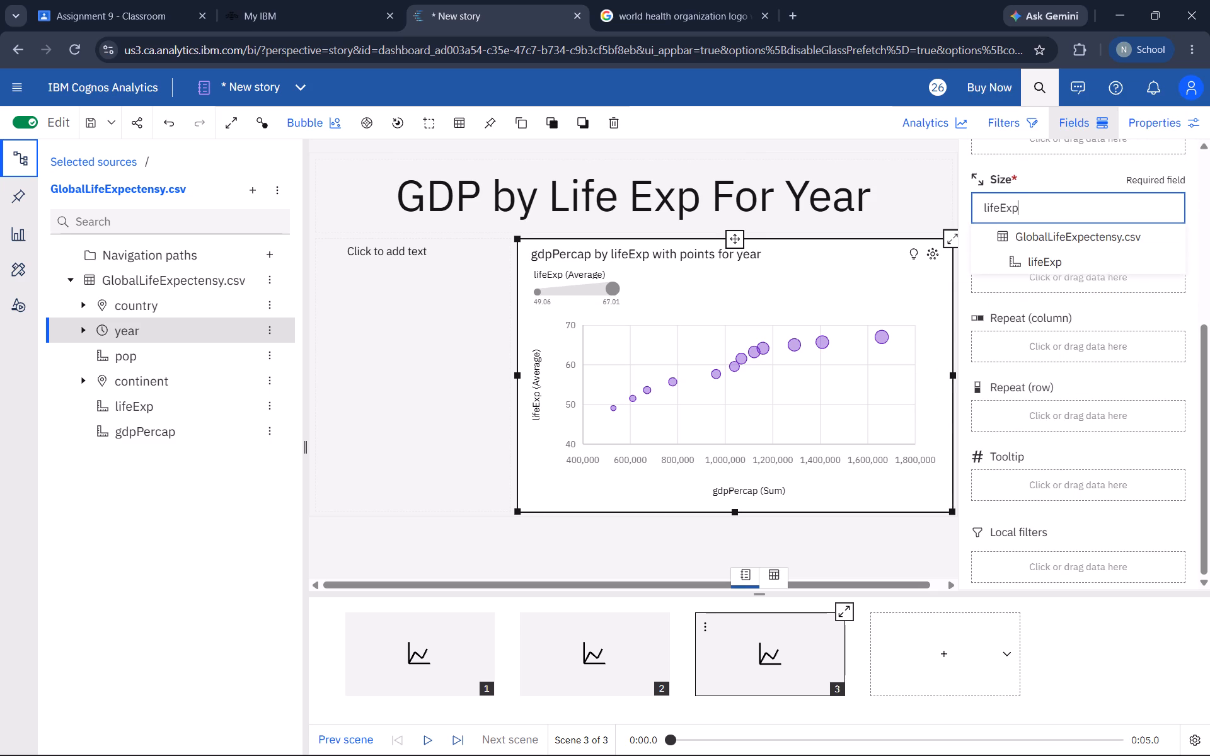
click(1052, 197)
key(BackSpace)
key(BackSpace)
key(BackSpace)
key(BackSpace)
key(BackSpace)
key(BackSpace)
key(BackSpace)
key(BackSpace)
key(BackSpace)
key(BackSpace)
key(BackSpace)
text(pop)
key(Return)
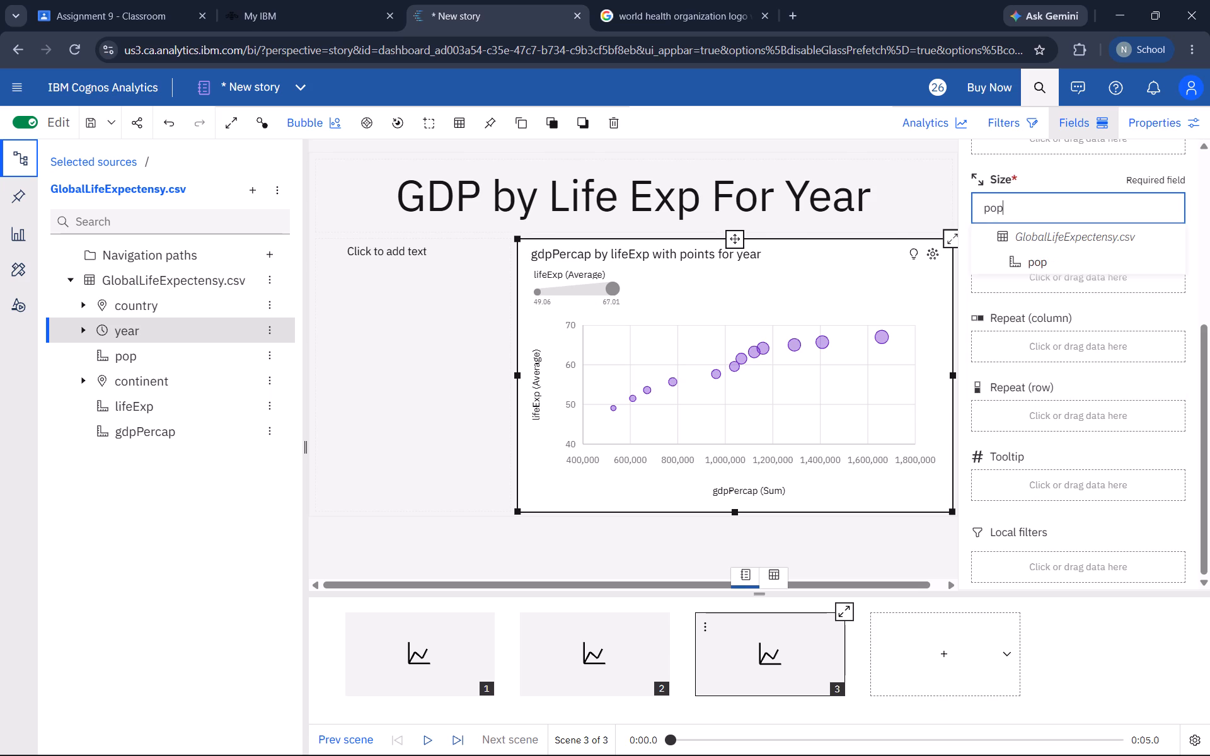
right_click(1064, 258)
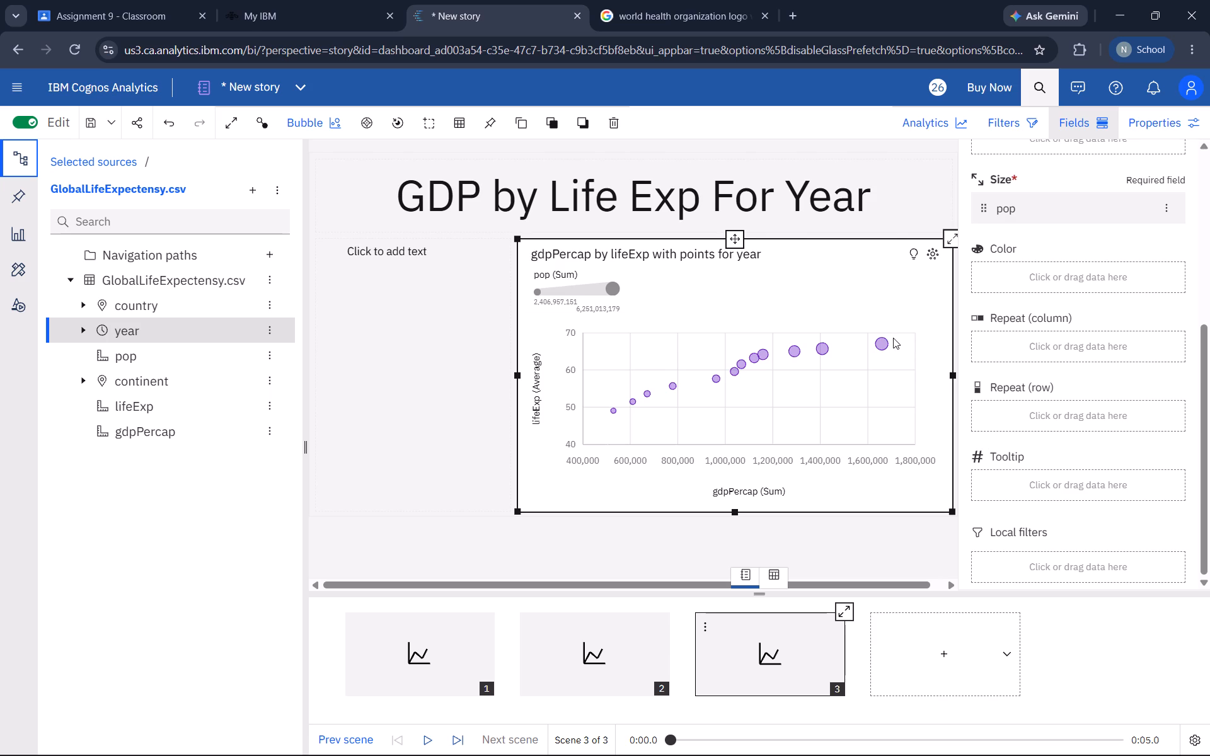
Fill in scene 1 with the title "Global Life Expectancy" and the subtitle "Worldwide".
click(414, 645)
click(635, 325)
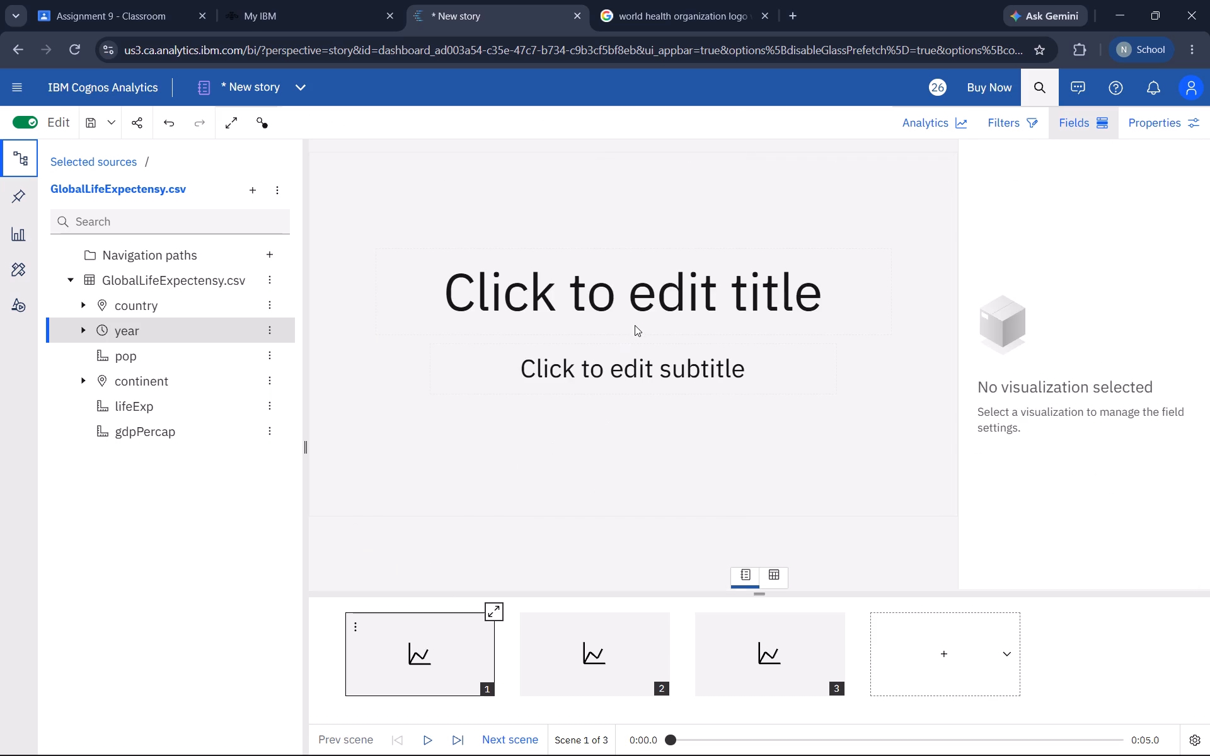
text(Glonn)
key(BackSpace)
key(BackSpace)
text(bal Life Expectanv)
key(BackSpace)
text(cy)
click(729, 386)
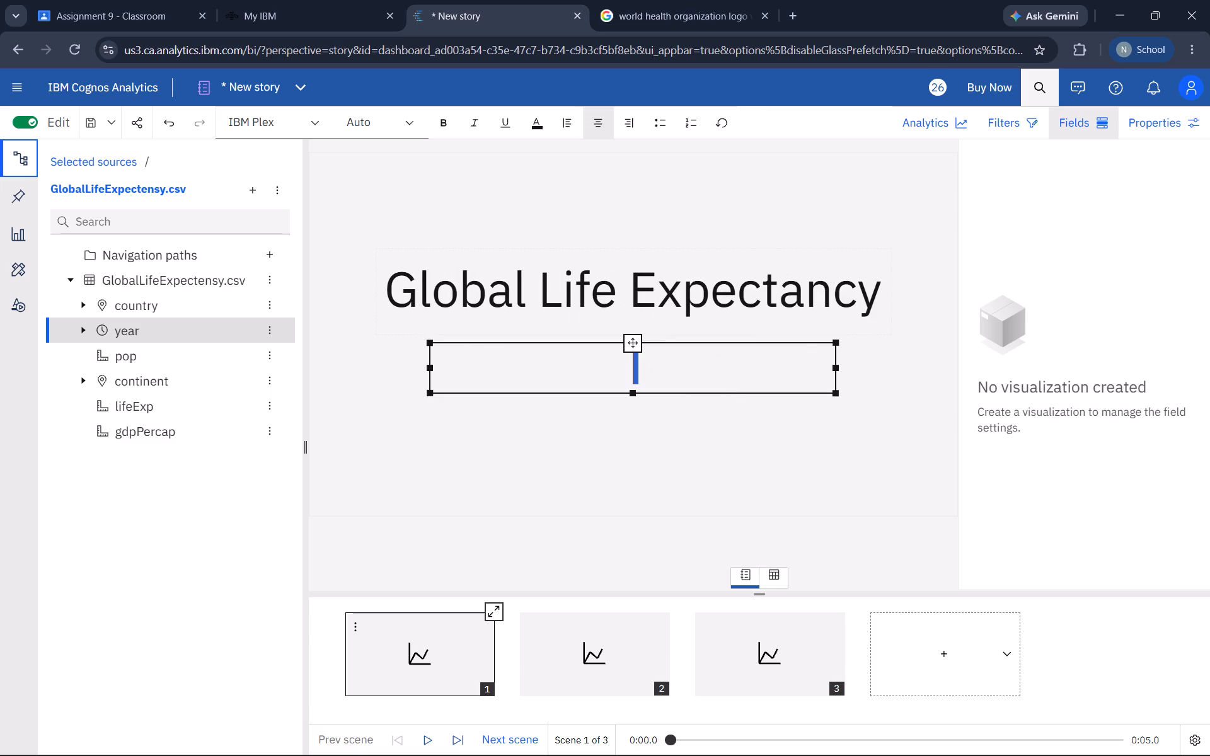
text(Worldwide)
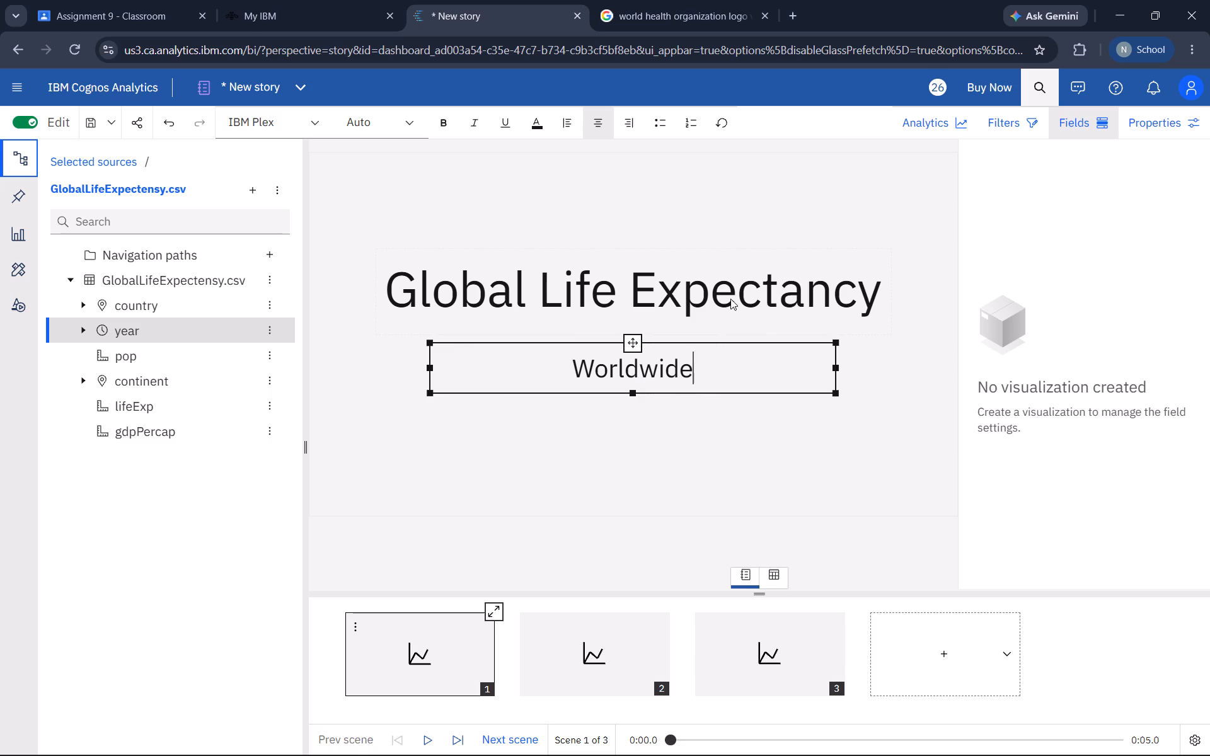
Set the text color of scene 1's title to dark blue, #0043CE.
click(730, 299)
click(1157, 120)
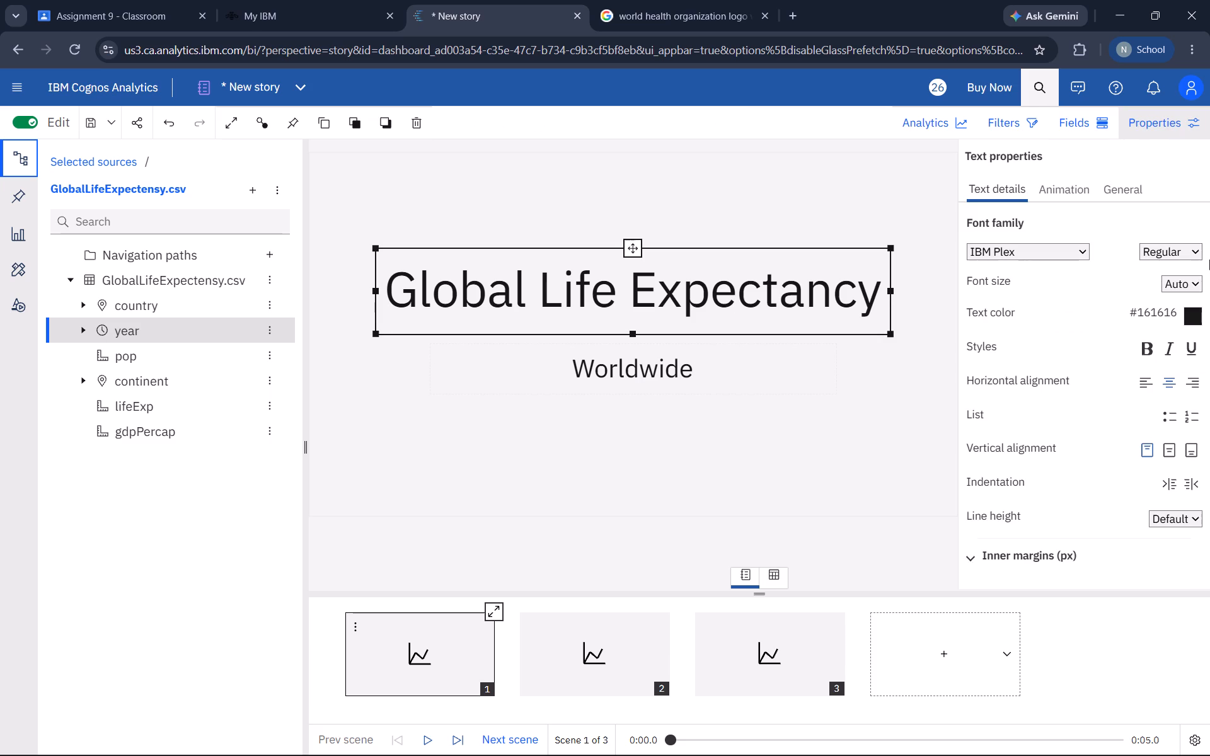
click(1180, 323)
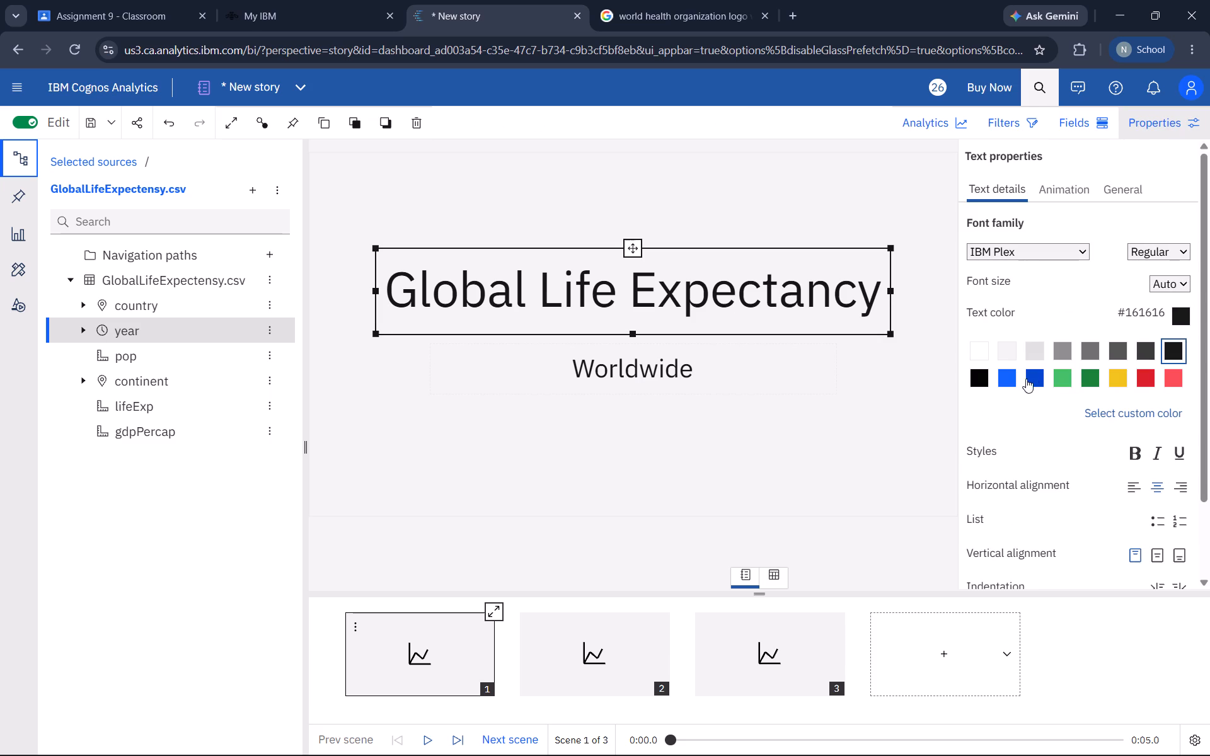
click(1033, 375)
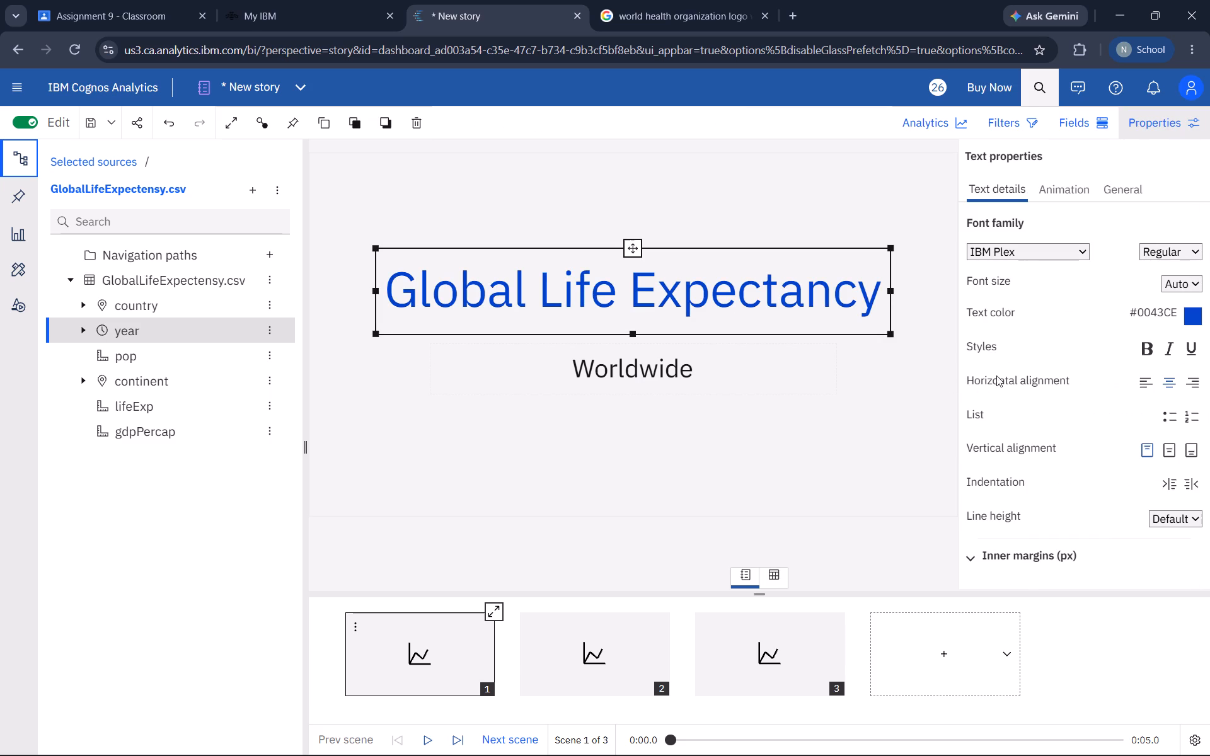
Examine the title's entrance and exit animation settings and play scene 1 to preview its timing.
click(1056, 185)
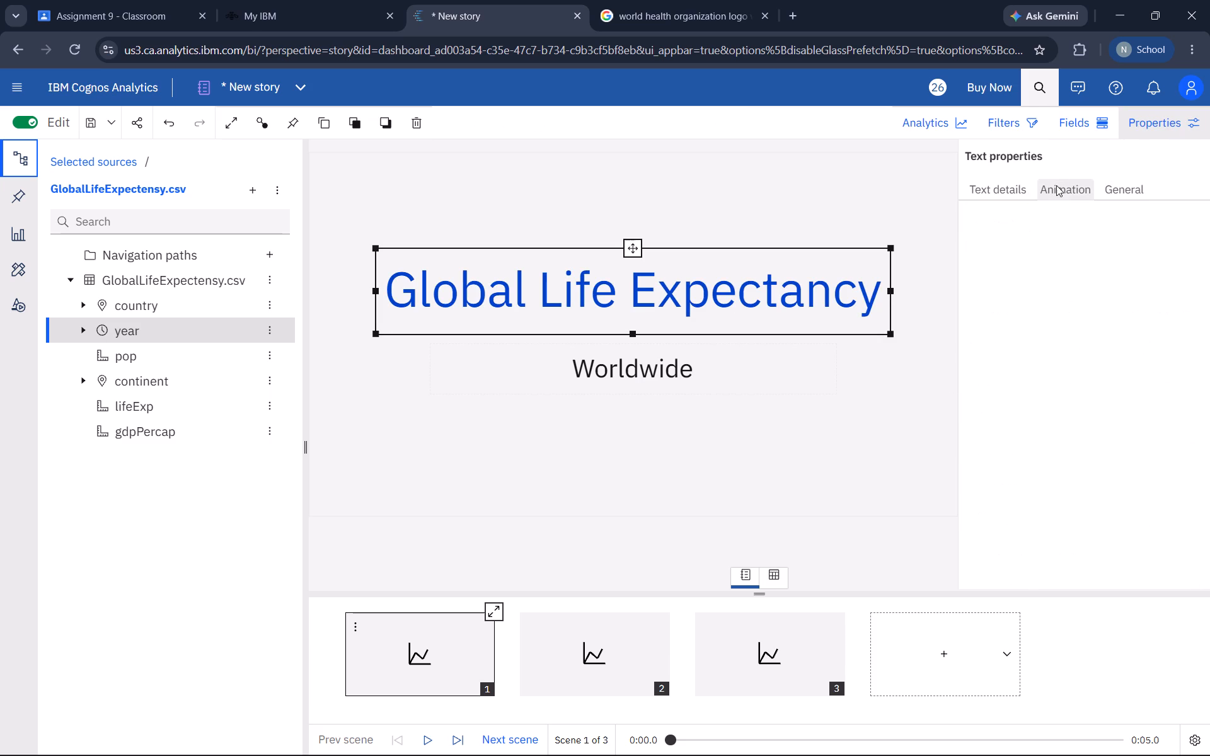
click(979, 352)
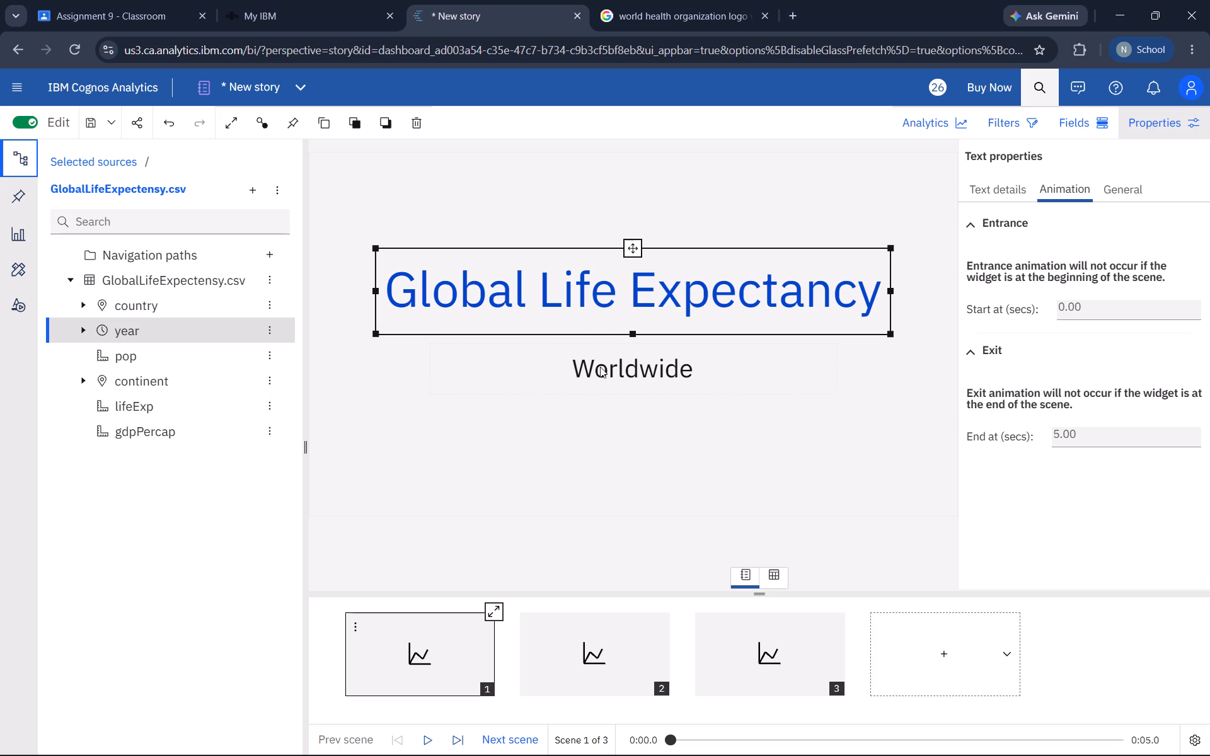
click(558, 734)
click(663, 742)
drag(663, 742, 677, 740)
drag(677, 740, 706, 742)
click(706, 742)
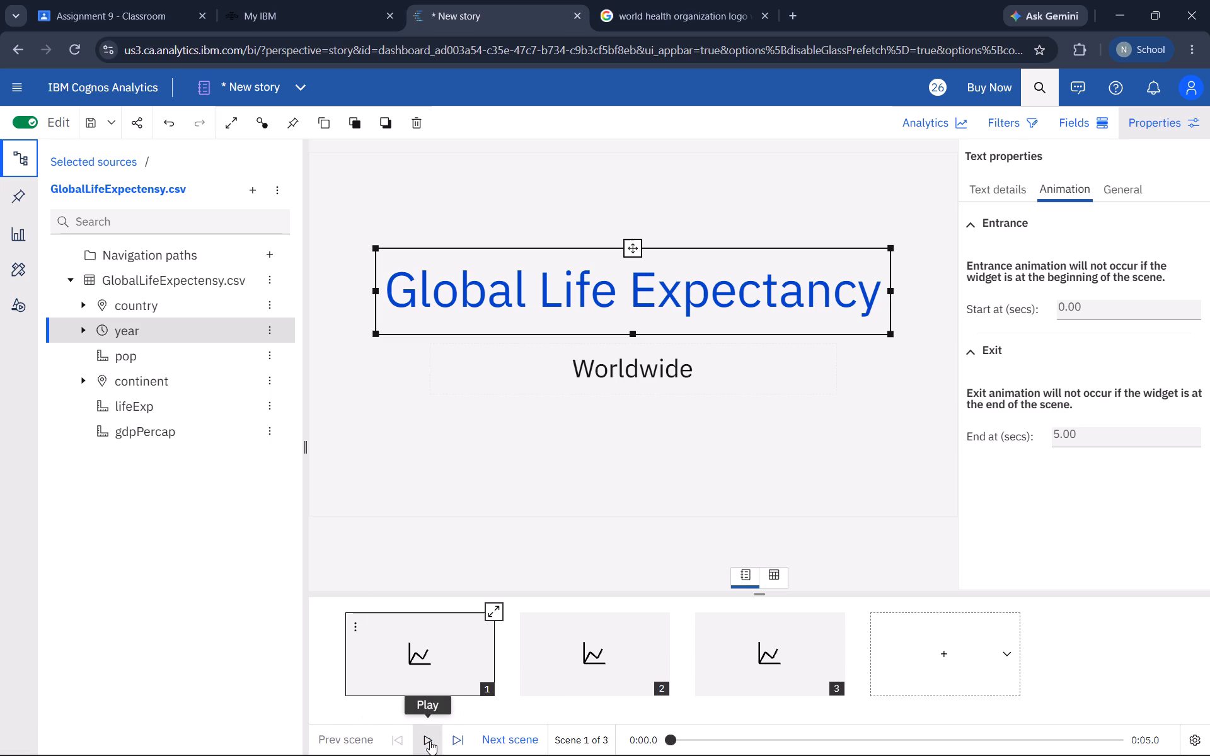
click(430, 741)
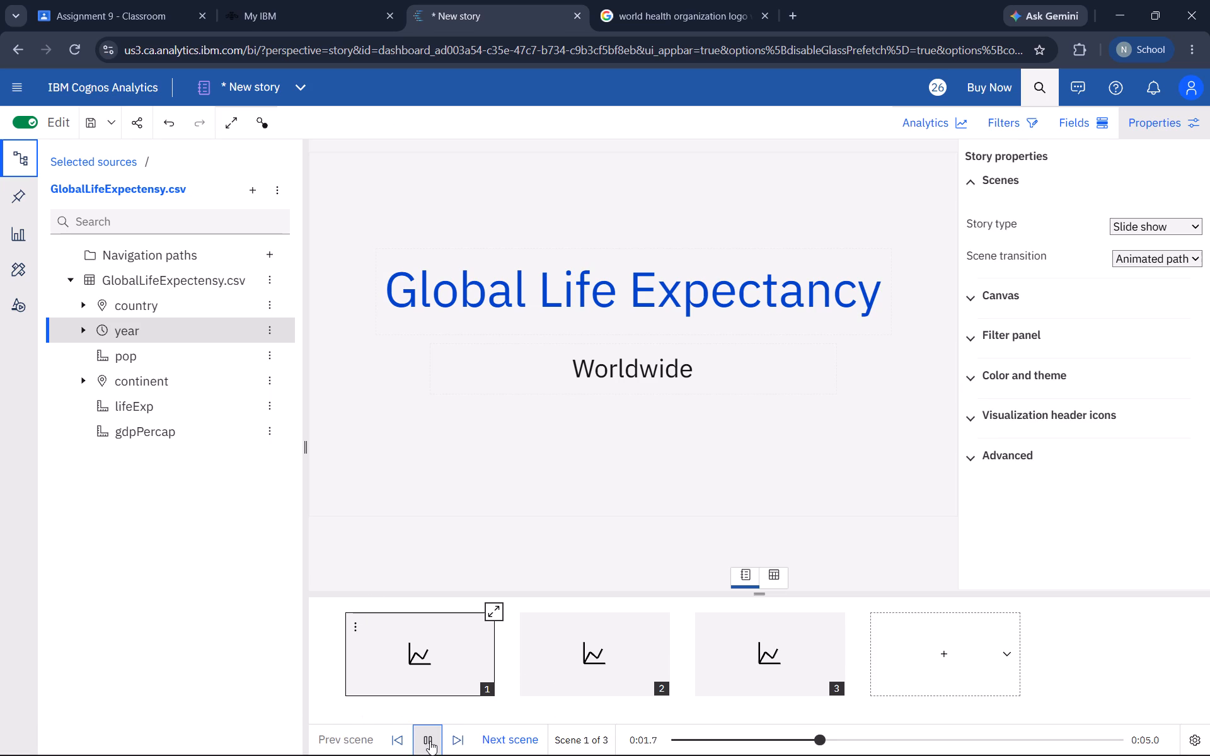
click(602, 725)
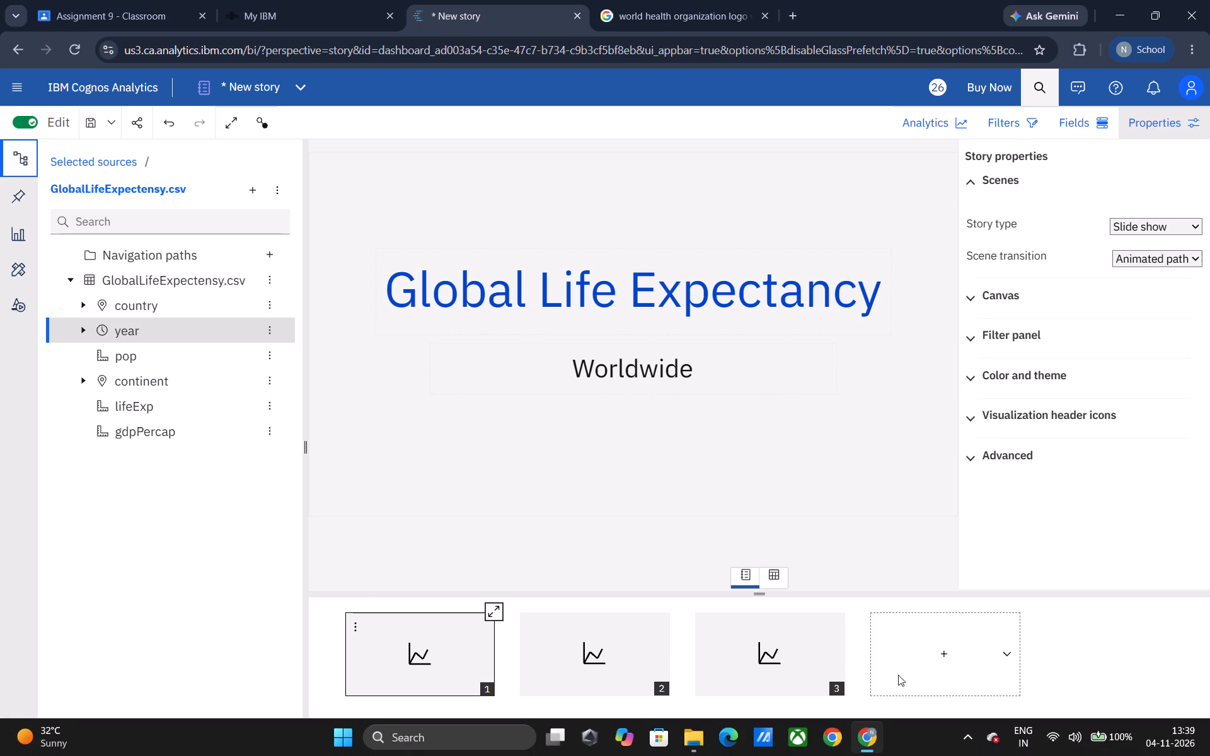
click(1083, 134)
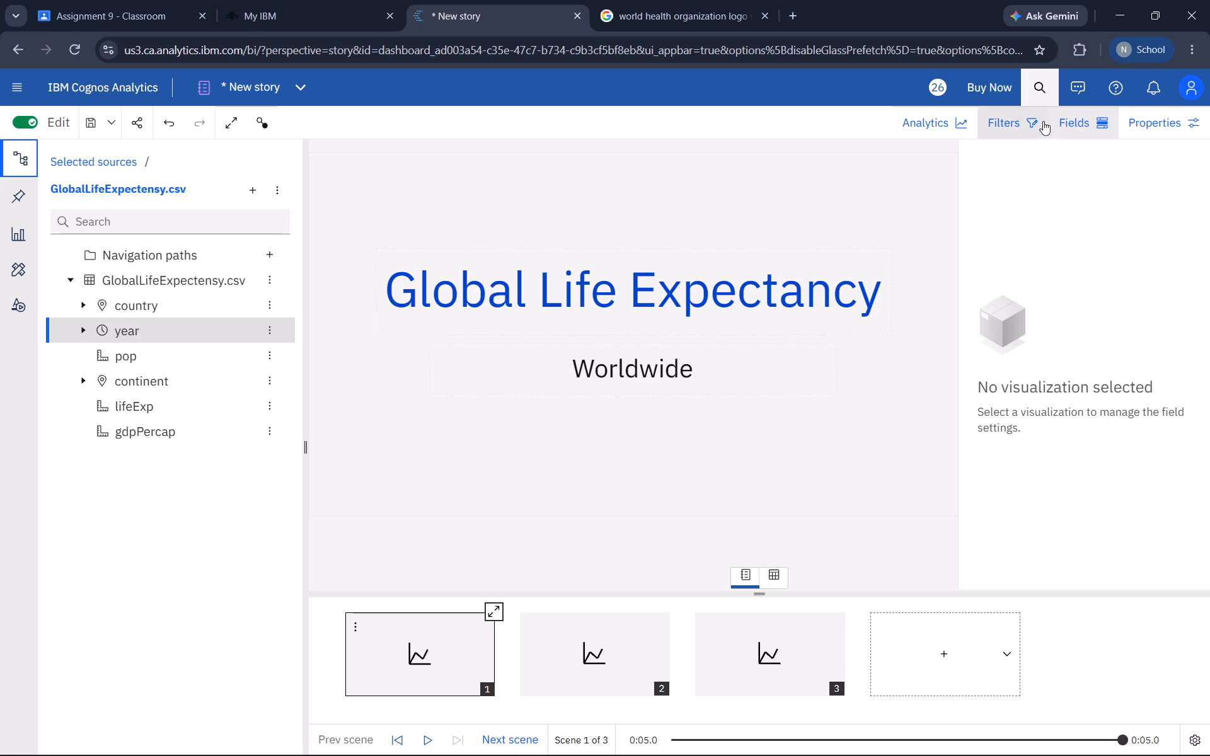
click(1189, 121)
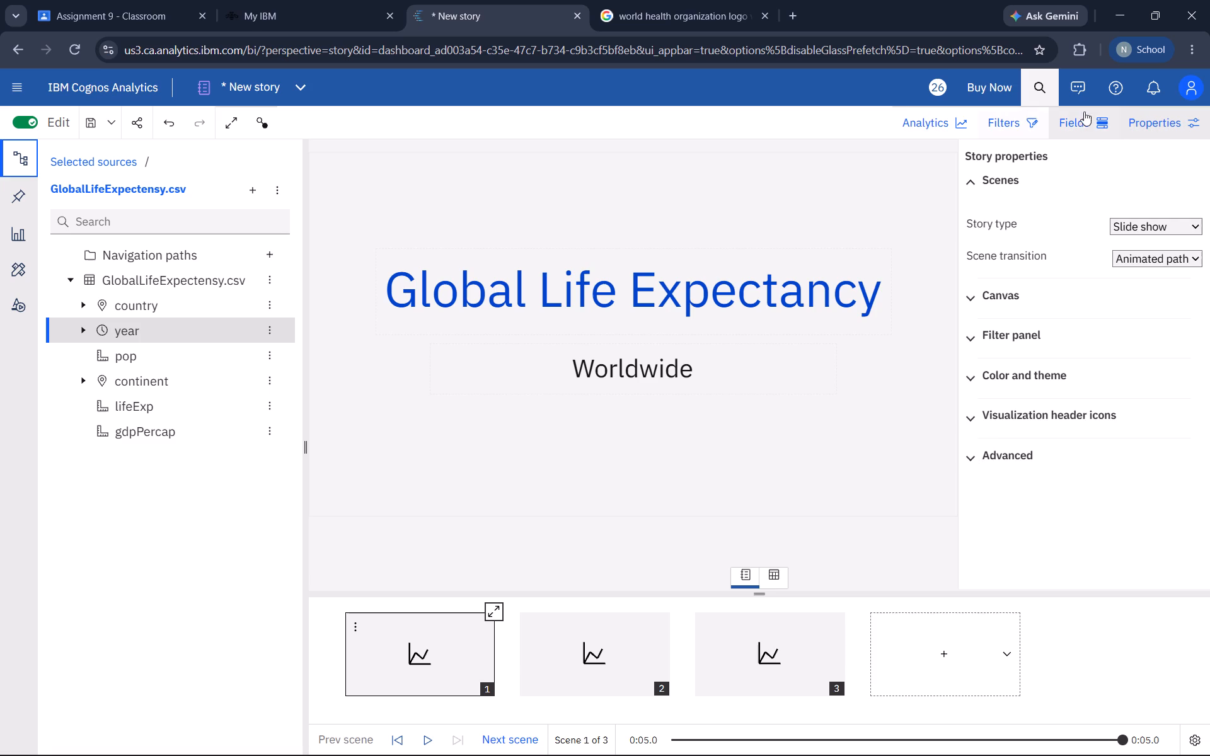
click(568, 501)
Examine the scene transition choices, the title's entrance and exit animation settings, and the playback options for ways to animate scene 1.
click(401, 660)
click(1114, 126)
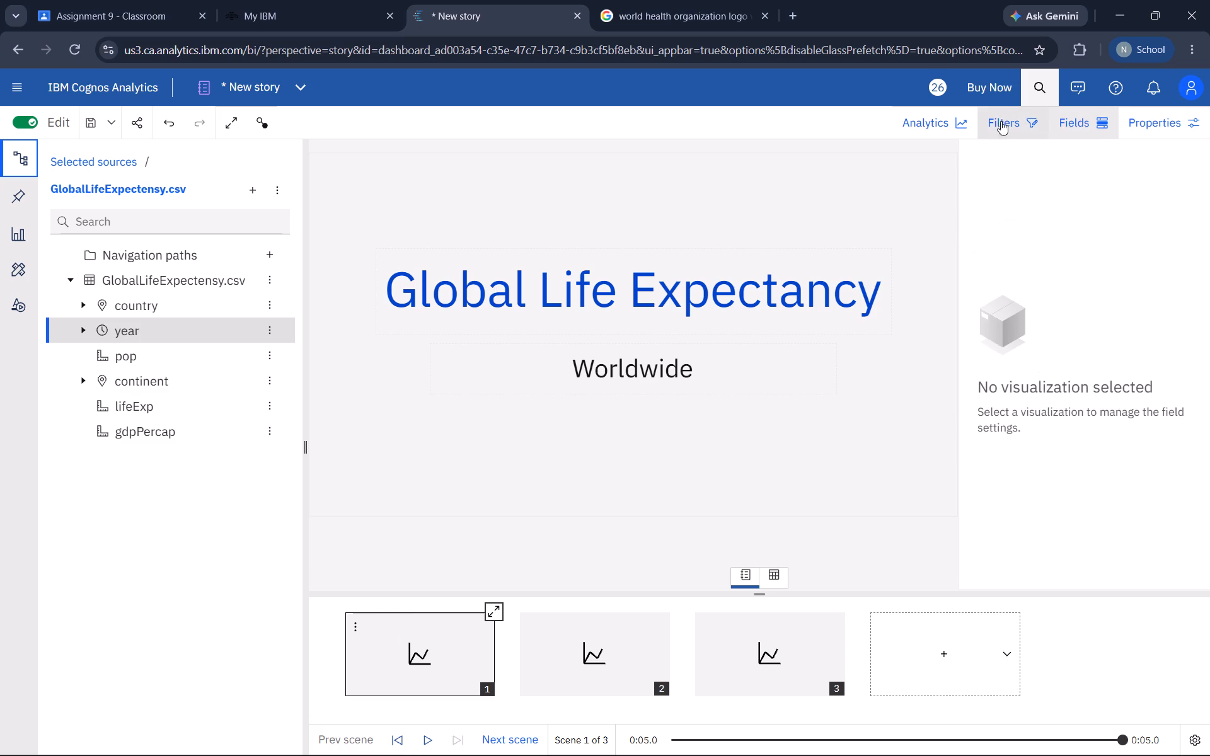
click(1132, 124)
click(989, 177)
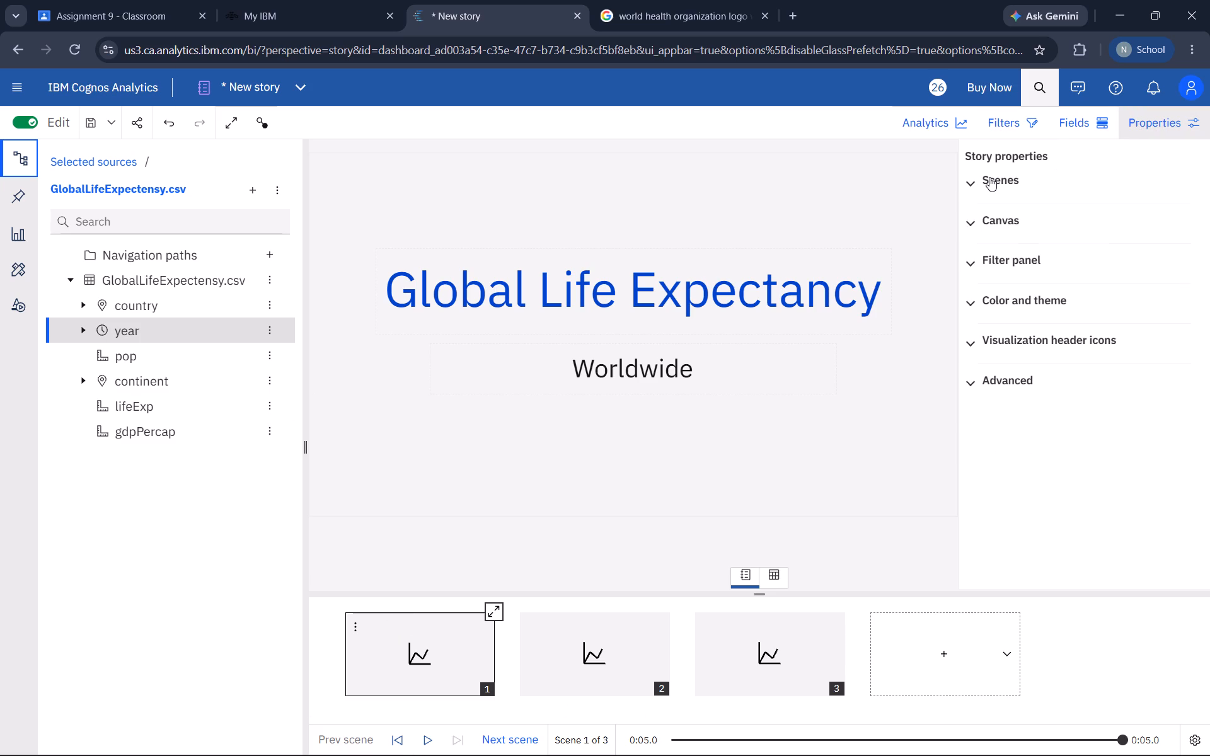
click(989, 177)
click(1127, 261)
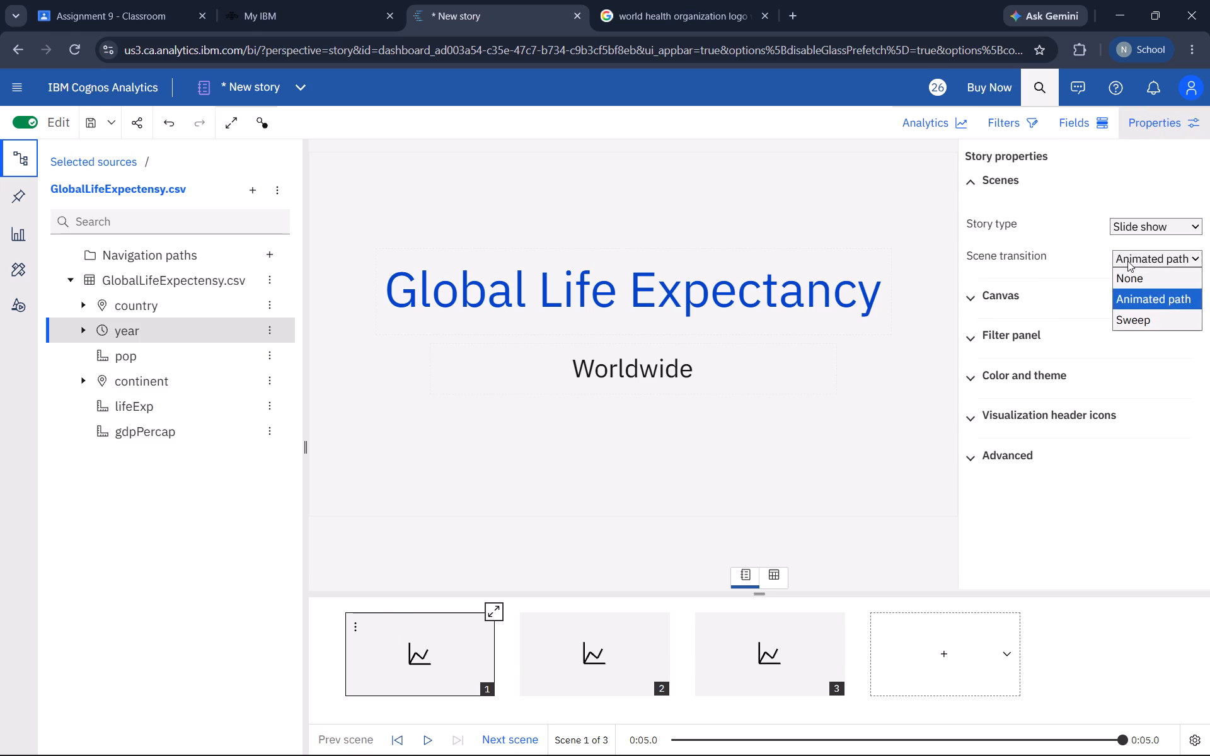
click(1127, 261)
click(584, 344)
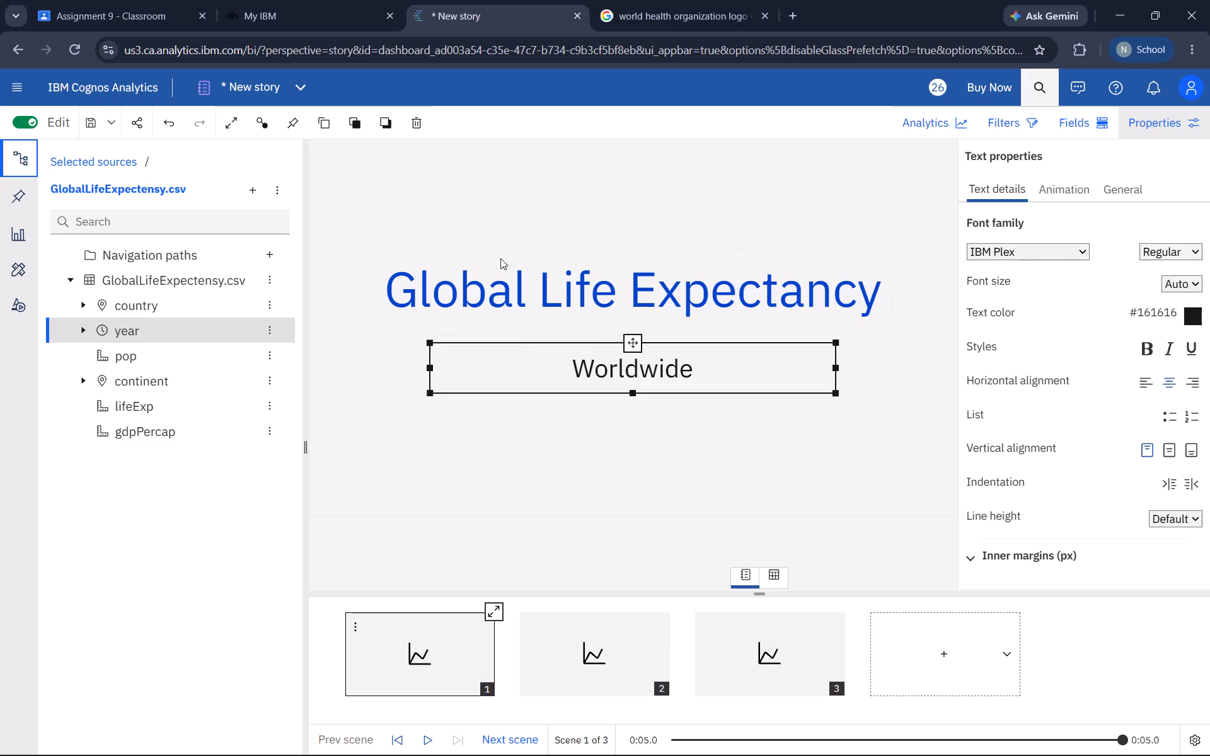
click(521, 244)
click(686, 180)
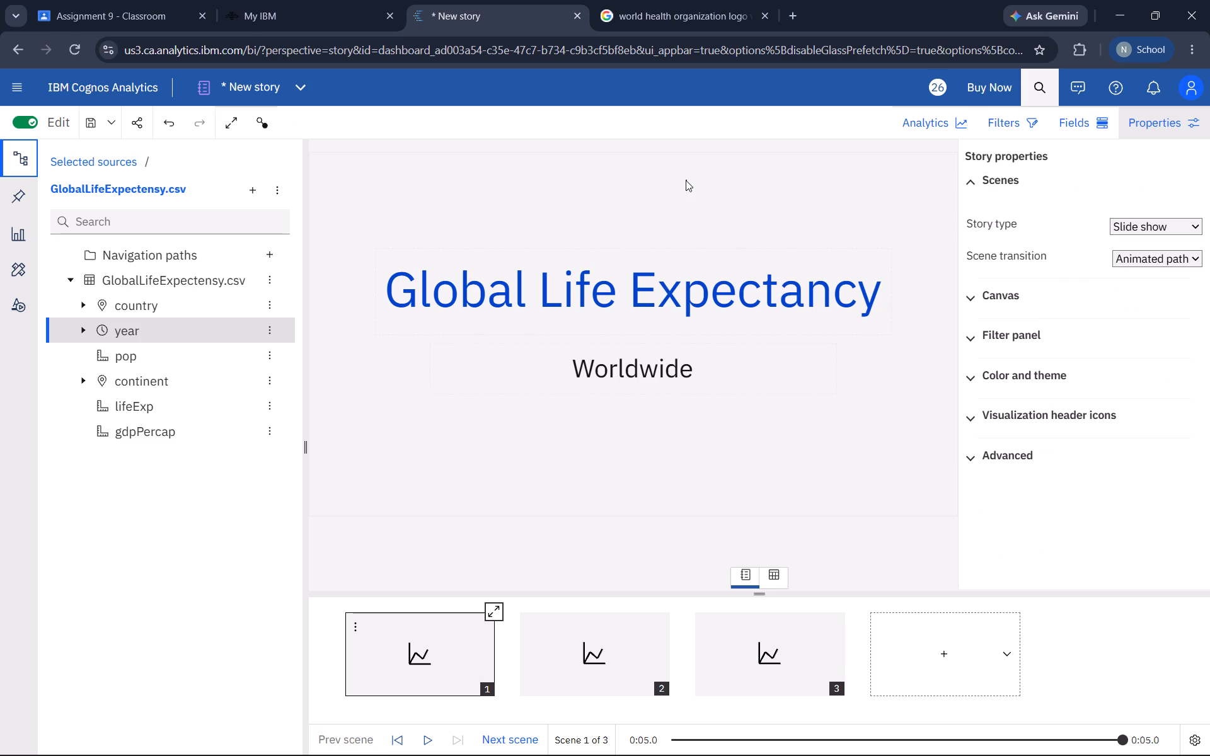
click(681, 240)
click(708, 266)
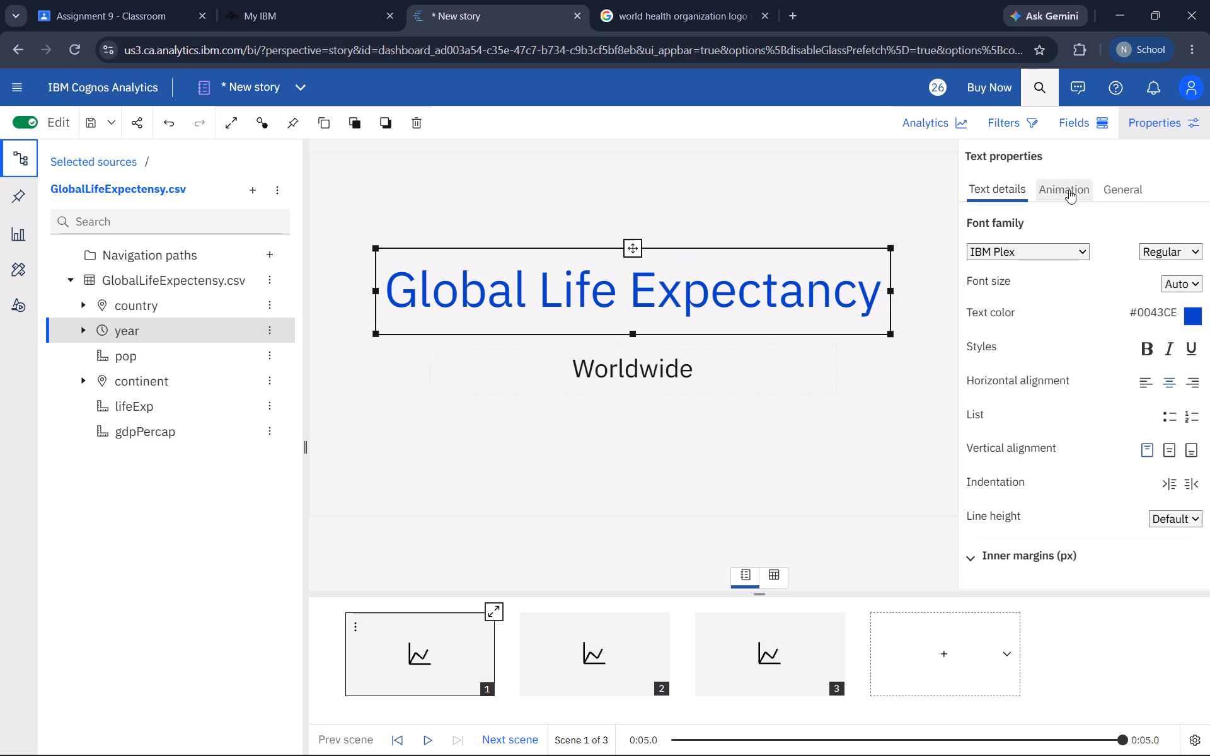
click(1069, 190)
click(999, 340)
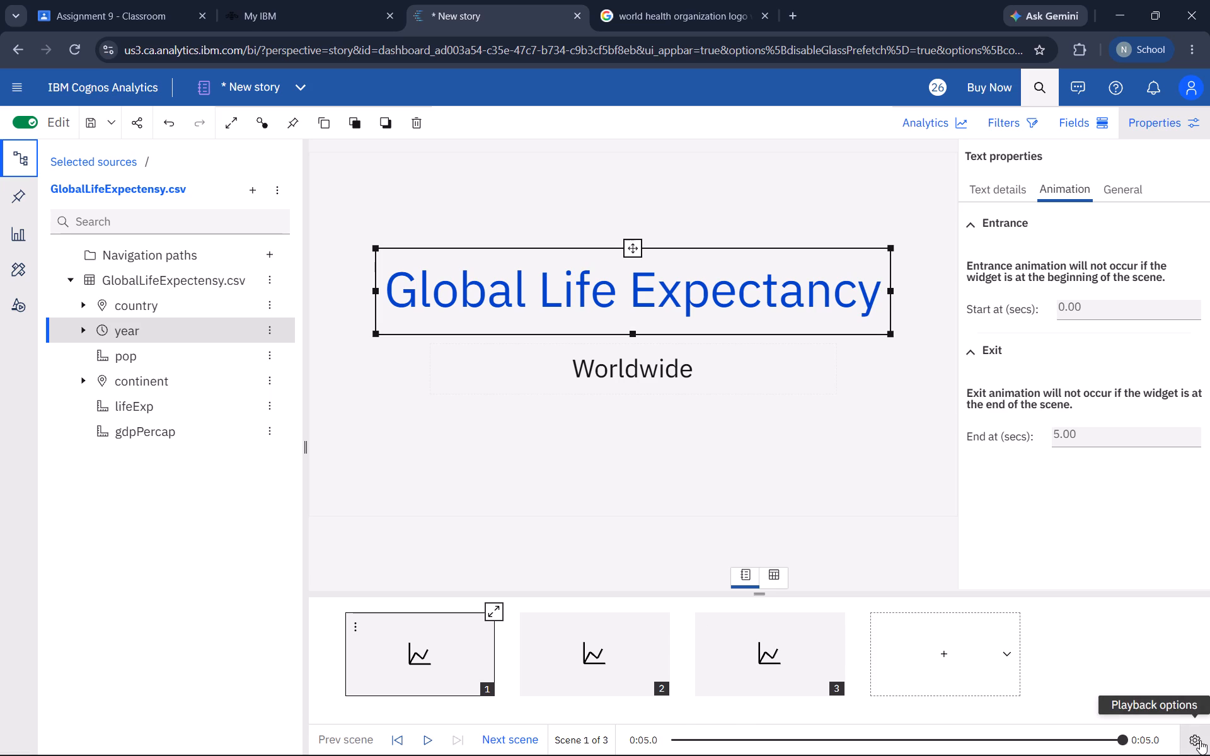
click(1200, 740)
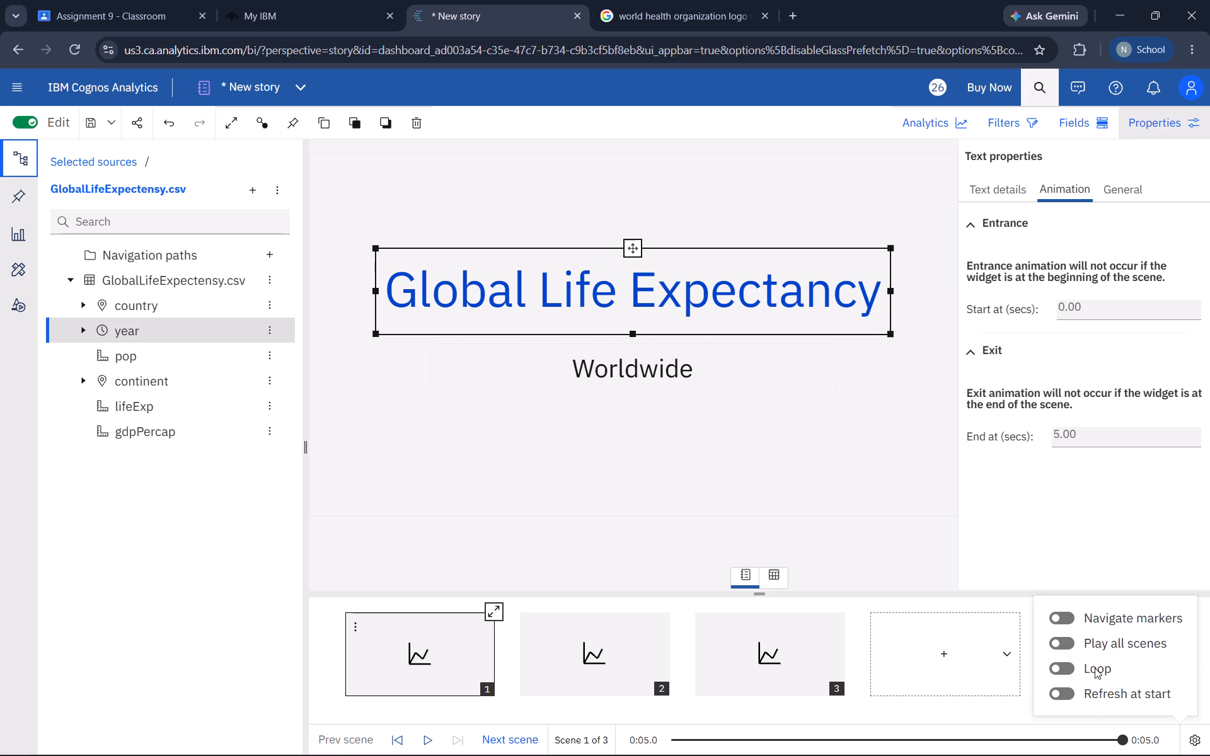
click(1190, 734)
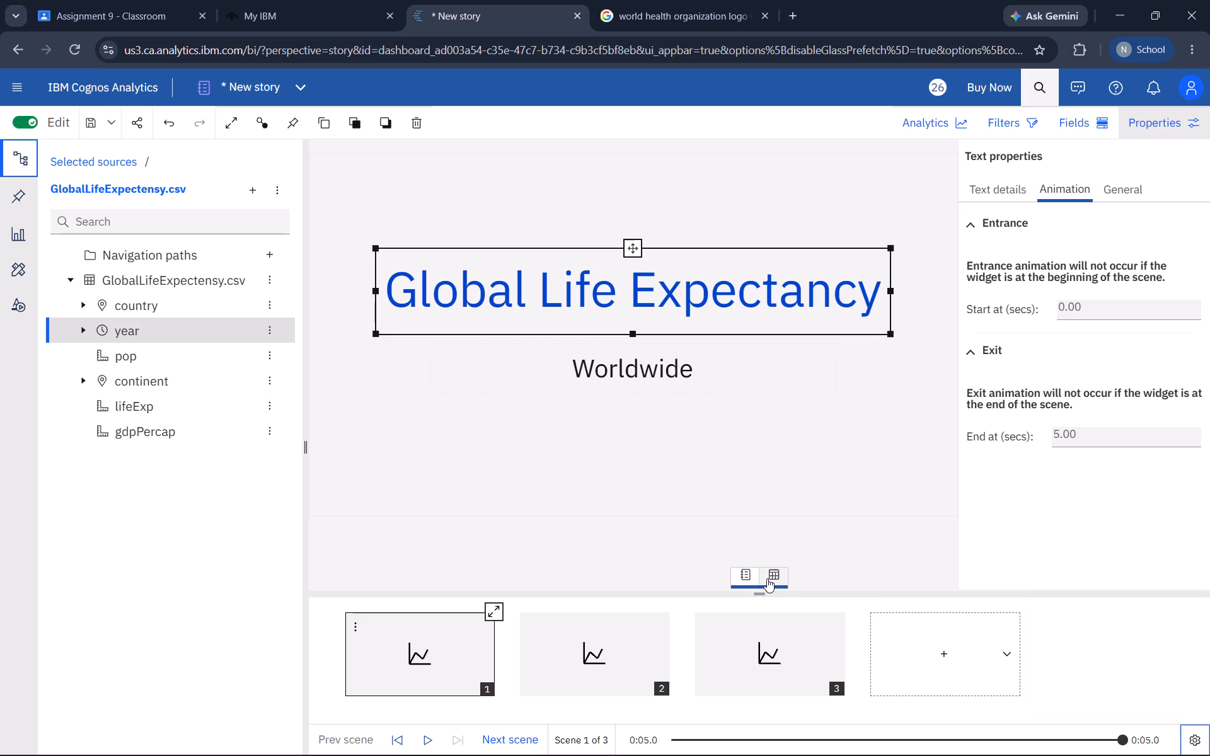
Hide the scene selector and review scenes 3 and 2, ending back on scene 1.
click(758, 578)
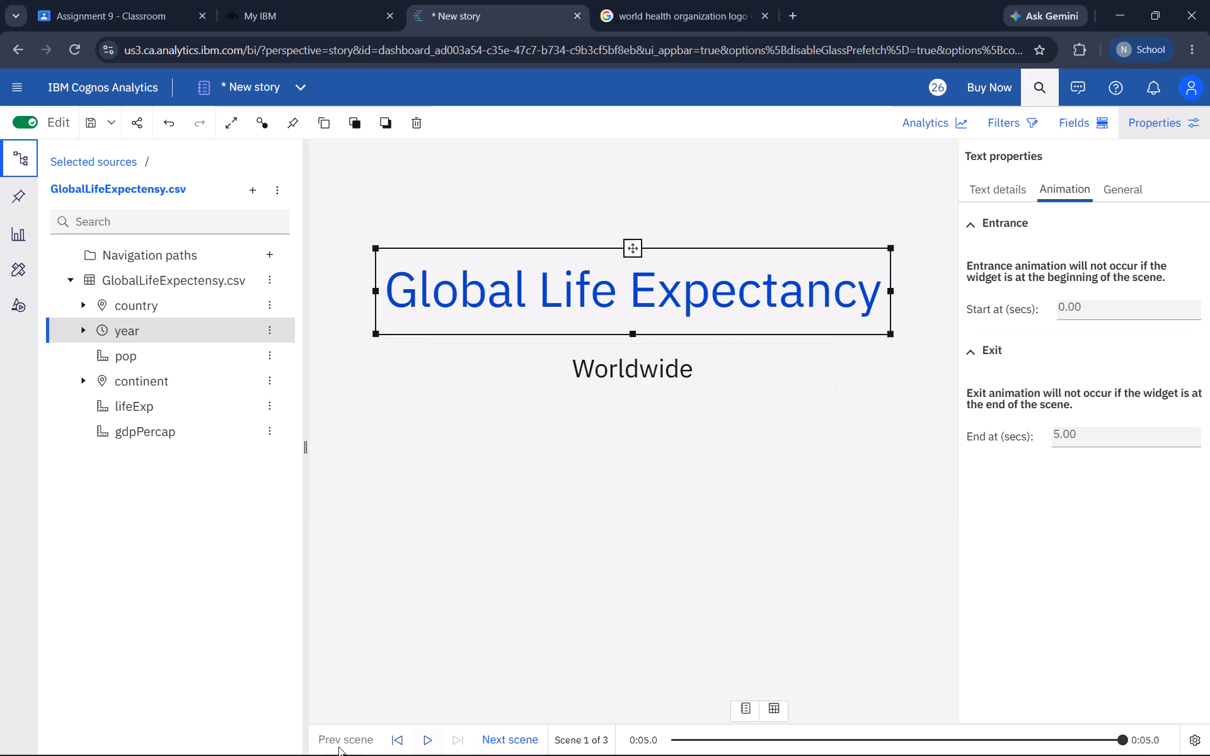
click(504, 736)
click(504, 736)
click(504, 736)
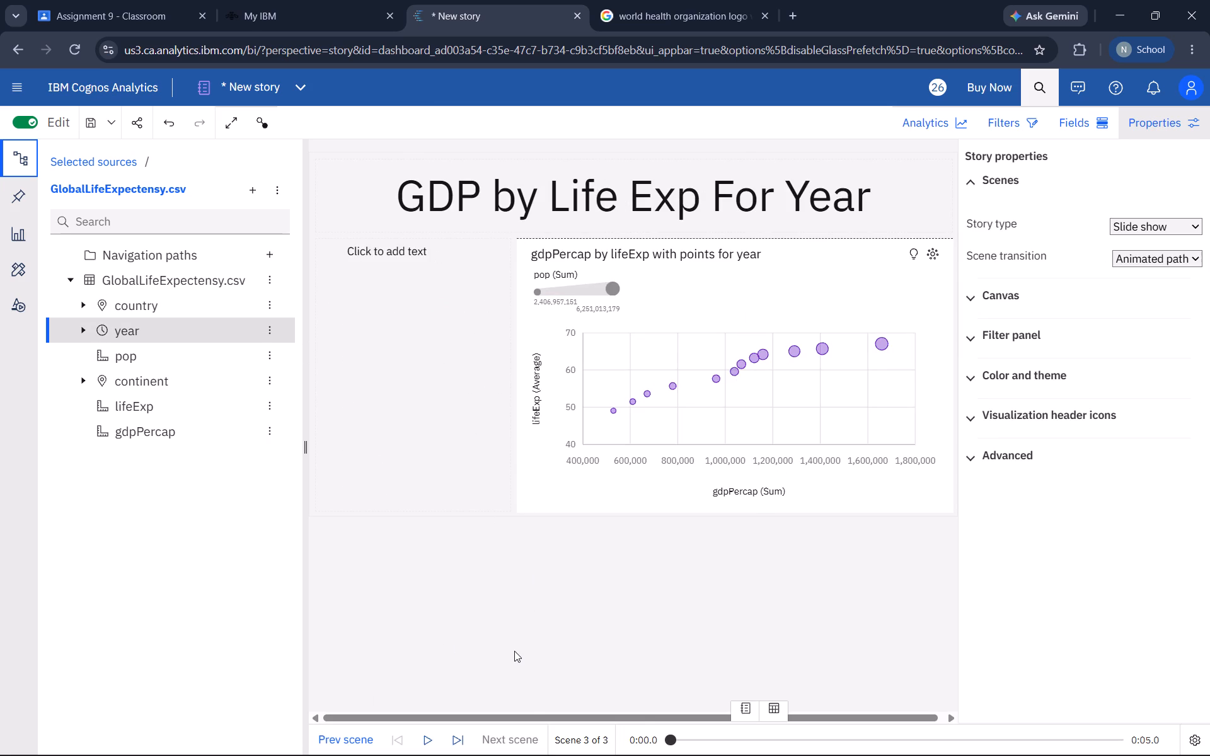
triple_click(338, 730)
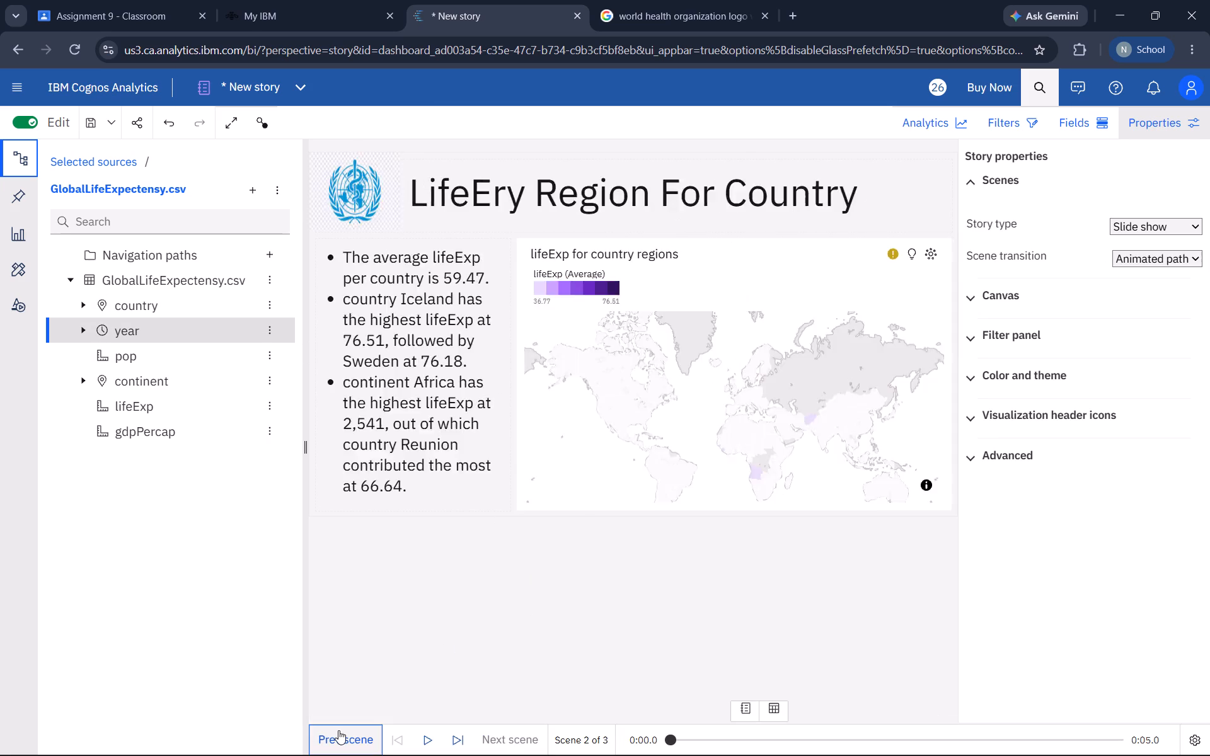
click(338, 730)
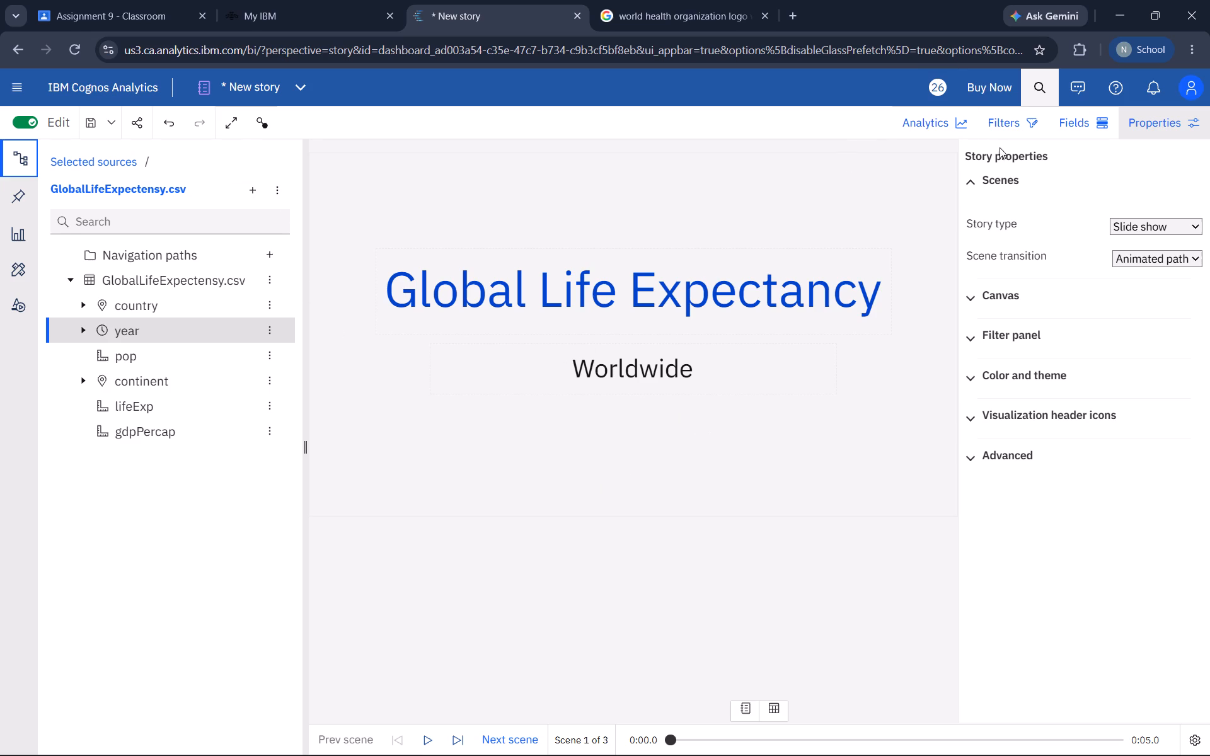
Examine the story type choices and the scene 1 title's animation and text settings.
click(1126, 221)
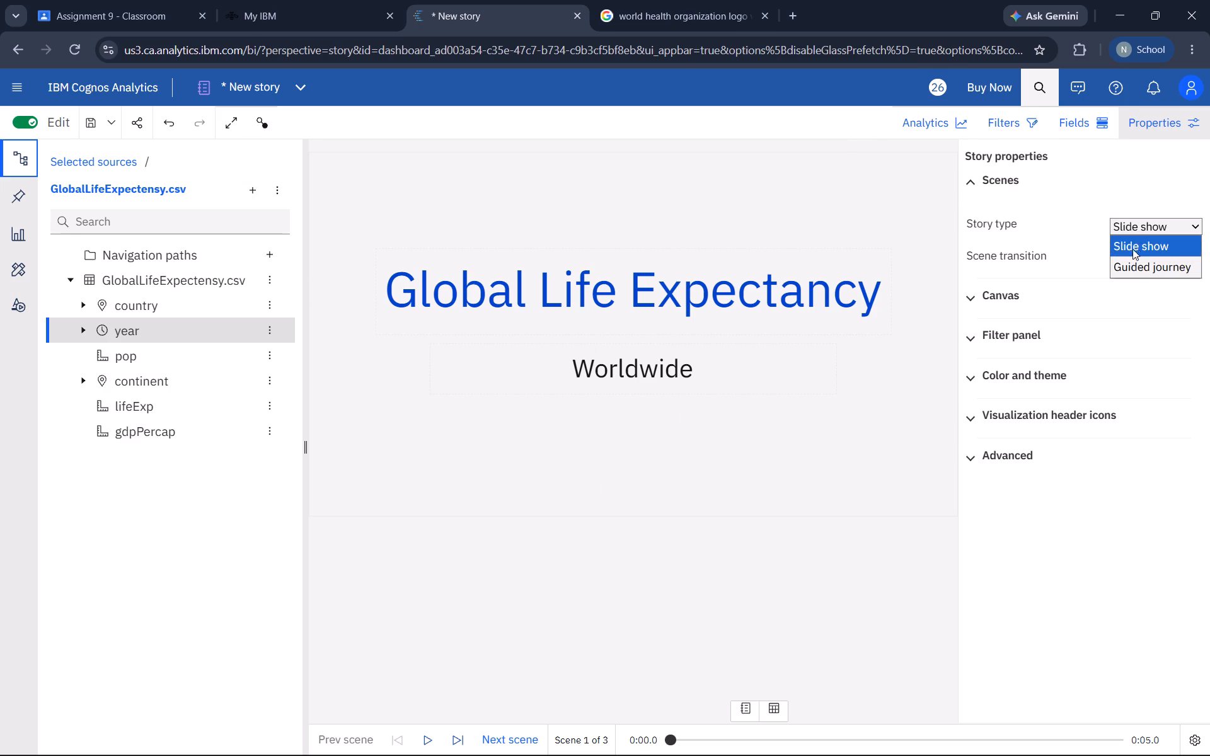
double_click(1133, 227)
click(1133, 227)
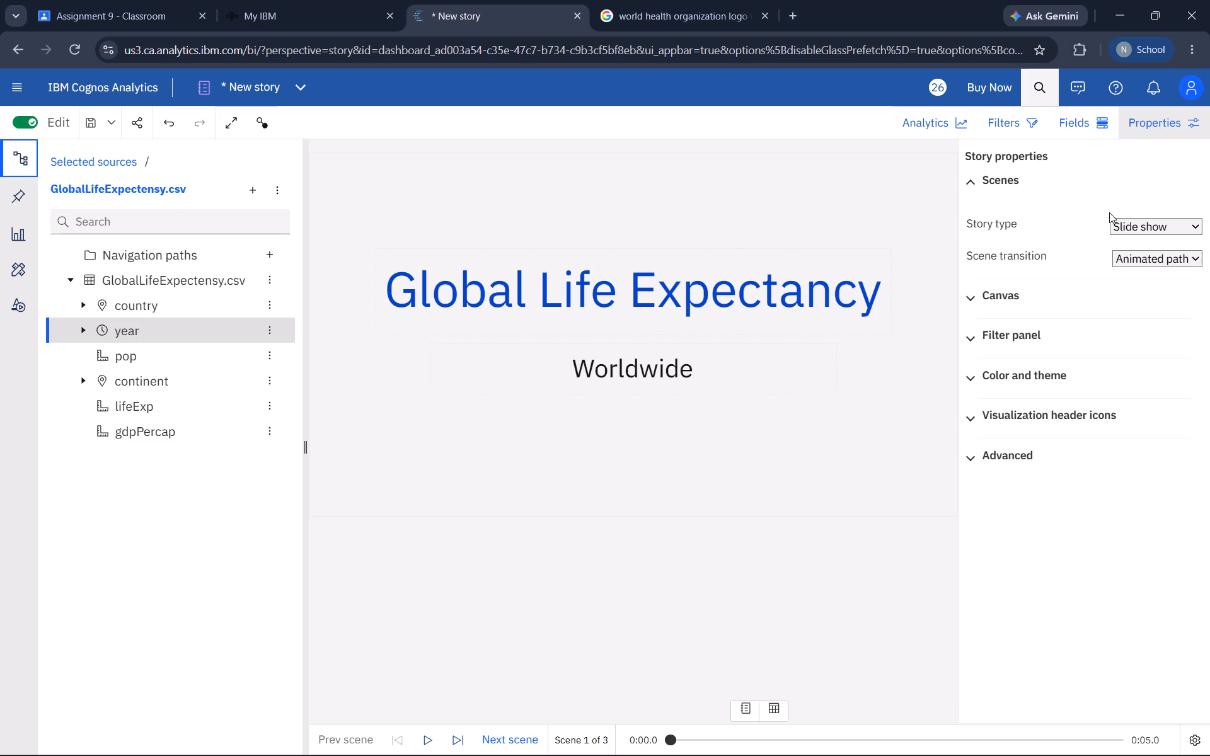
click(792, 220)
click(778, 275)
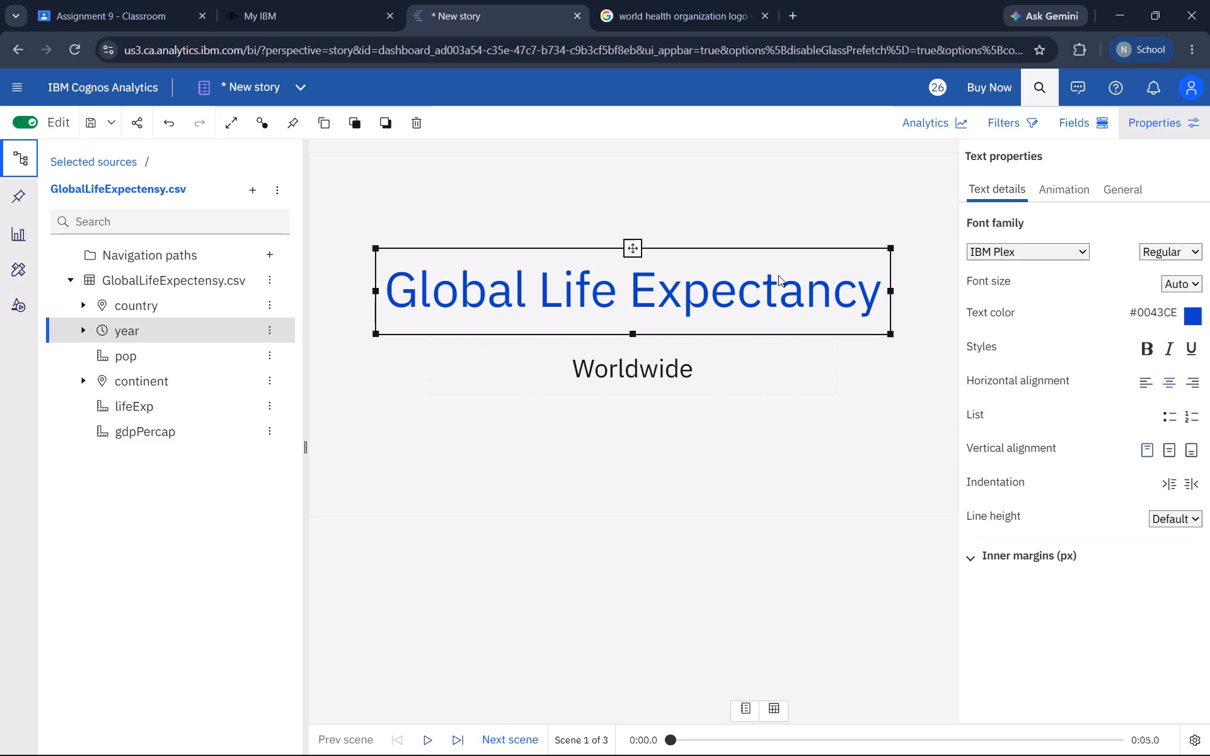
click(1068, 185)
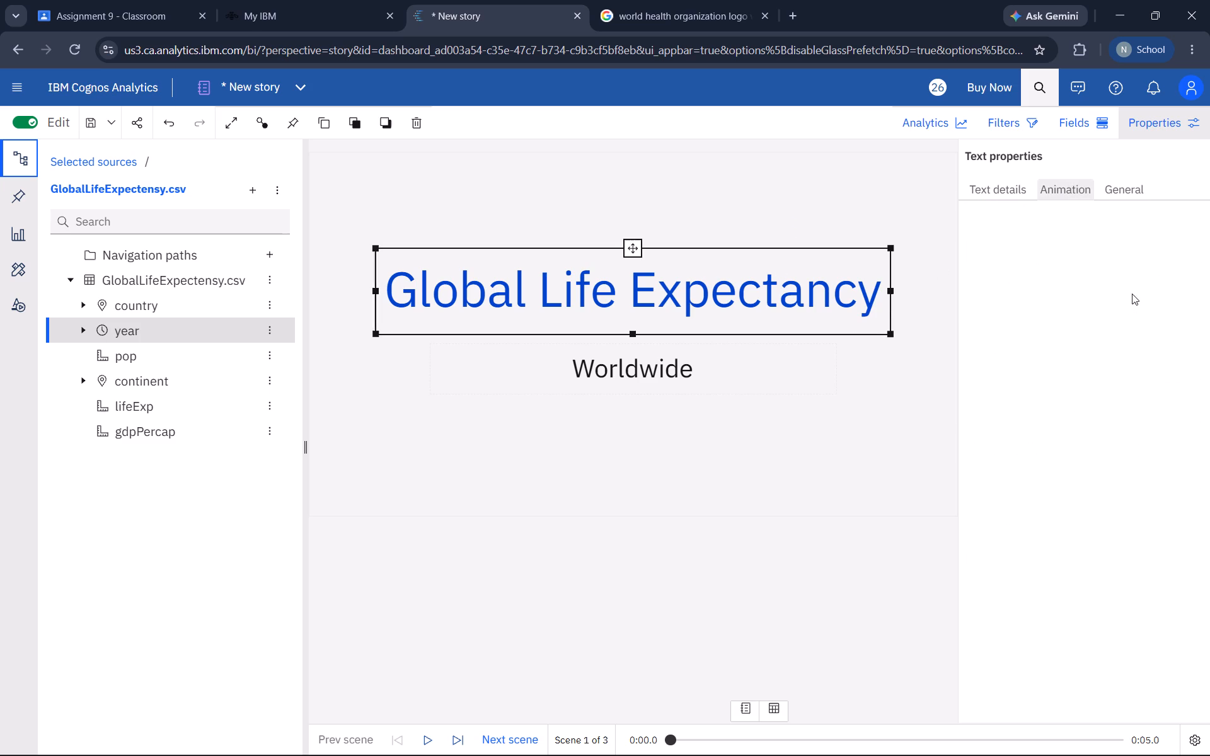
click(988, 348)
click(986, 231)
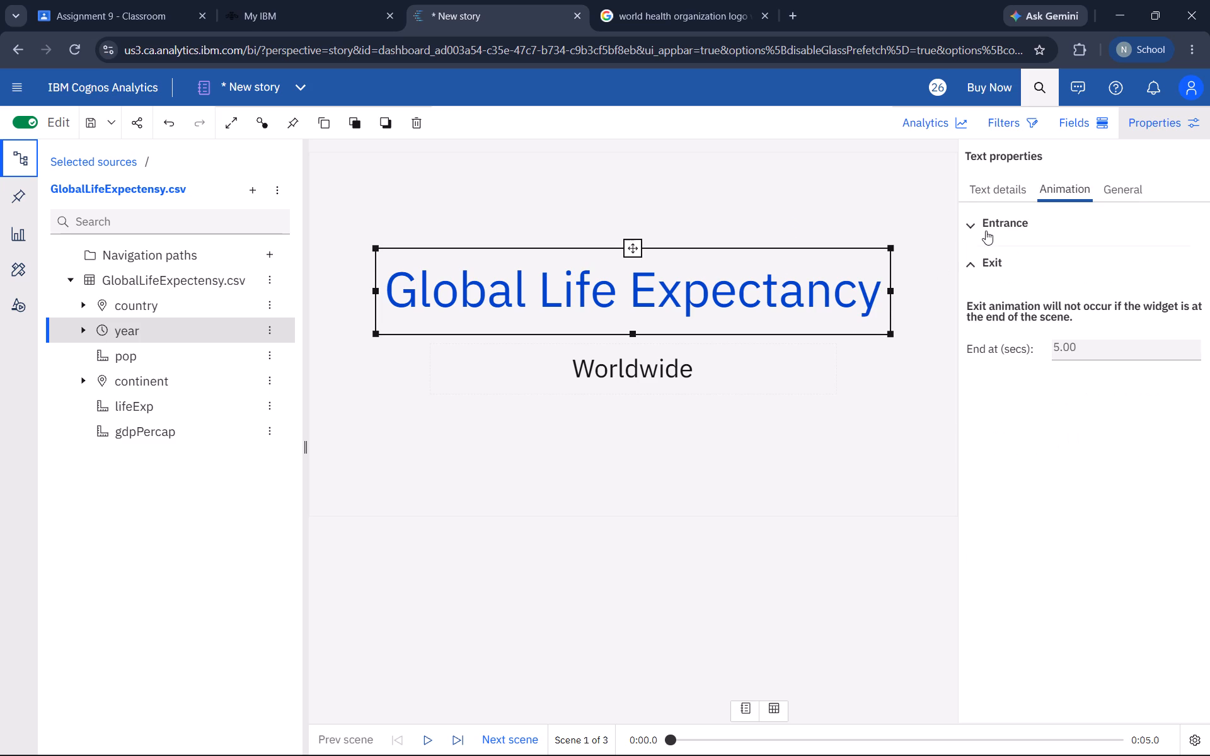
click(986, 231)
click(1124, 185)
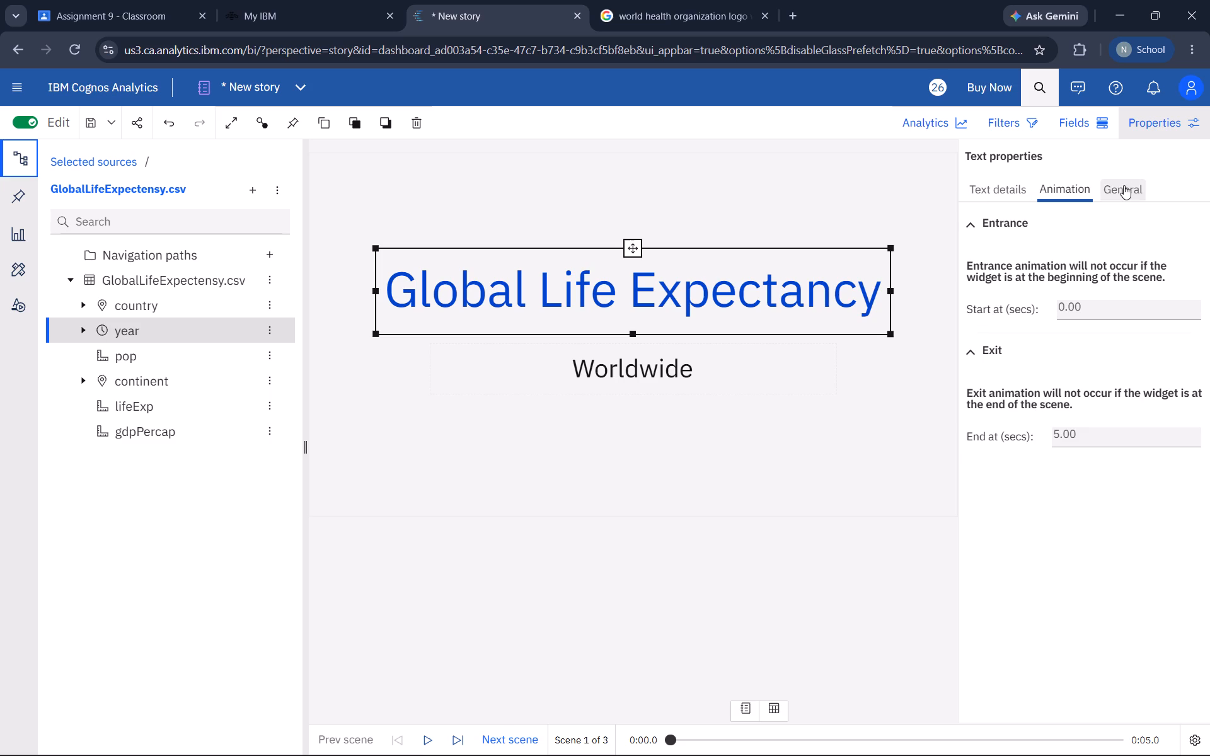
click(1005, 180)
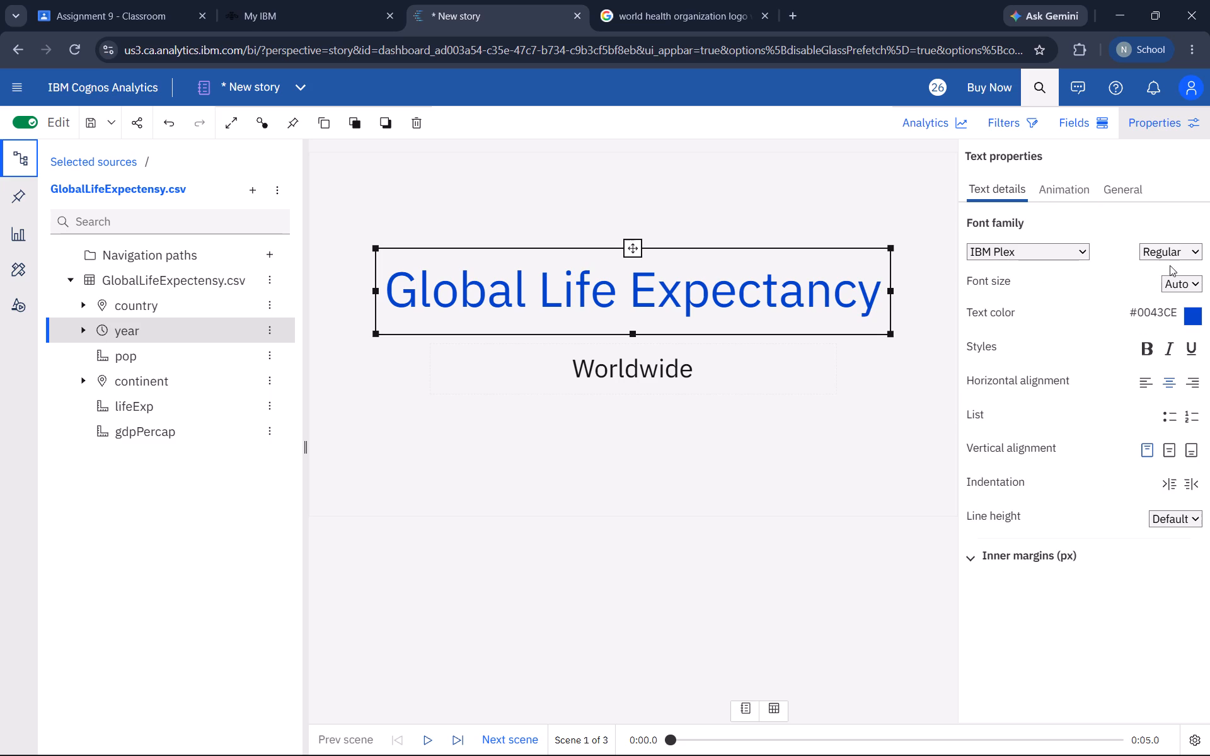
click(1177, 249)
click(1177, 249)
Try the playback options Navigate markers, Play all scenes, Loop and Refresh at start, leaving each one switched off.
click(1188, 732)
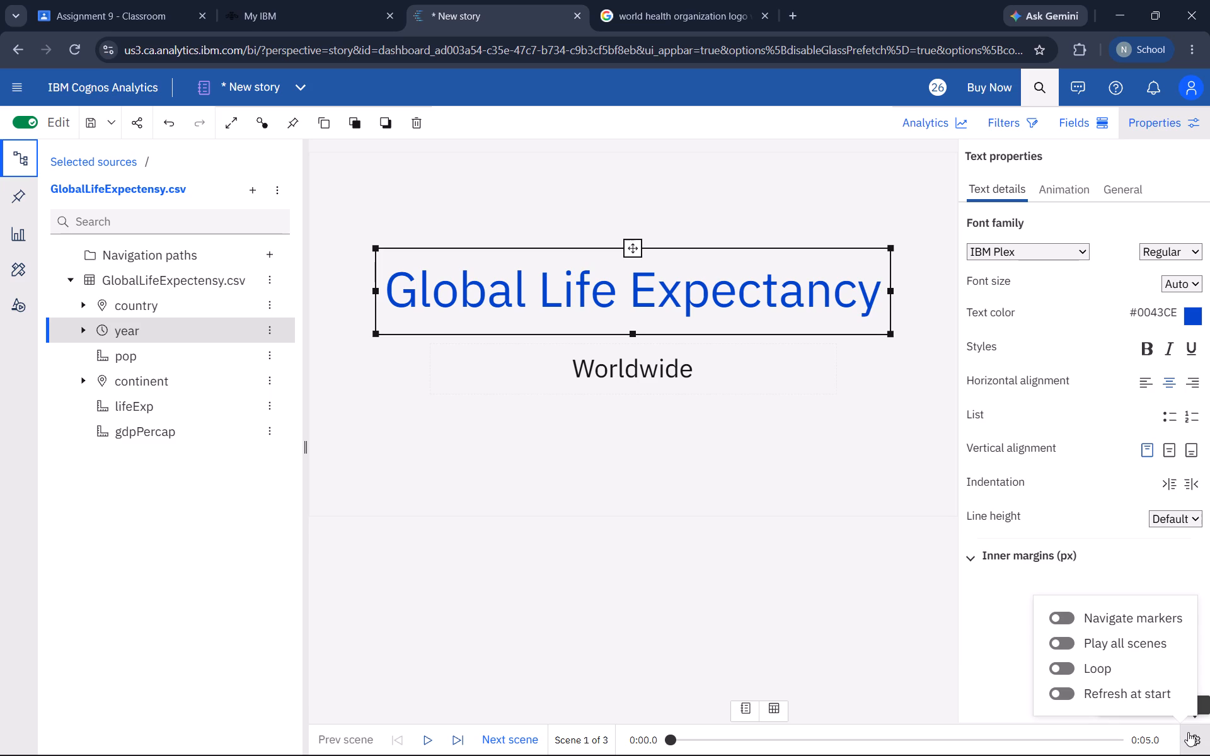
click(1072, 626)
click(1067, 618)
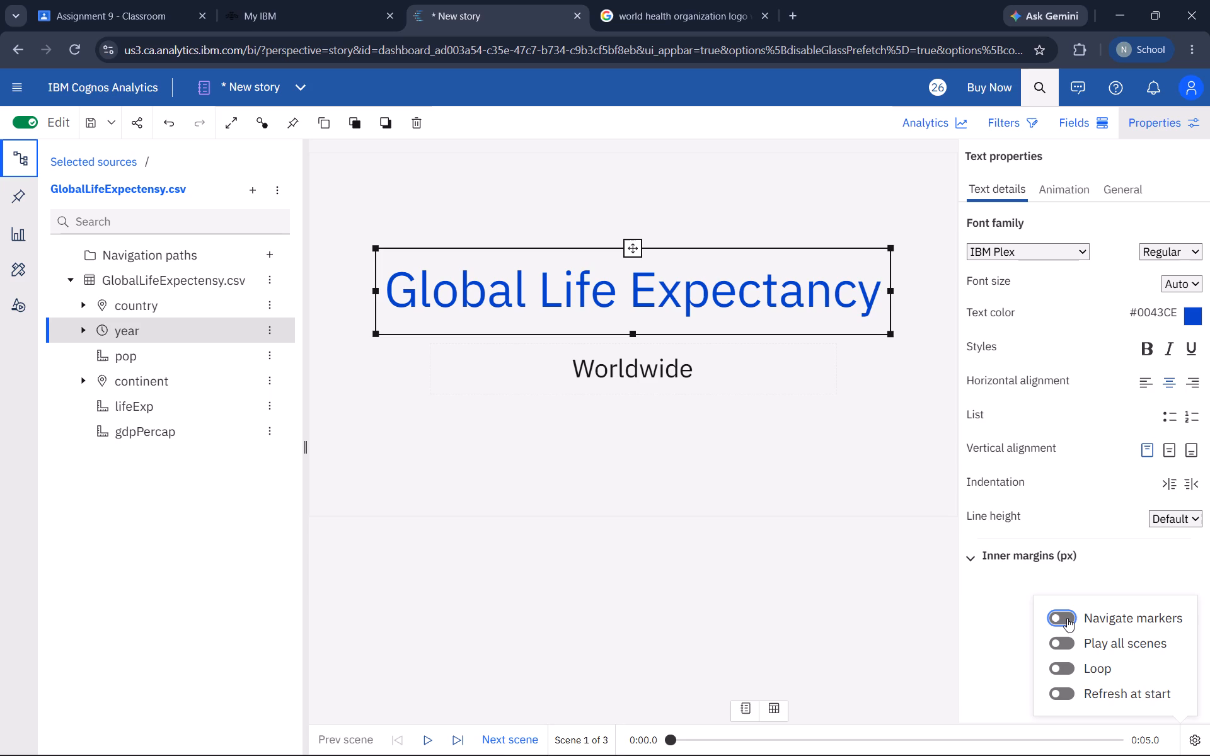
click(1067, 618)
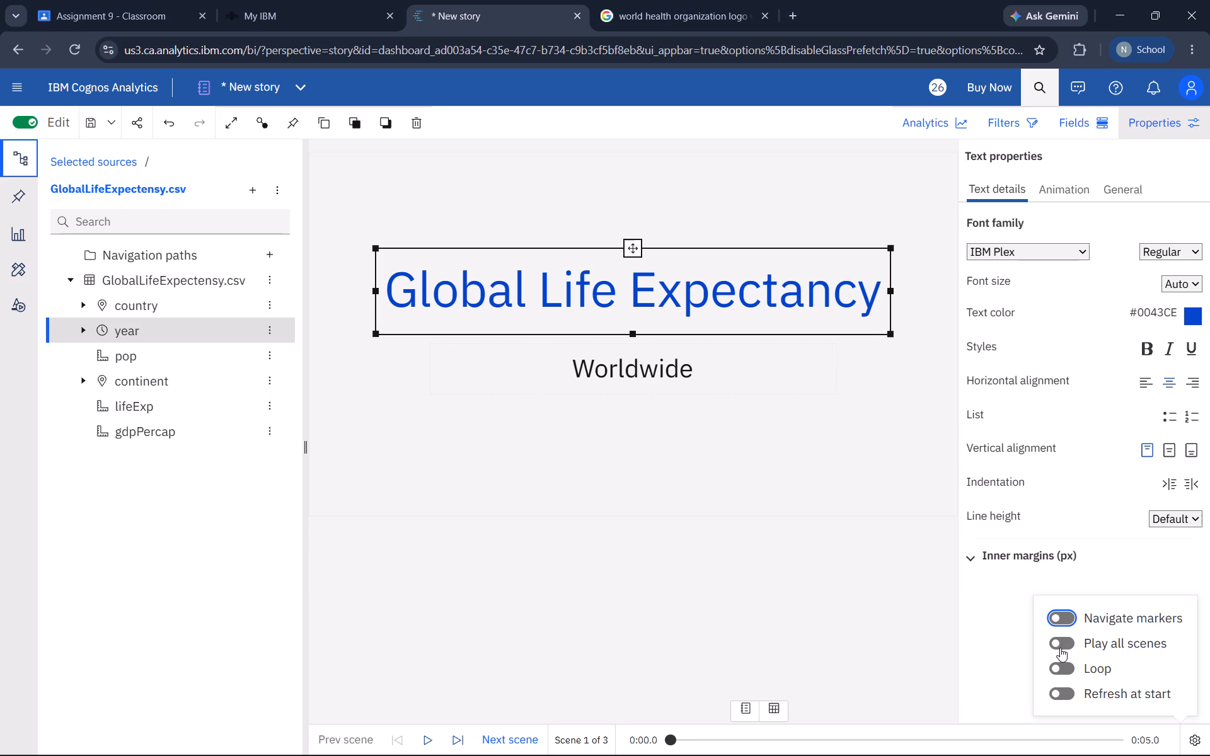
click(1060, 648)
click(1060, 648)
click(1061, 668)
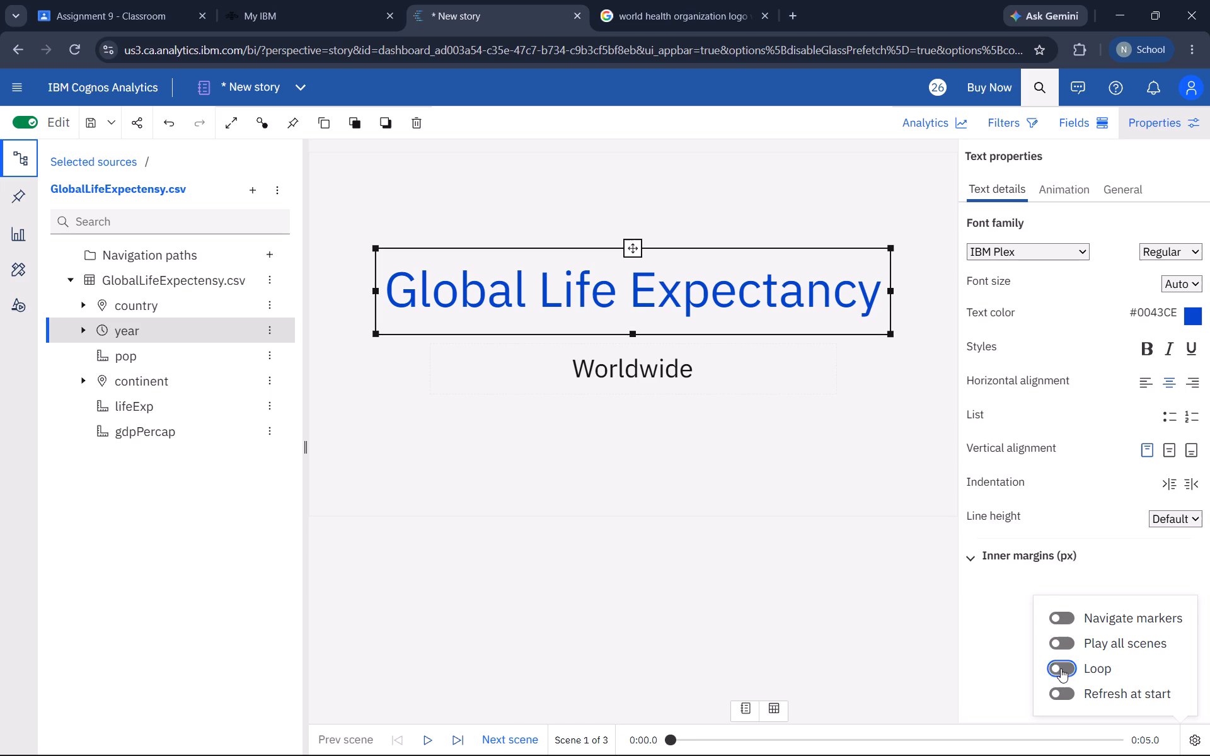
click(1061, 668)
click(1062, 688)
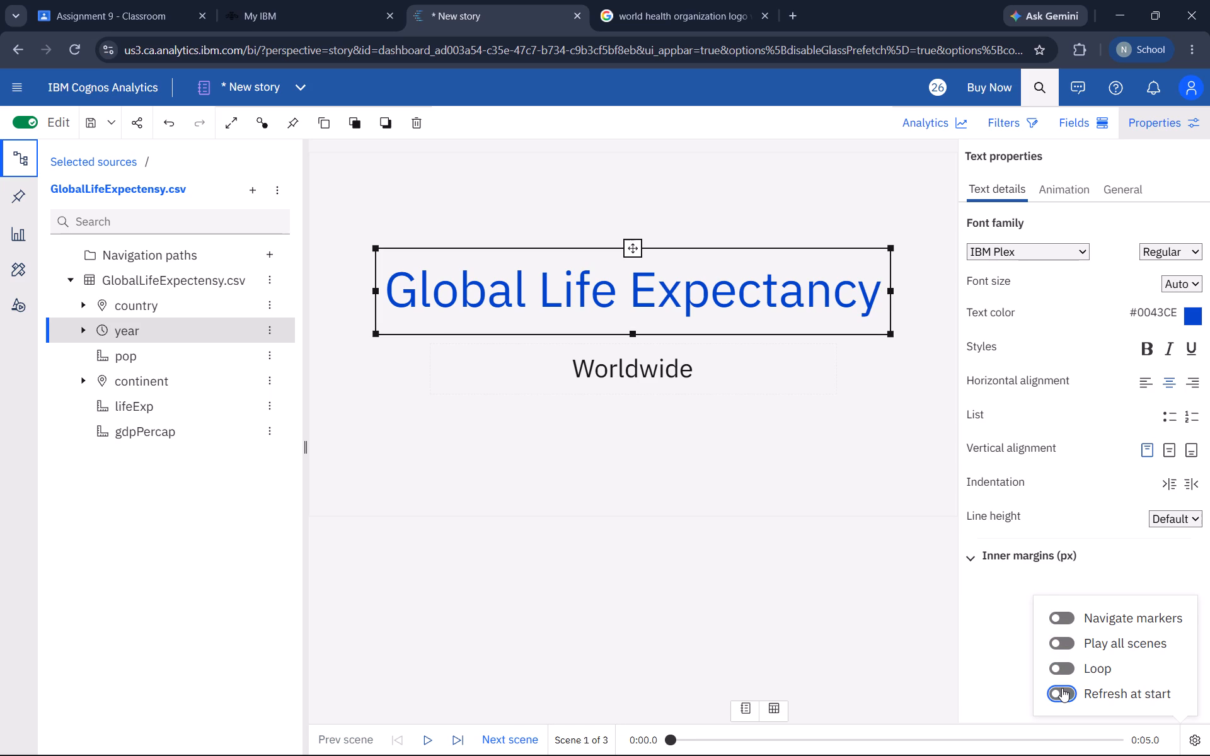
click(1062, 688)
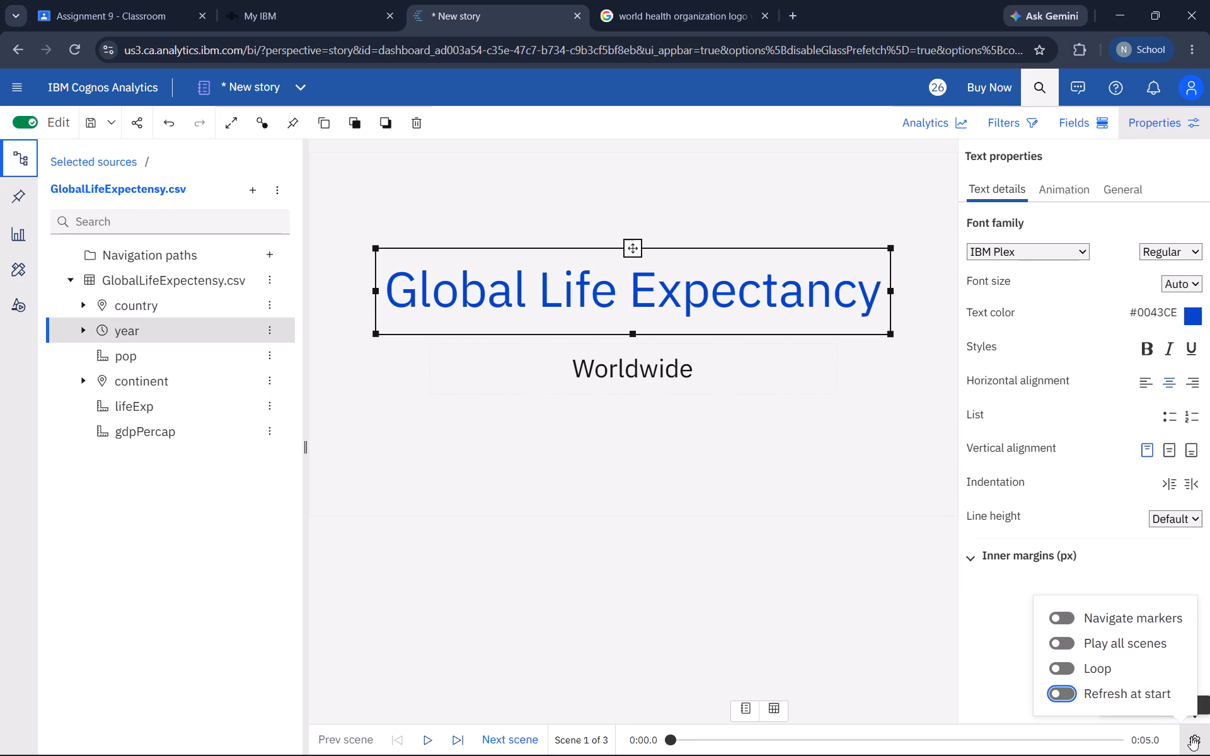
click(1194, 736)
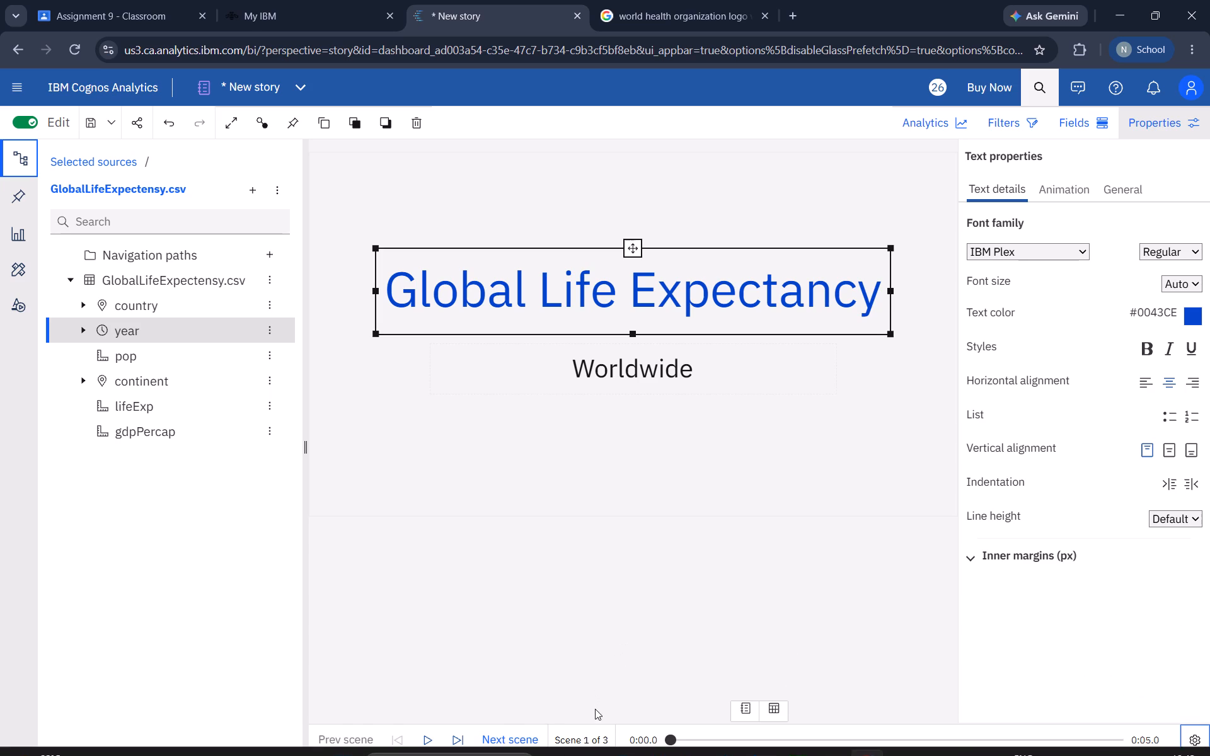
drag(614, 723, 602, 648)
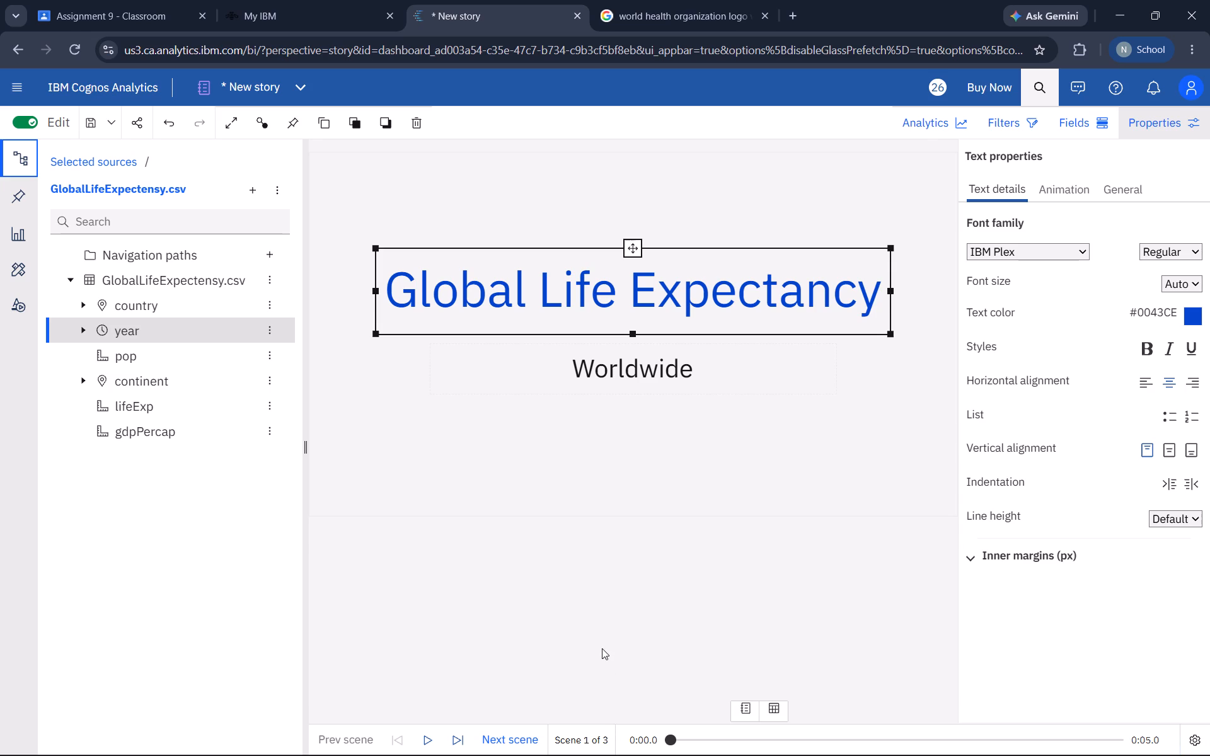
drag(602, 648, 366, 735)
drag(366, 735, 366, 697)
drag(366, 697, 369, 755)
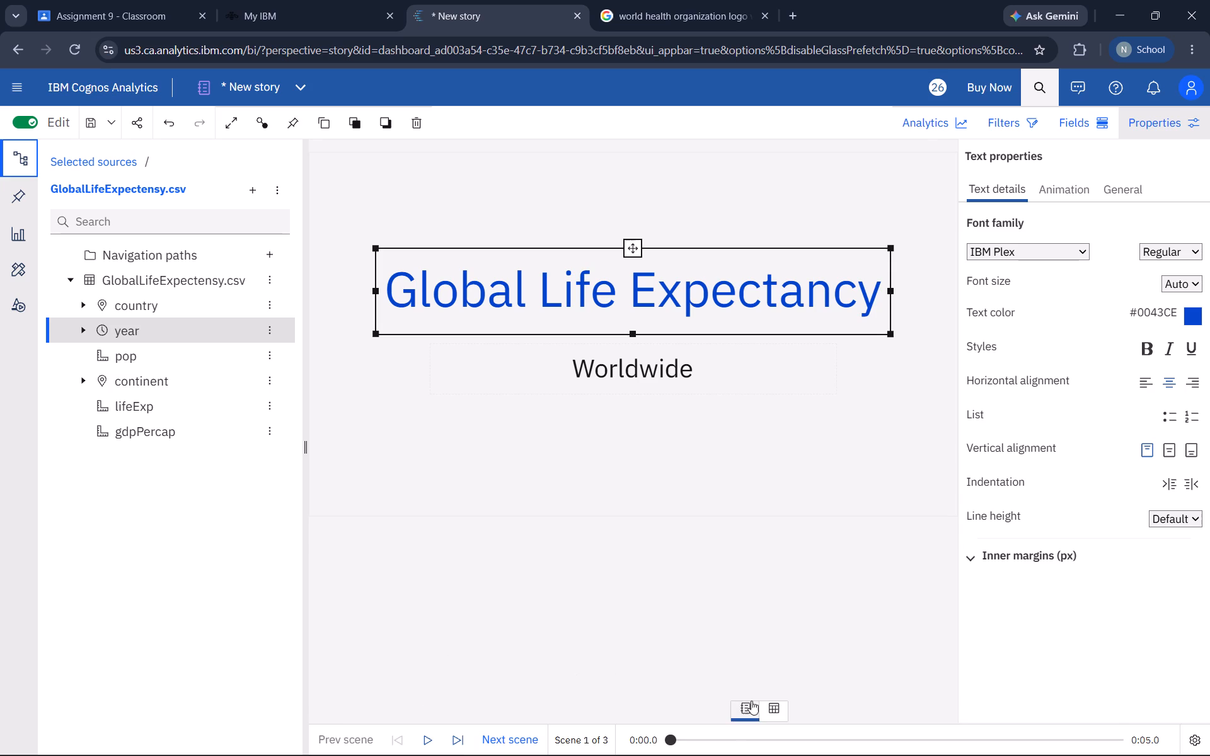
Reopen the scene selector and expand scene 1 into its timeline.
click(758, 706)
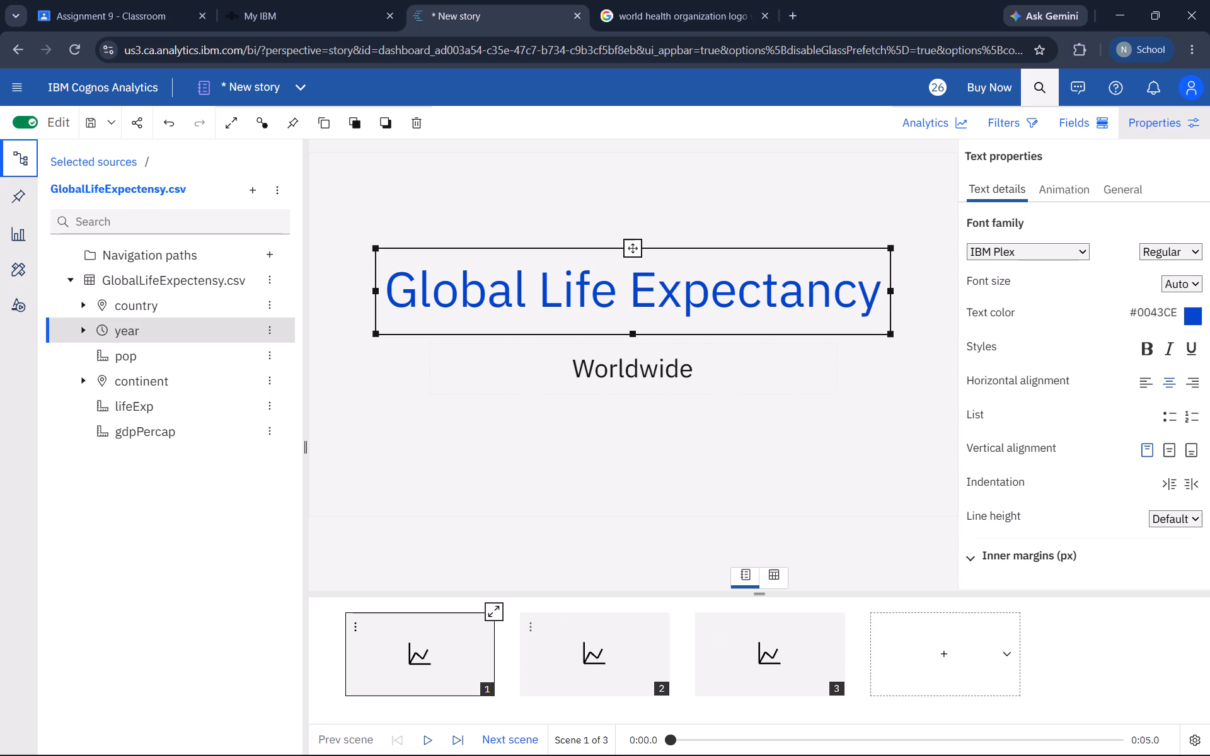
click(490, 611)
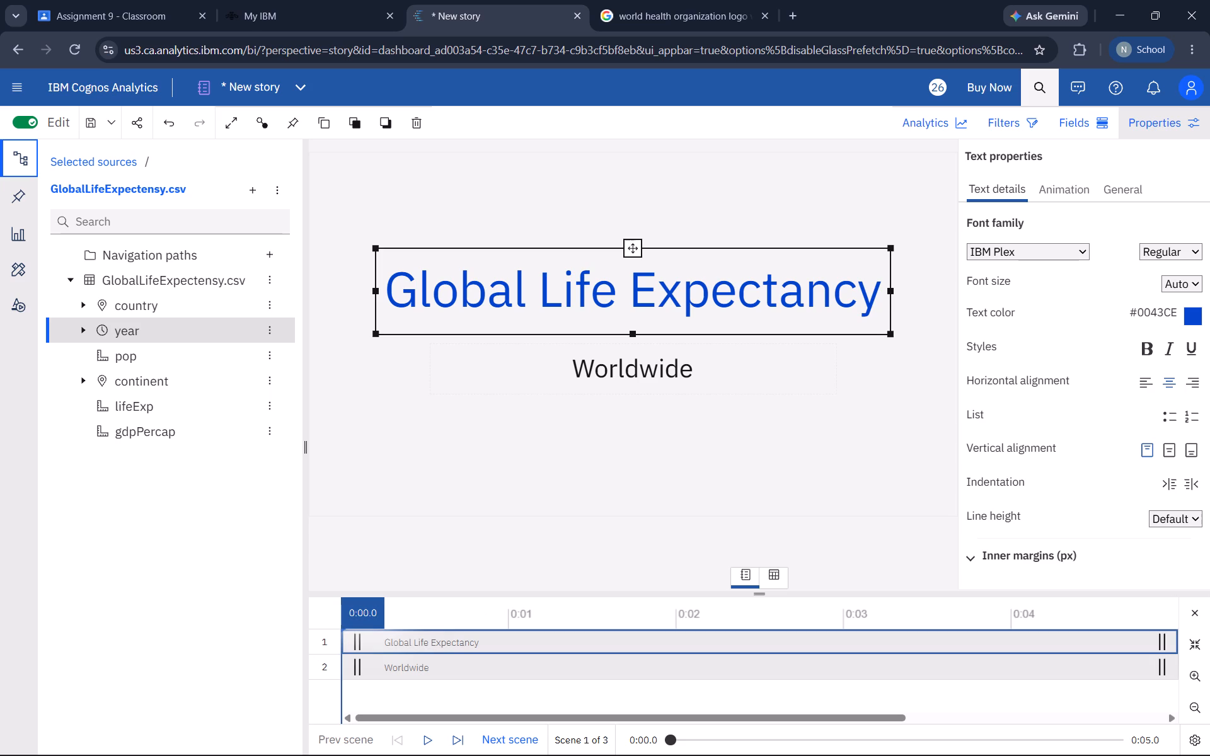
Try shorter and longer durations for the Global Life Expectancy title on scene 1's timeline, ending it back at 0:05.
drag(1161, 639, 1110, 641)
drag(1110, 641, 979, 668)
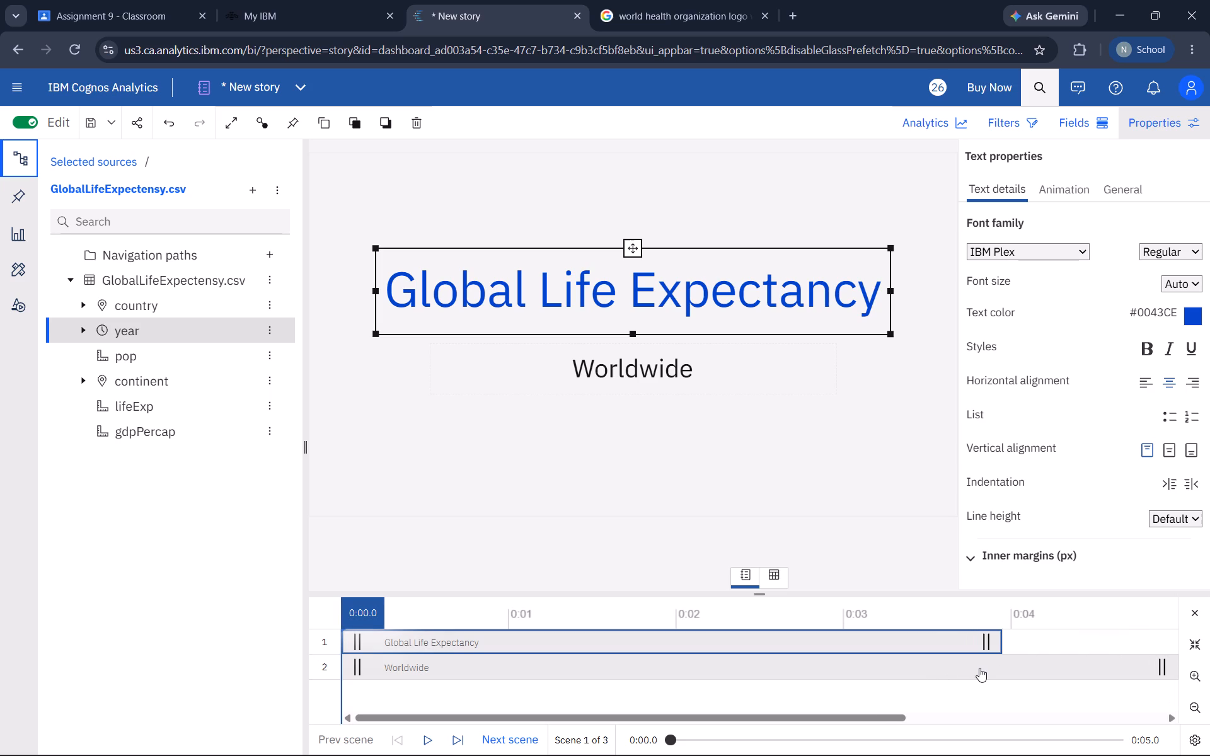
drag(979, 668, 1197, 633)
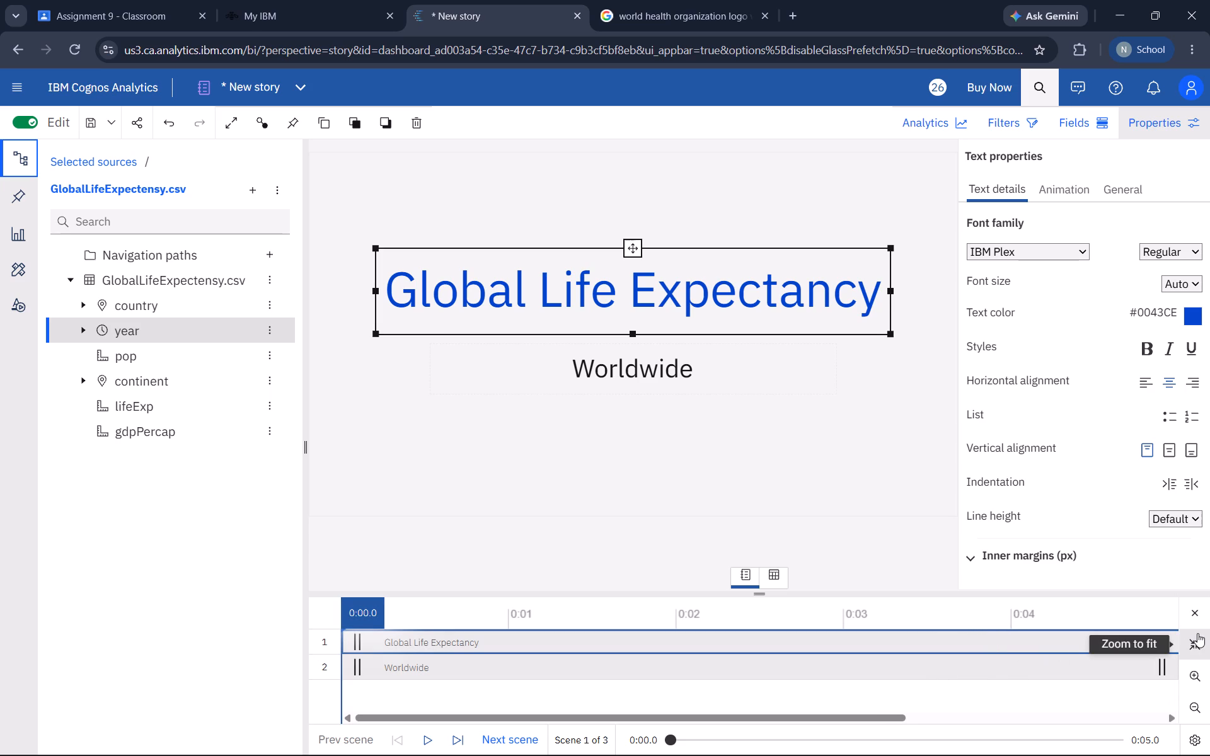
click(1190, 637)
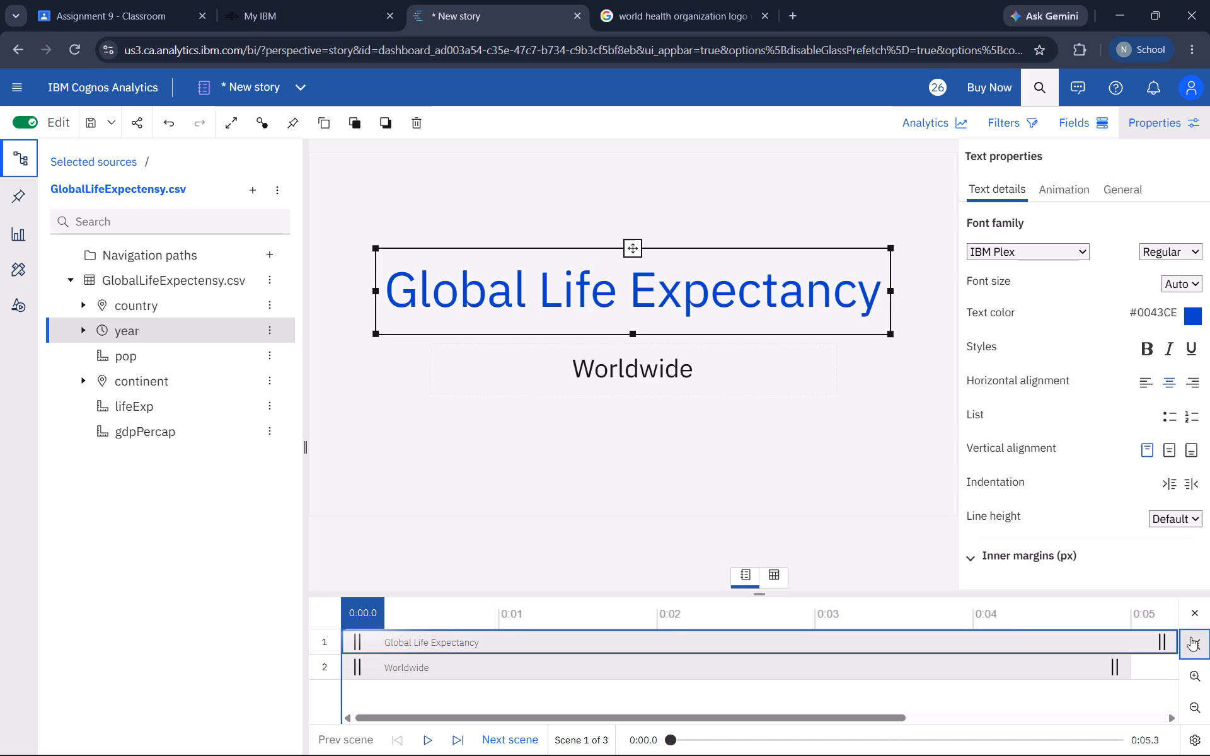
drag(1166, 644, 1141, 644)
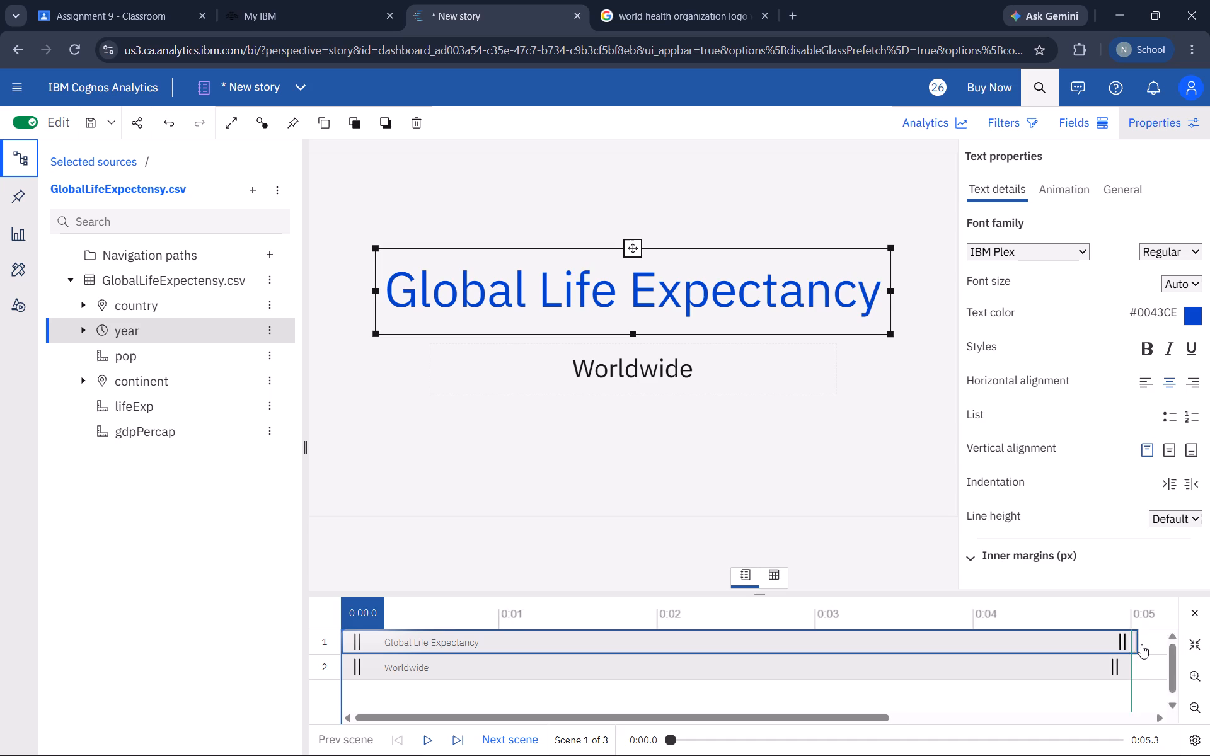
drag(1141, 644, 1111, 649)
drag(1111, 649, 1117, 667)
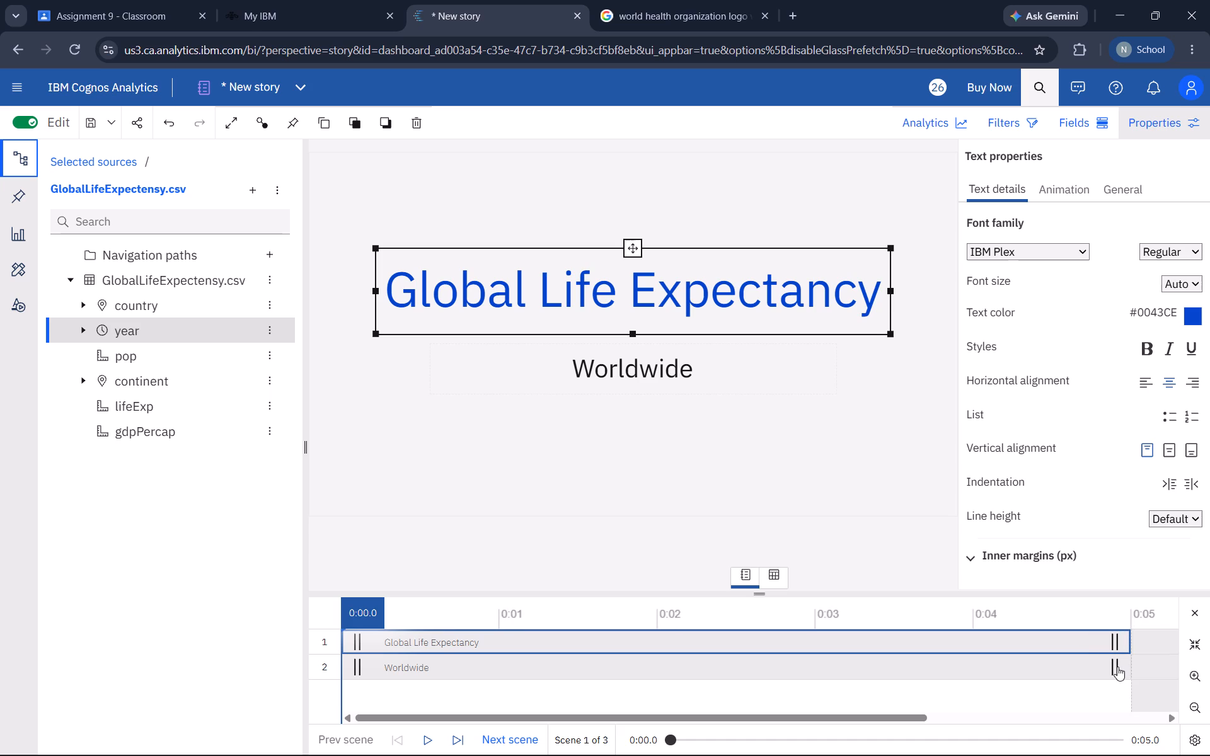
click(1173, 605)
Enlarge the timeline area beneath scene 1 for more room below the two text tracks.
drag(761, 592, 749, 498)
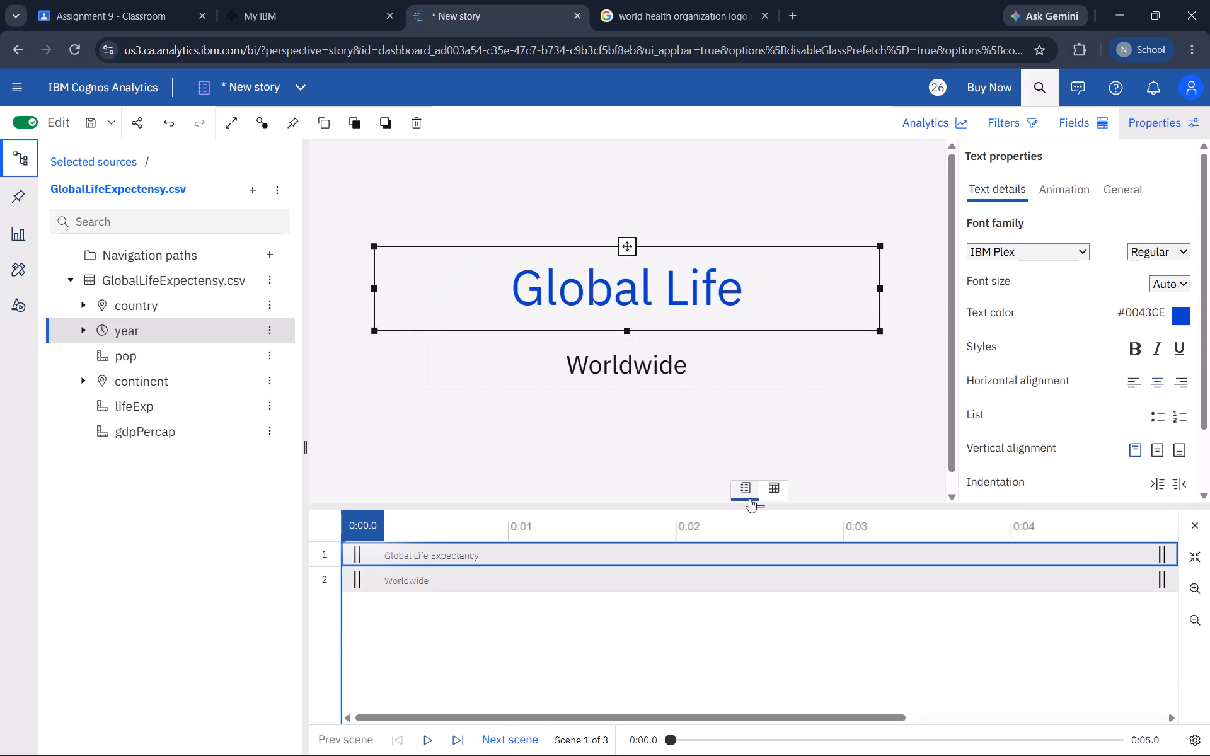
drag(749, 498, 746, 517)
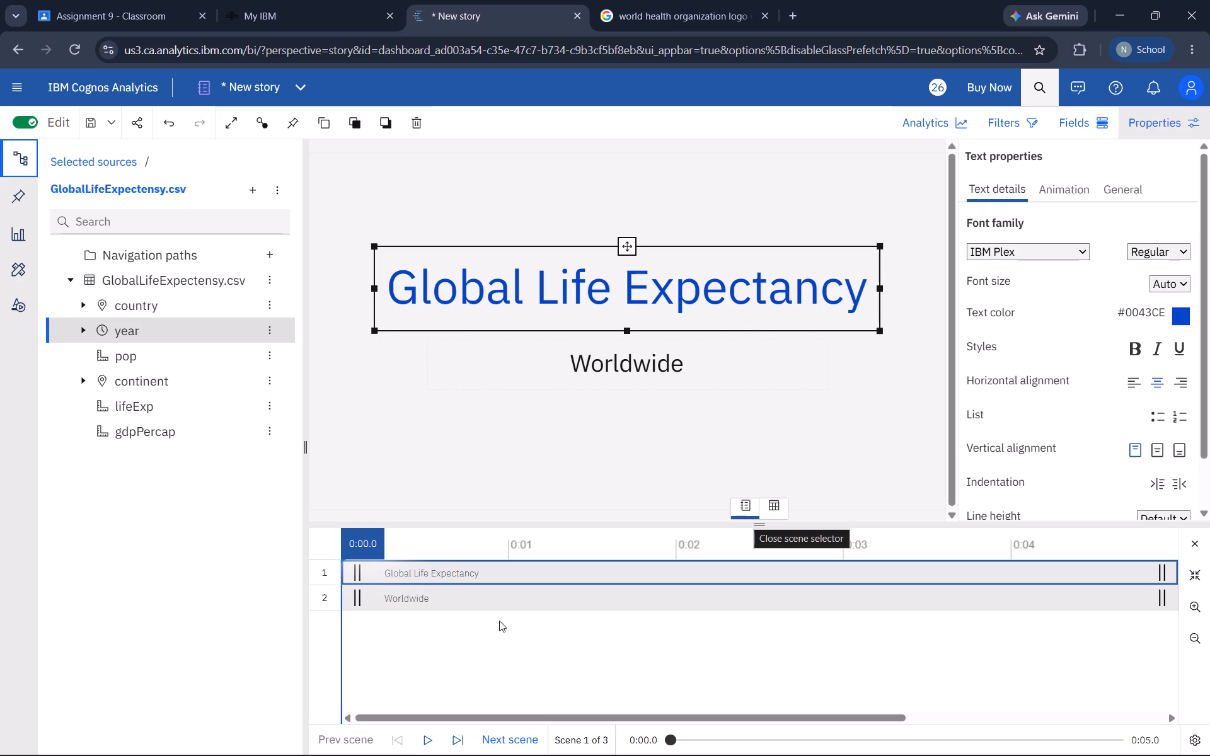
Delay the Worldwide subtitle's start in scene 1 to about 1.8 seconds and move the playhead to that point.
click(502, 594)
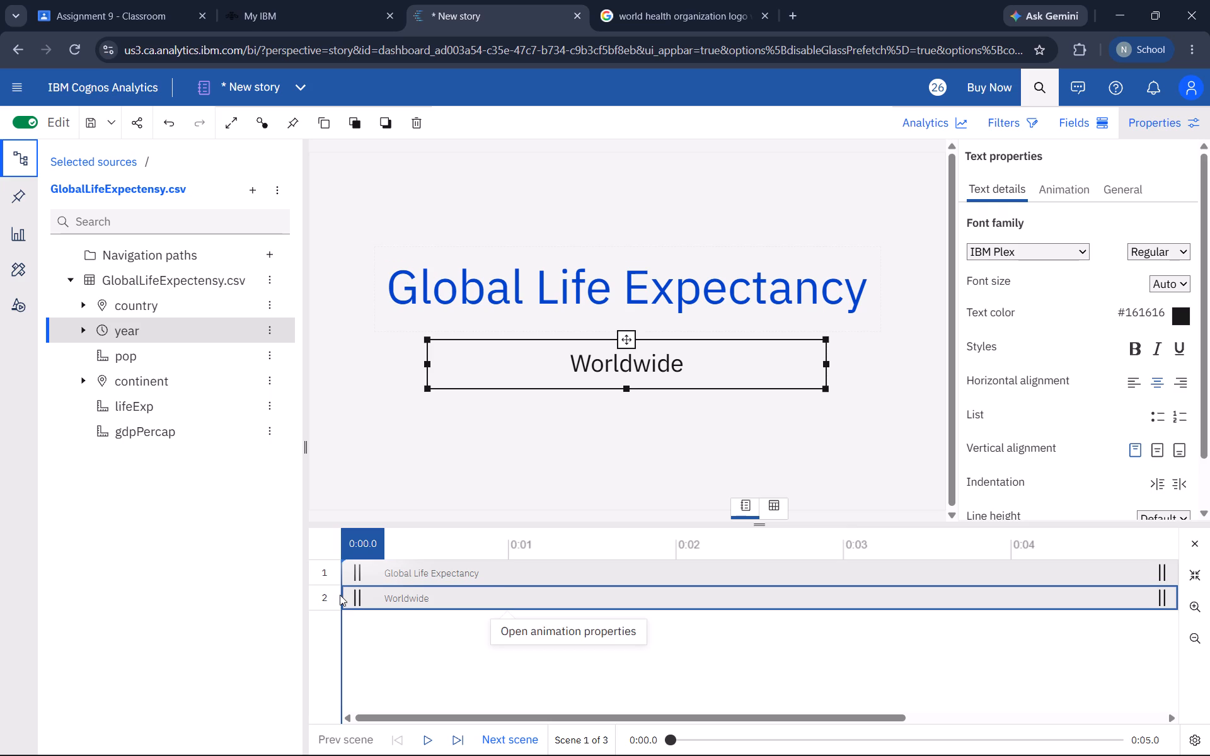
drag(354, 592, 485, 592)
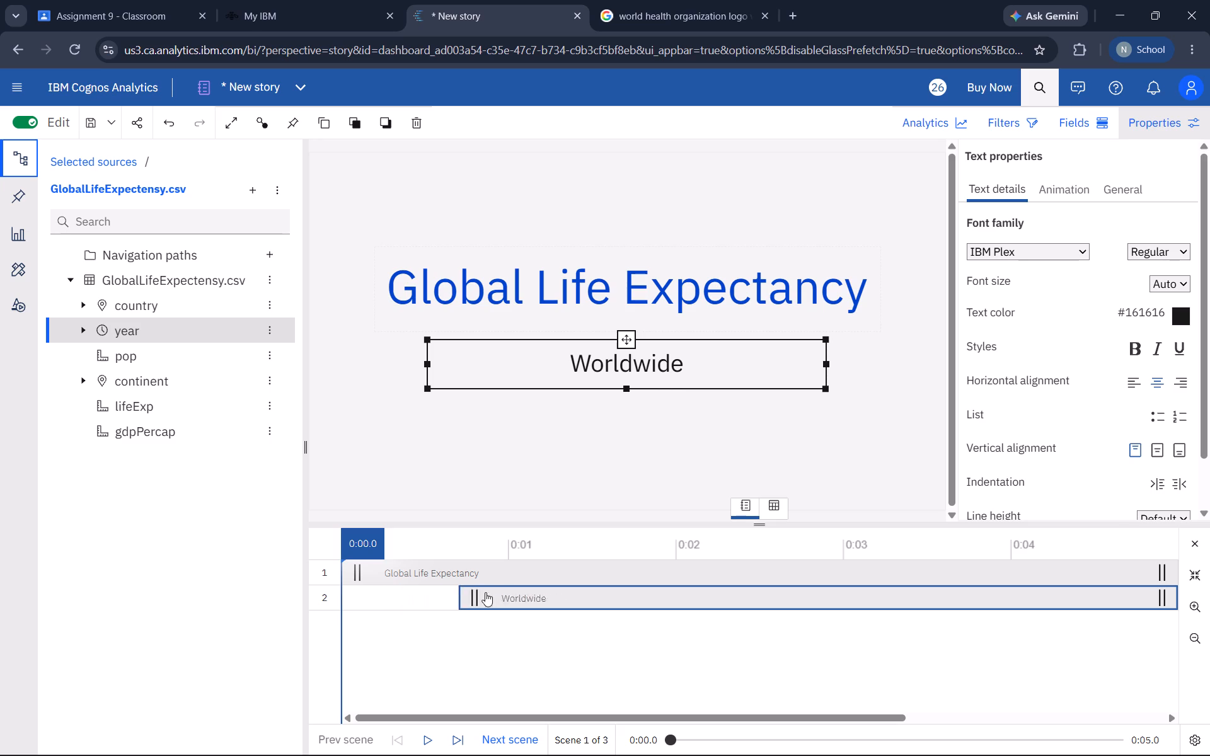
drag(485, 592, 654, 585)
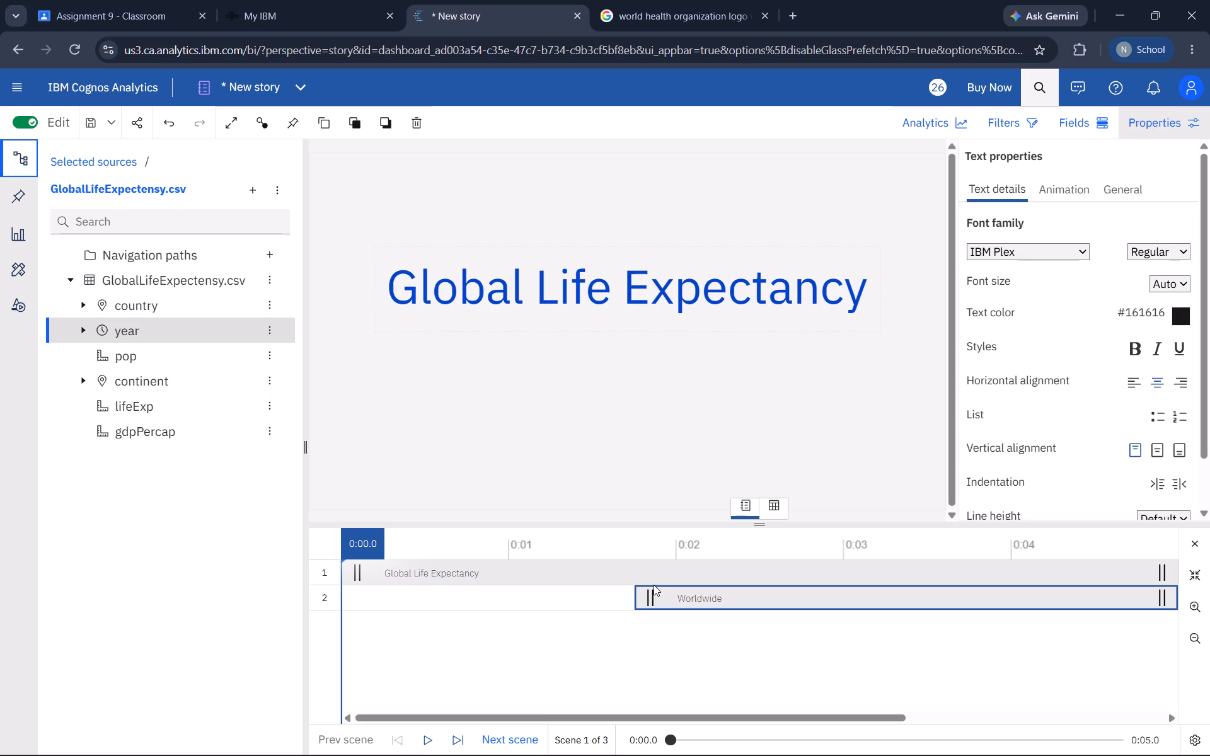
click(633, 636)
drag(362, 542, 674, 532)
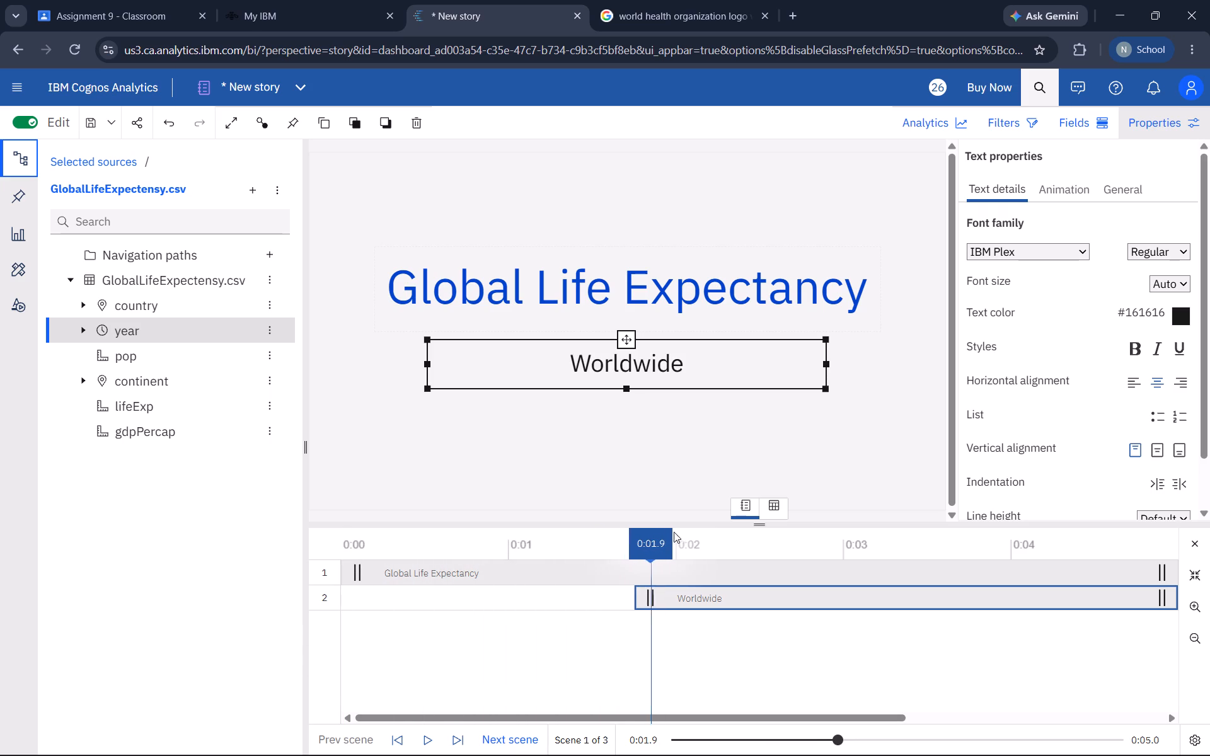
drag(674, 532, 688, 525)
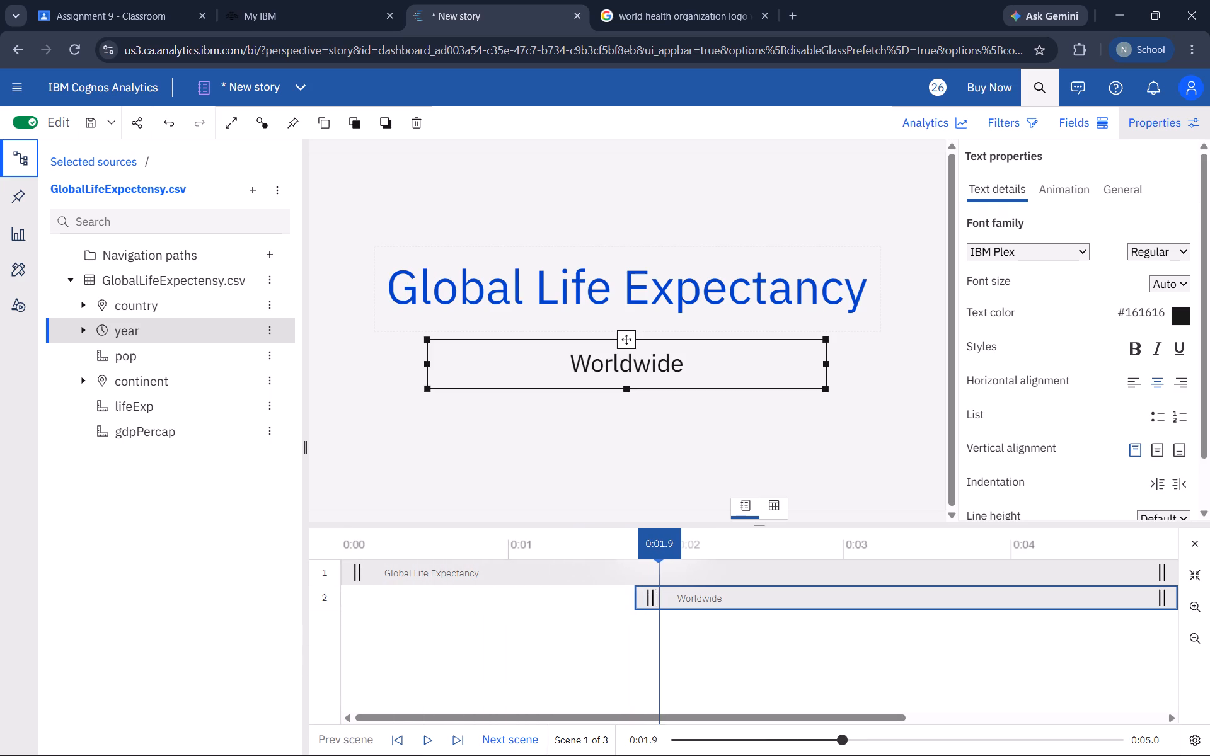
drag(688, 525, 676, 525)
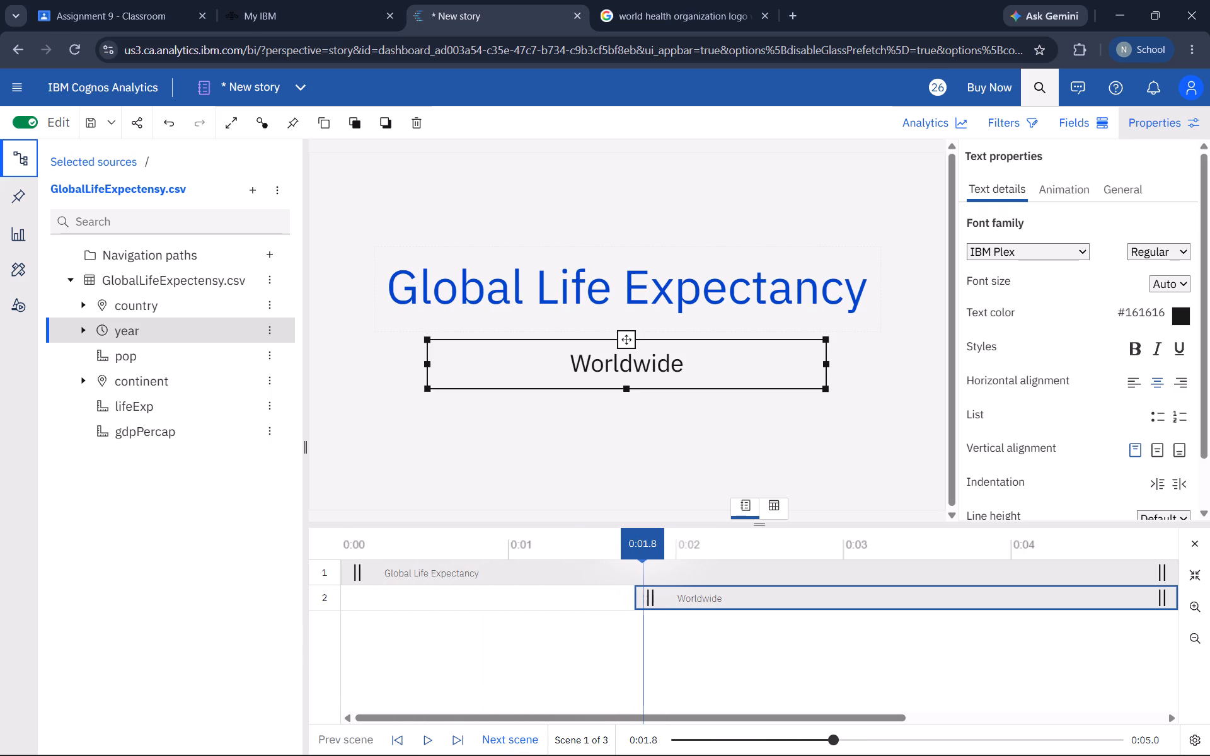
drag(676, 525, 664, 539)
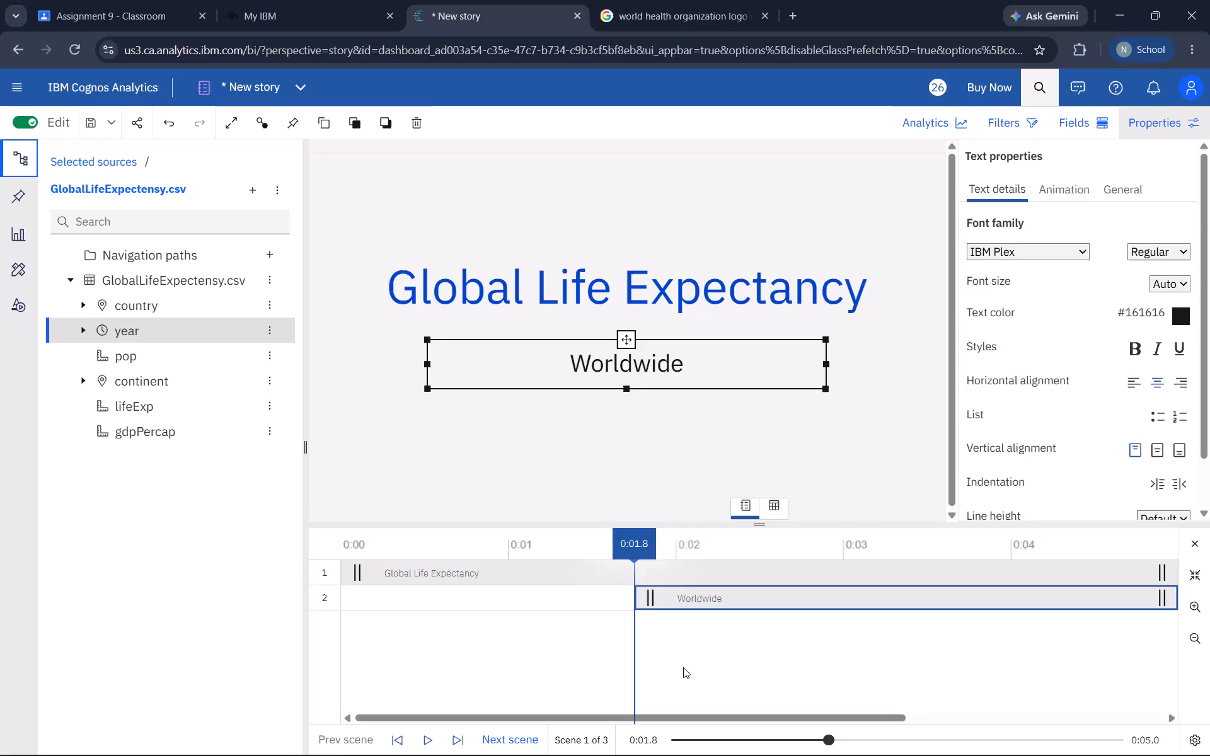
Go to scene 2 and set the title's text color to the darker blue #0043CE.
click(504, 736)
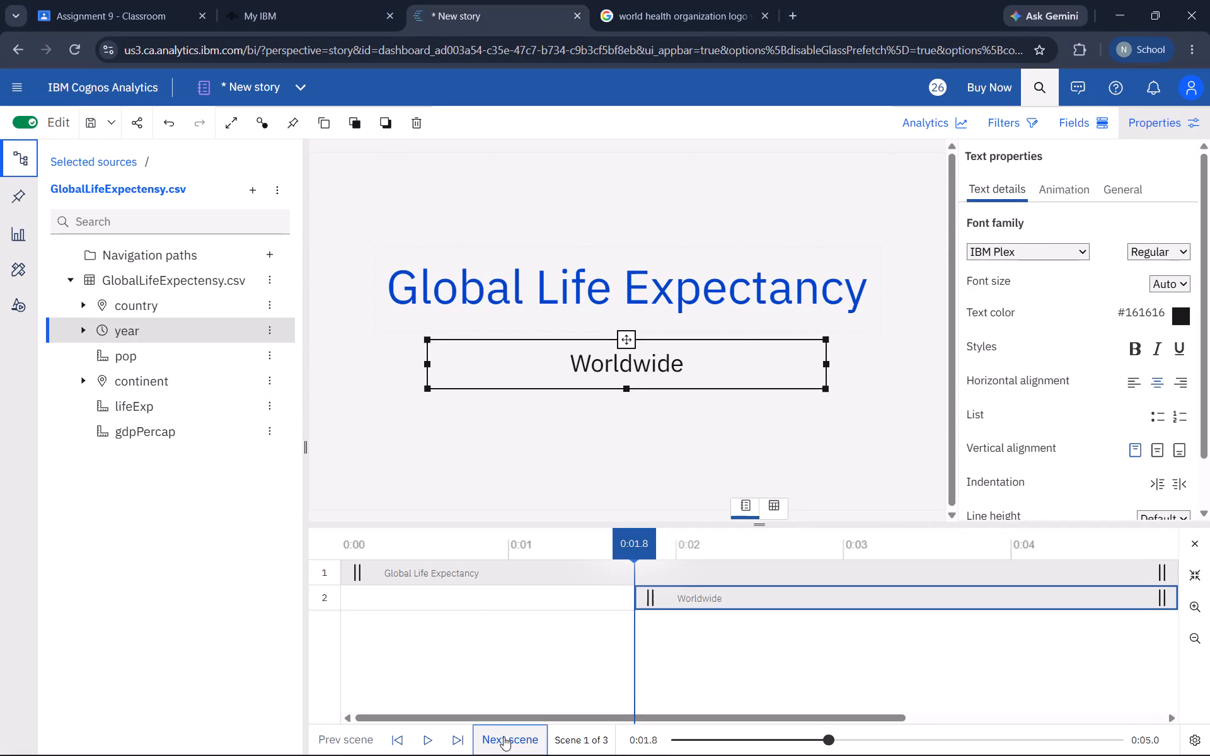
click(355, 748)
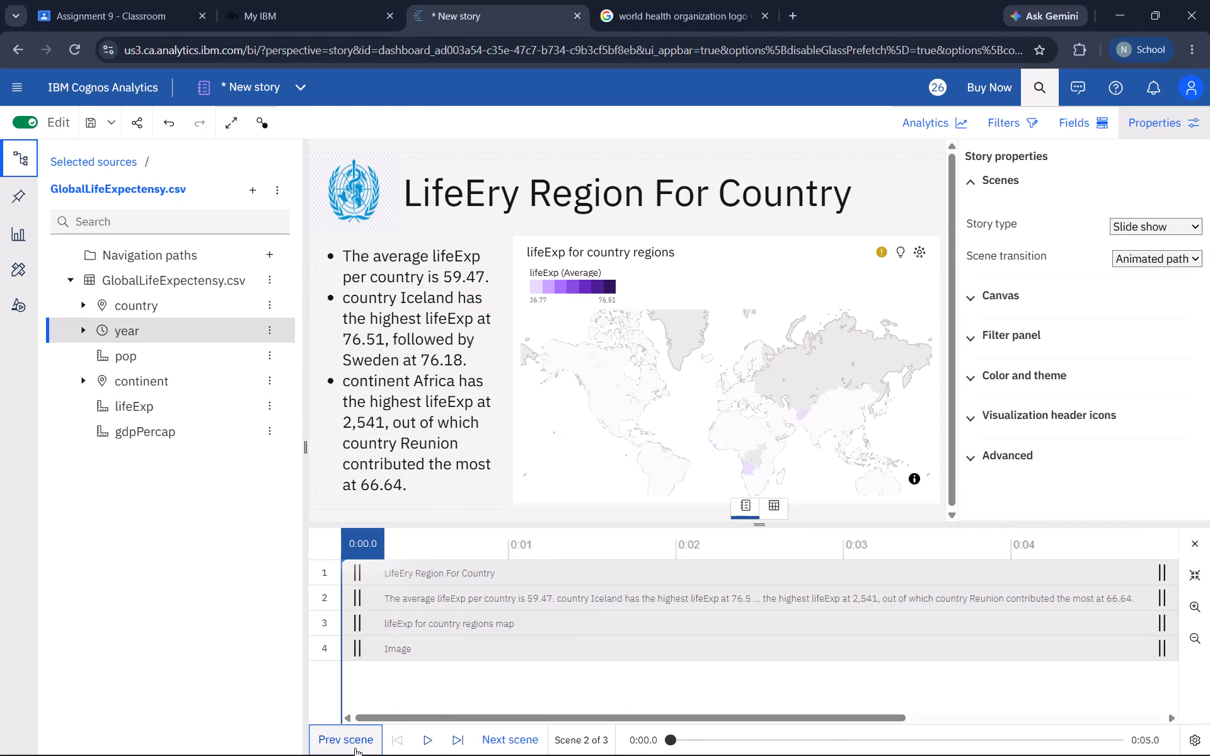
click(496, 754)
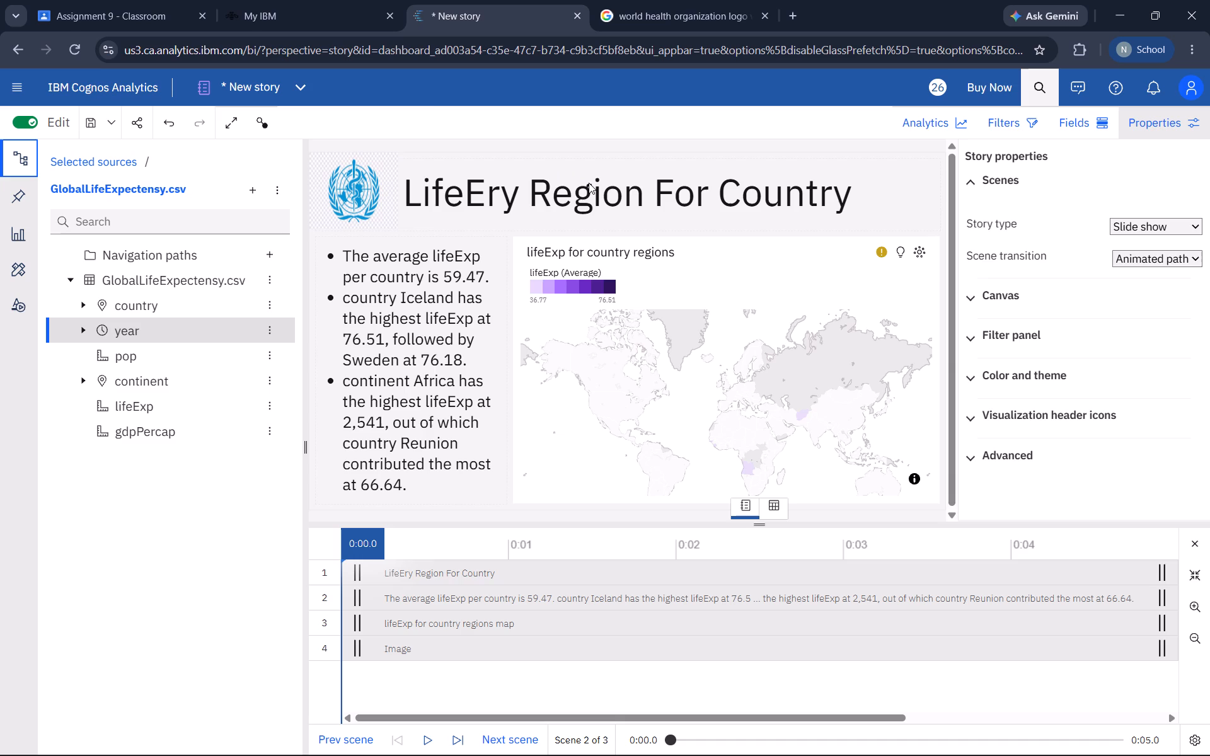
click(589, 183)
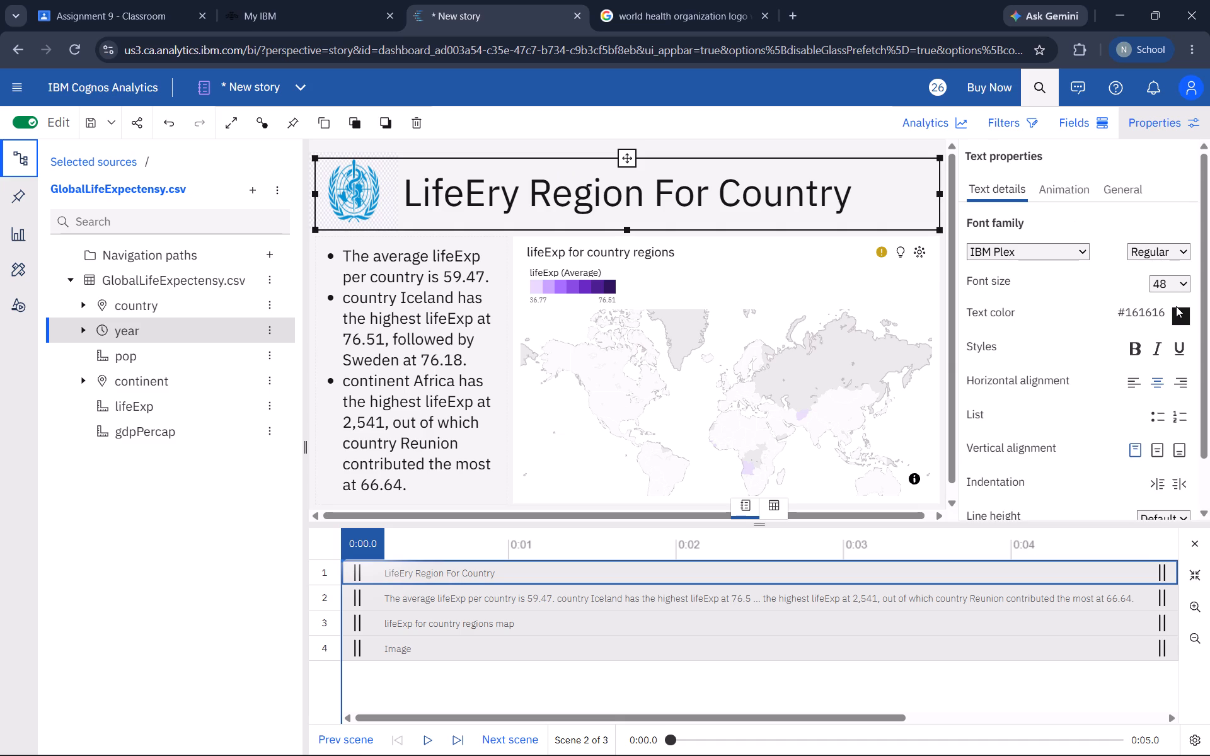
click(1176, 306)
click(1177, 308)
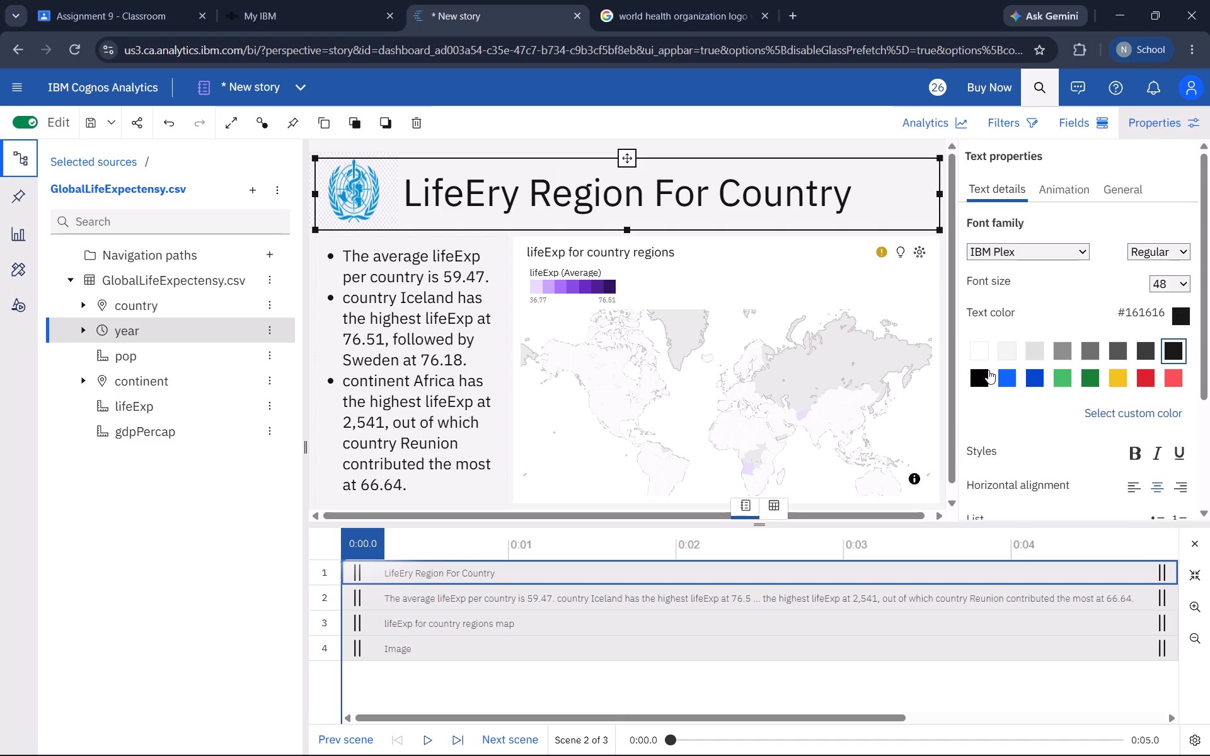
click(1001, 378)
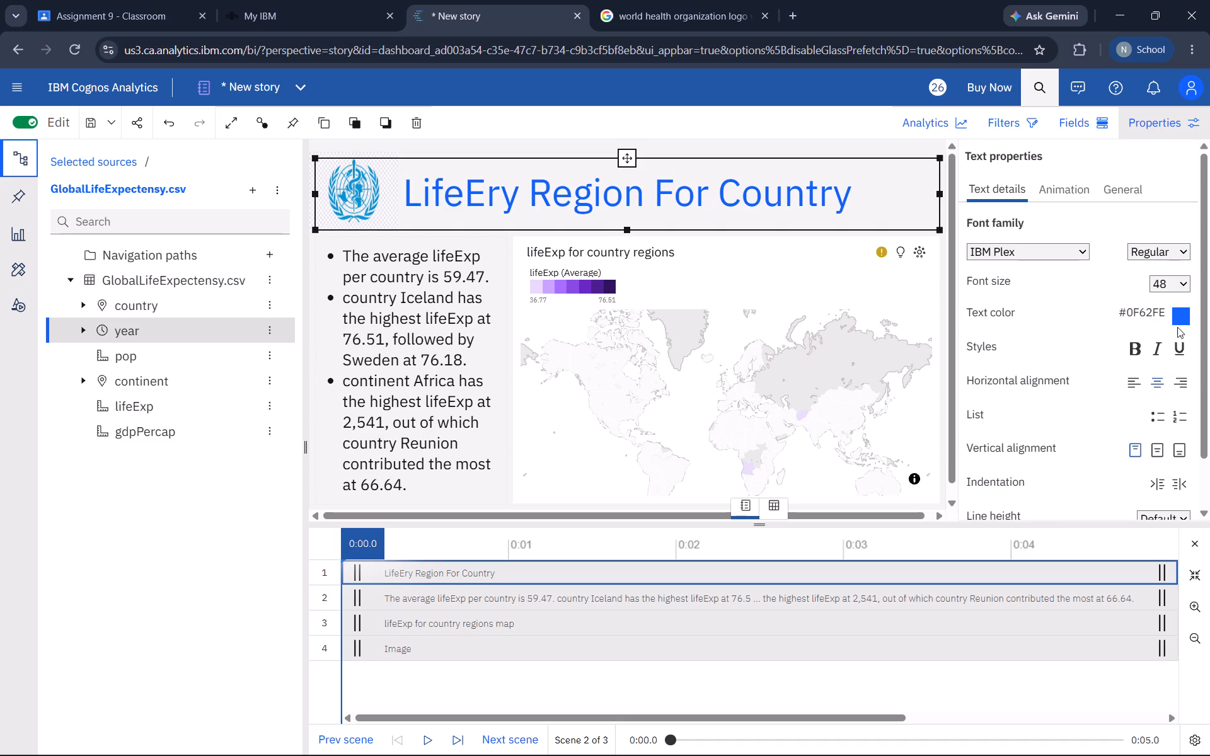
click(1182, 320)
click(1040, 371)
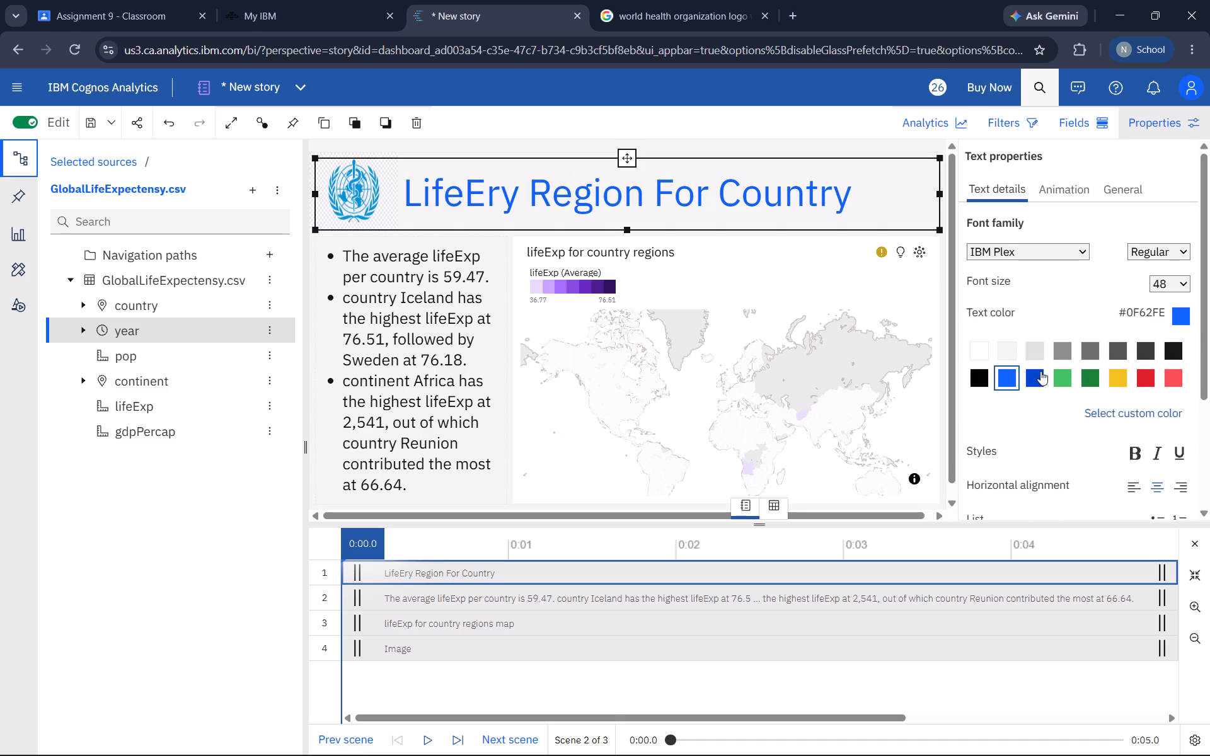
Set the text color of scene 2's bulleted insights to the brighter blue #0F62FE.
click(415, 311)
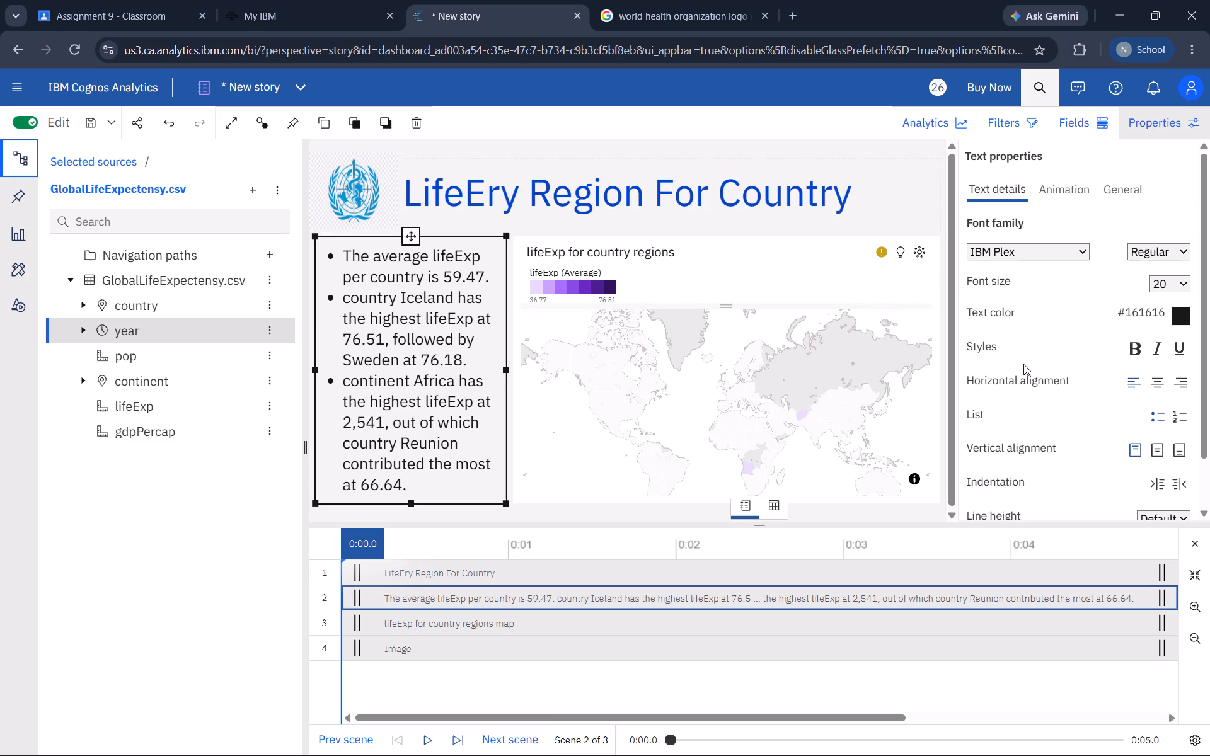
click(1175, 312)
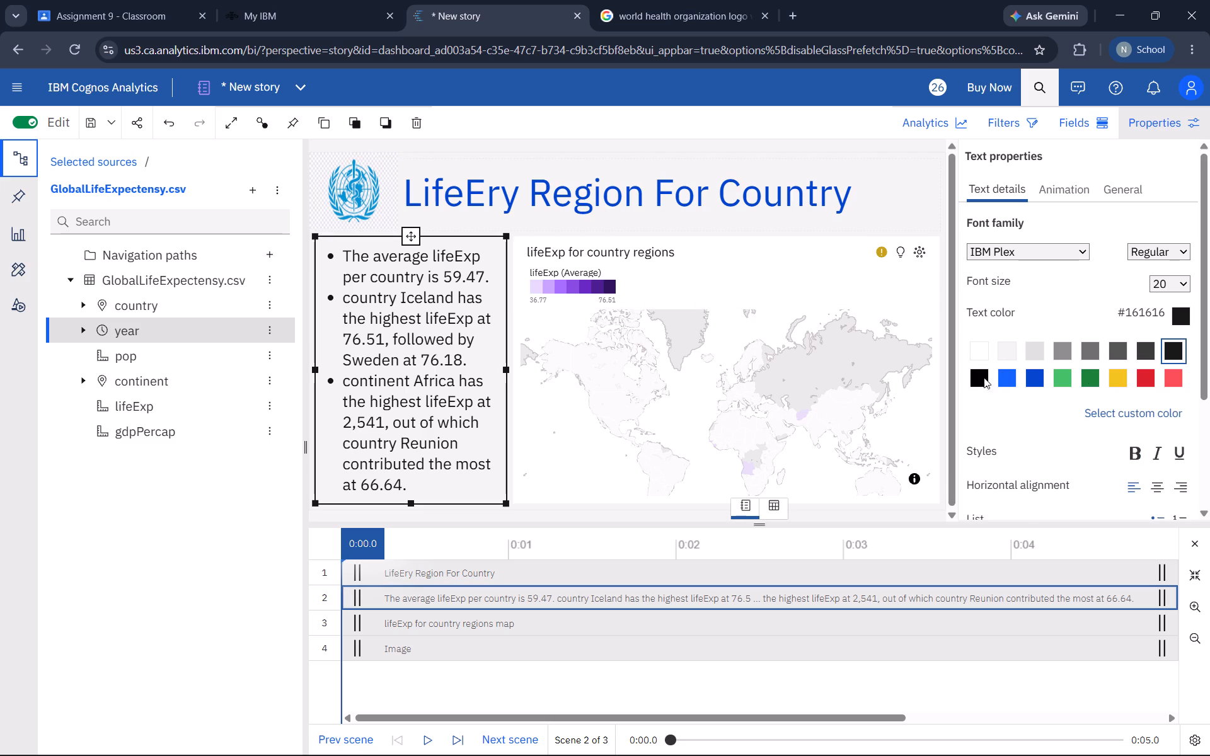
click(1000, 378)
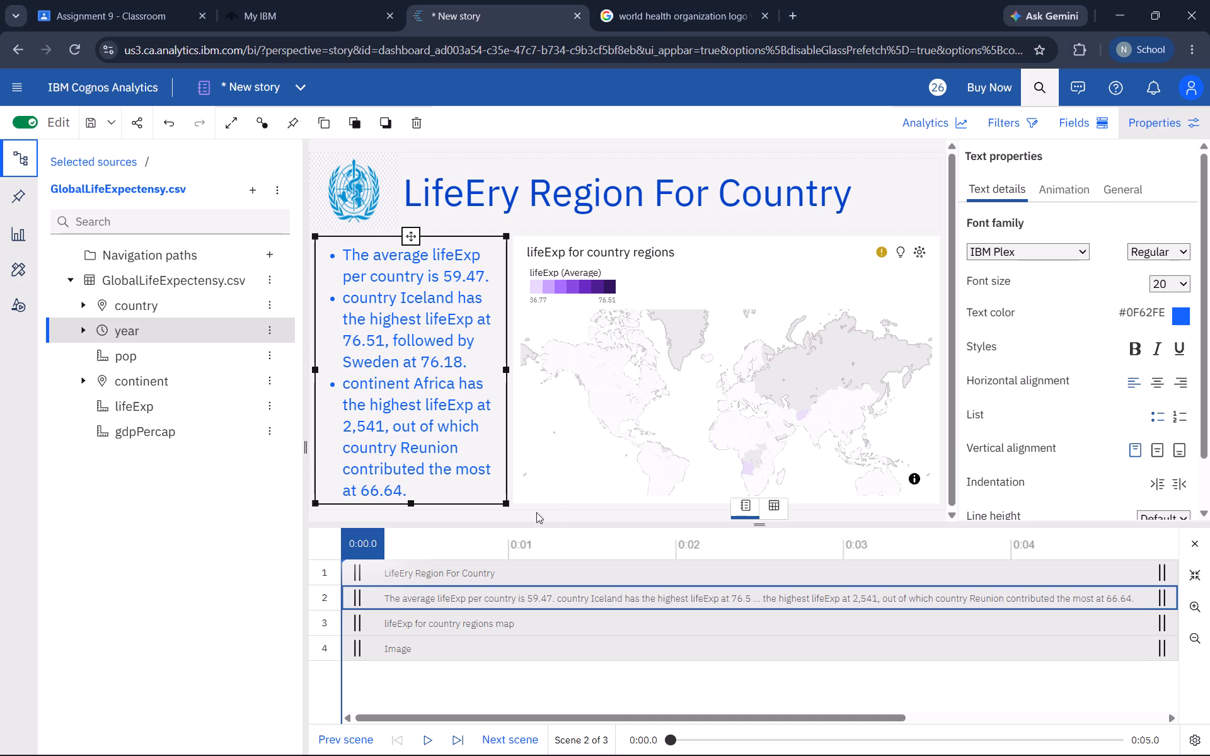
Delay scene 2's title to start at about 0.9 seconds and its bulleted insights at about 1.5 seconds.
click(485, 568)
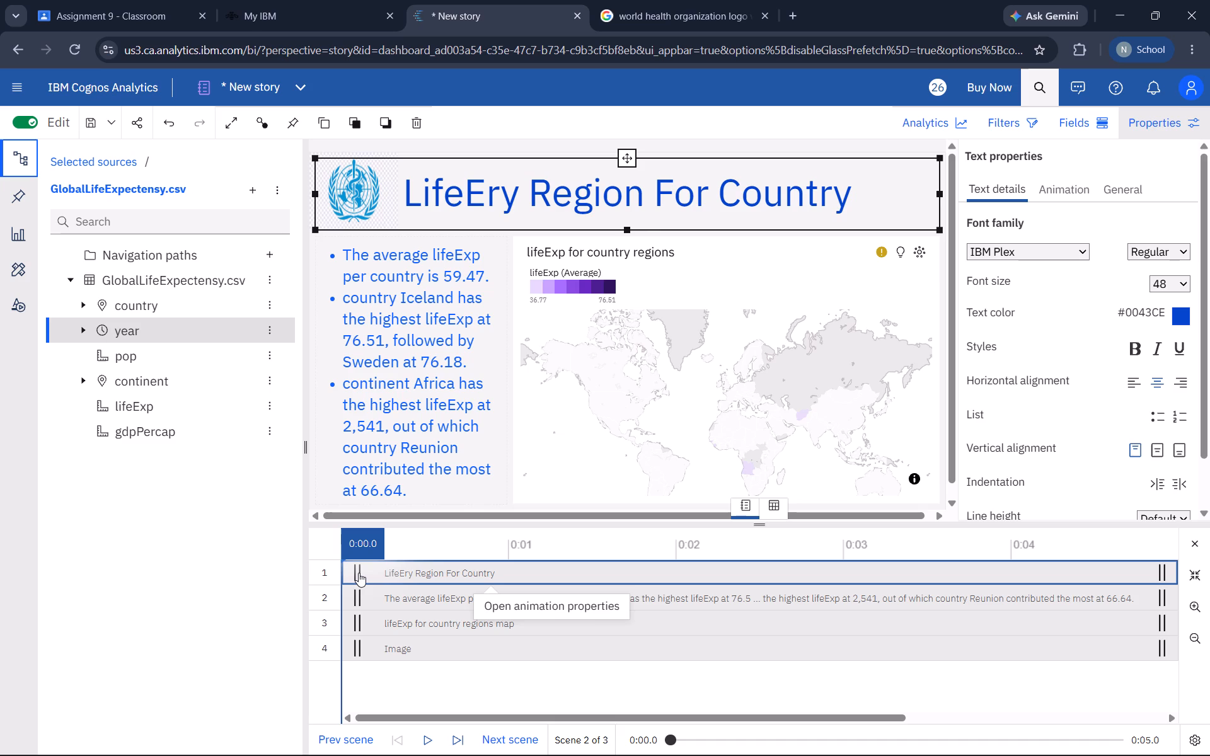
drag(359, 573, 506, 599)
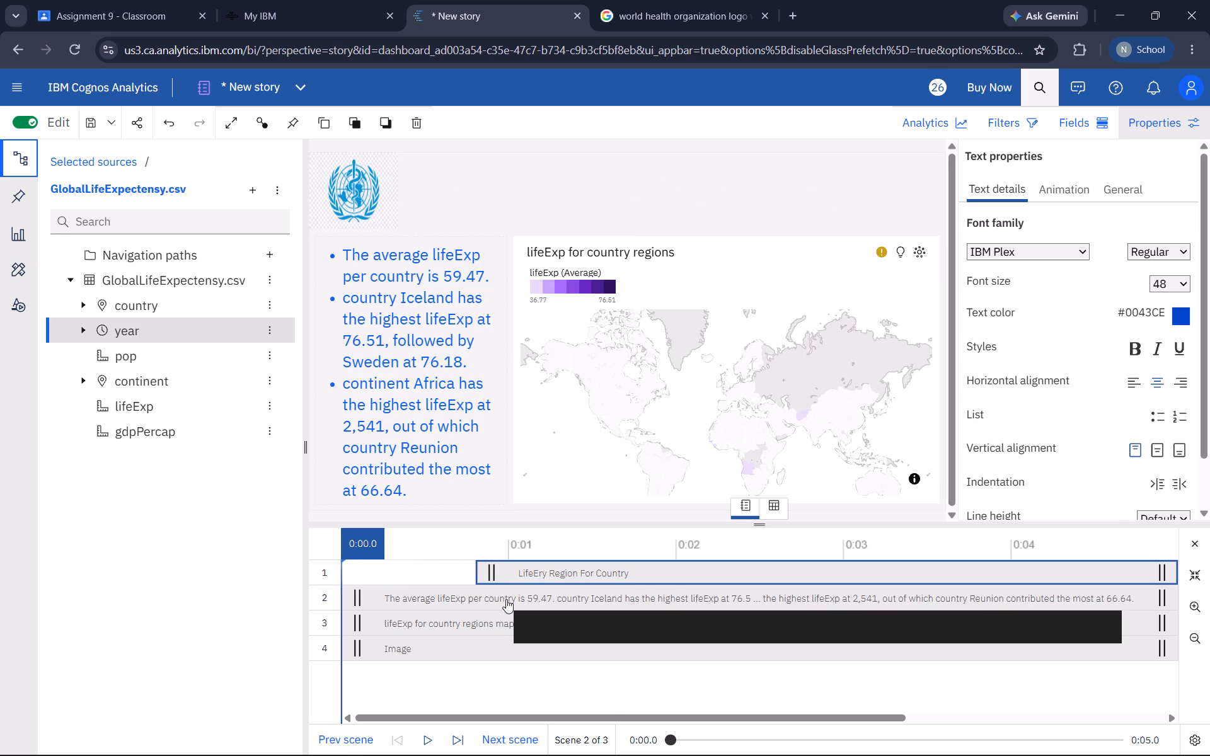
drag(481, 573, 508, 576)
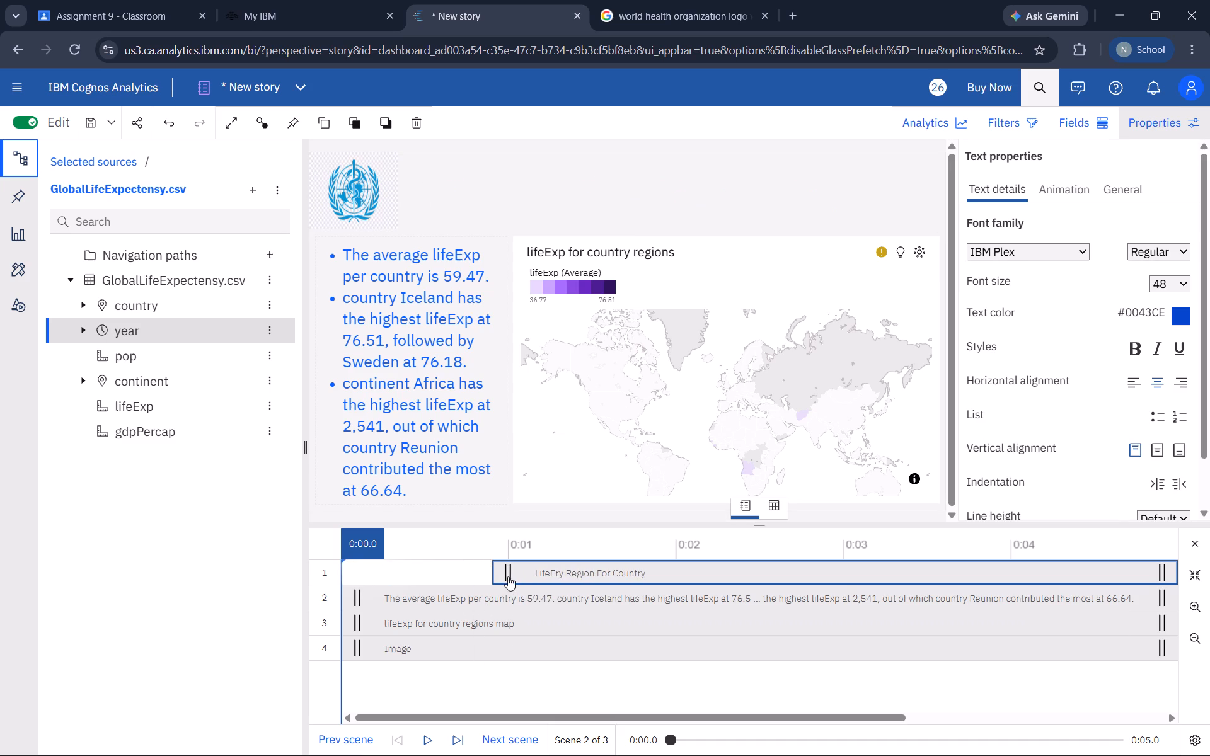
drag(508, 576, 504, 576)
click(362, 603)
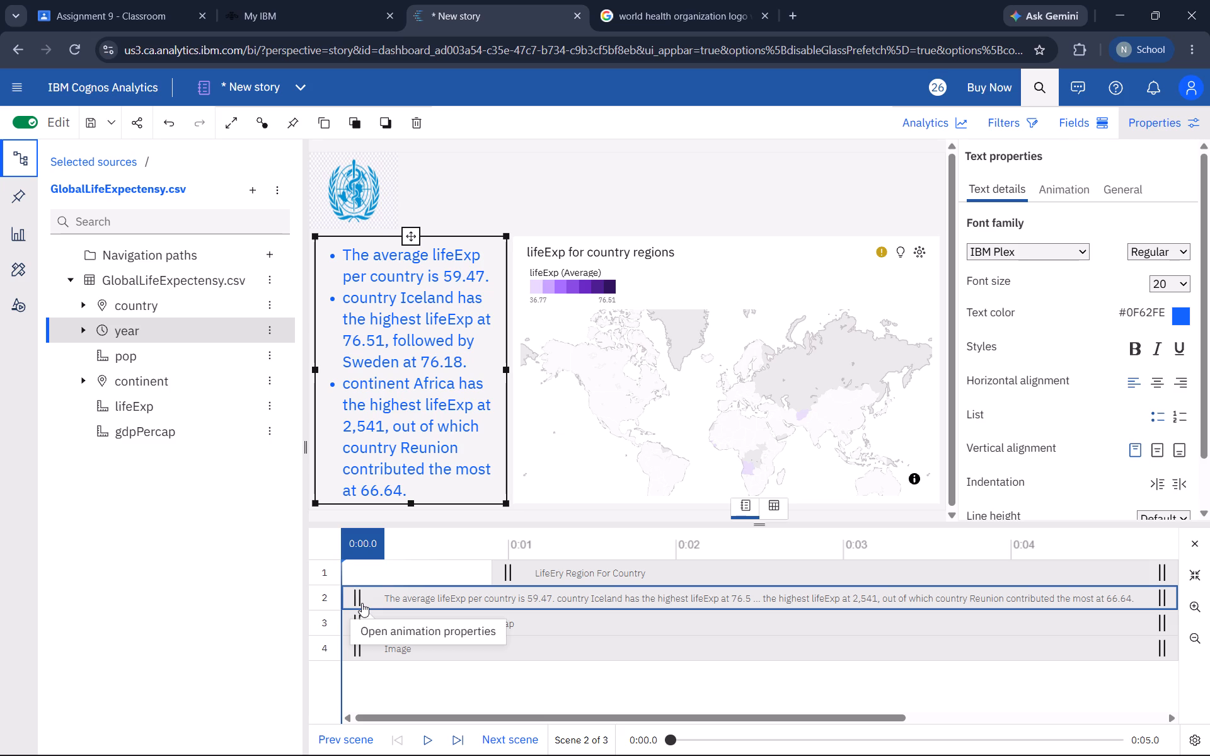
drag(354, 602, 602, 595)
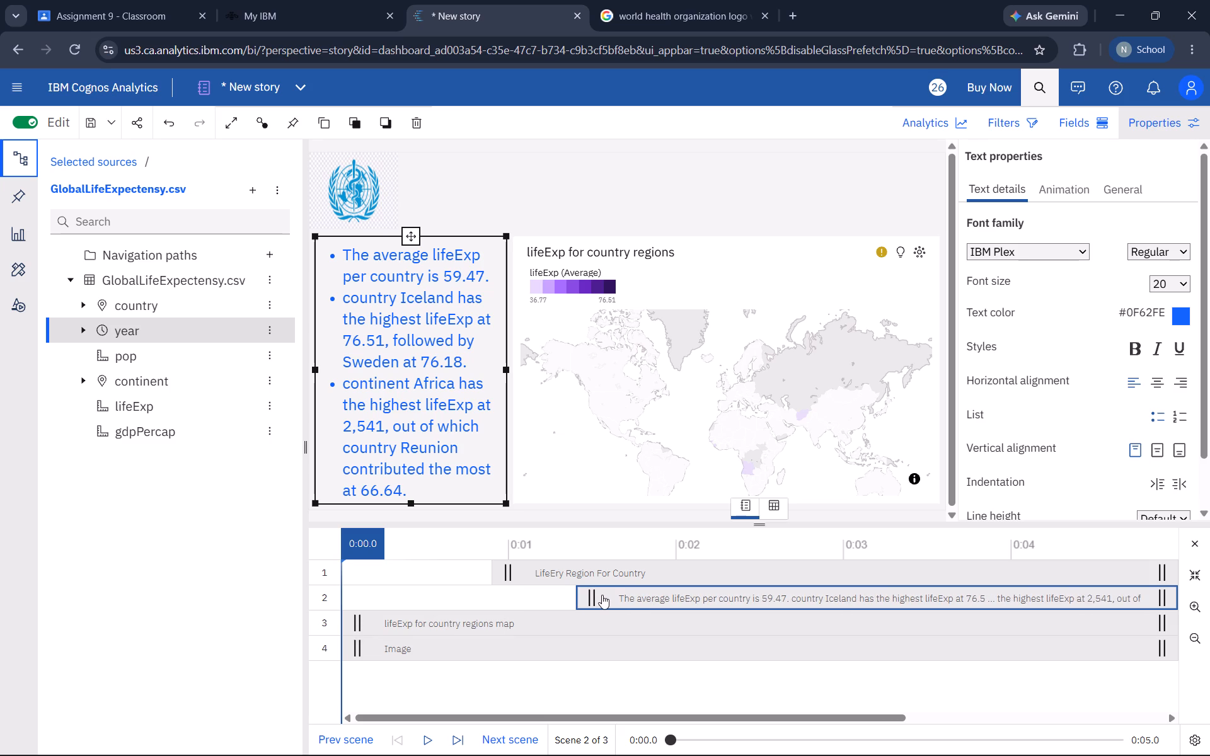
drag(602, 595, 606, 594)
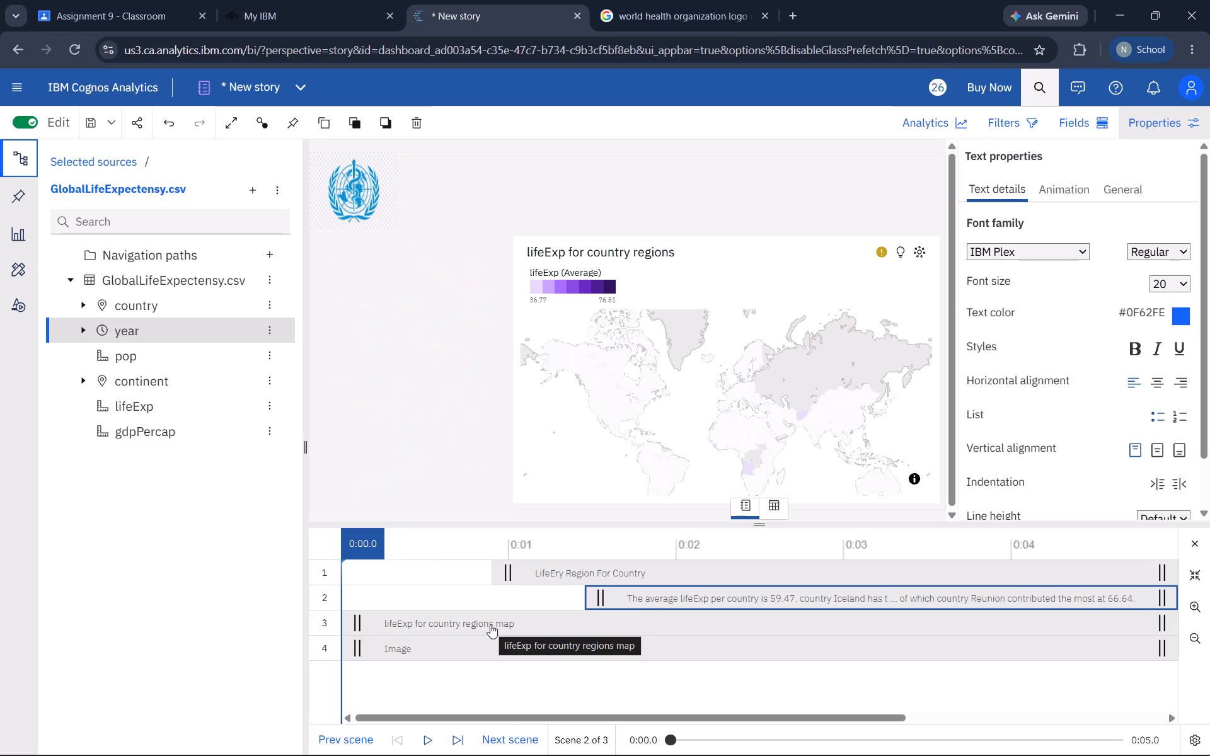
Delay scene 2's country regions map to start at about 1.9 seconds and the WHO logo image at 0.65 seconds.
click(567, 627)
drag(355, 627, 687, 633)
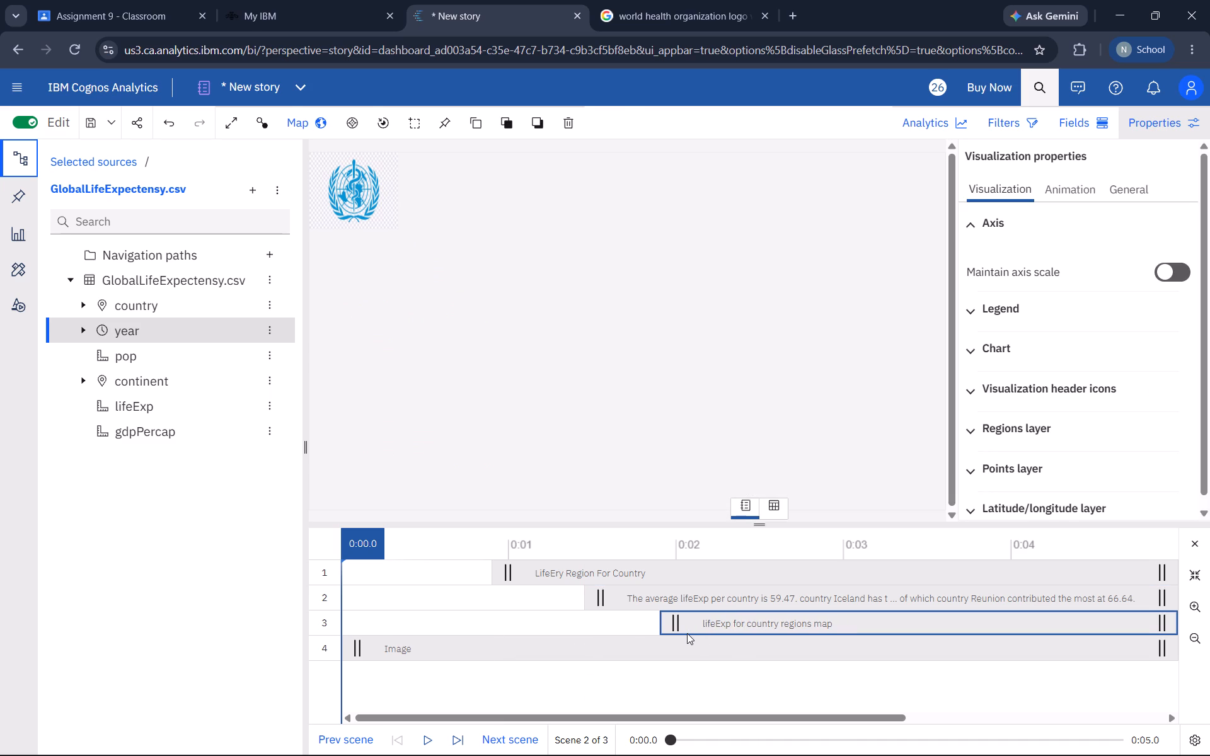
click(488, 644)
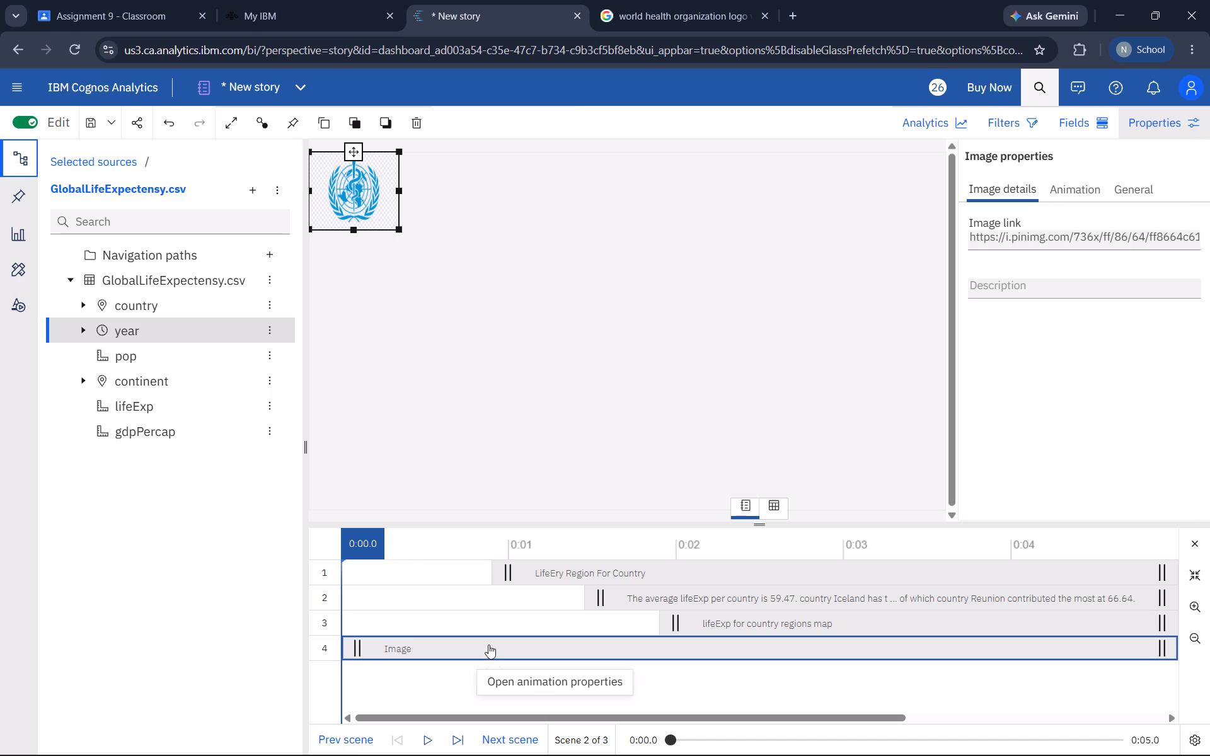
drag(350, 650, 464, 651)
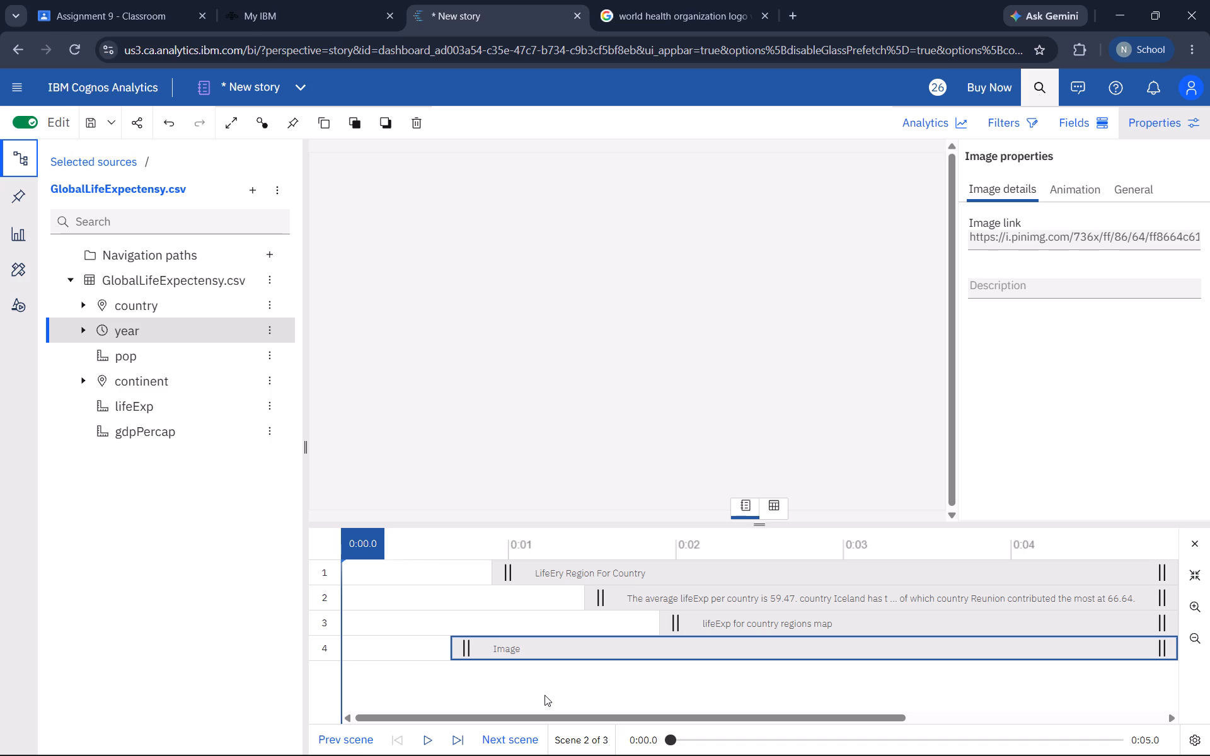
click(544, 695)
Set the WHO logo's entrance animation to Pivot in.
click(1075, 186)
click(1161, 268)
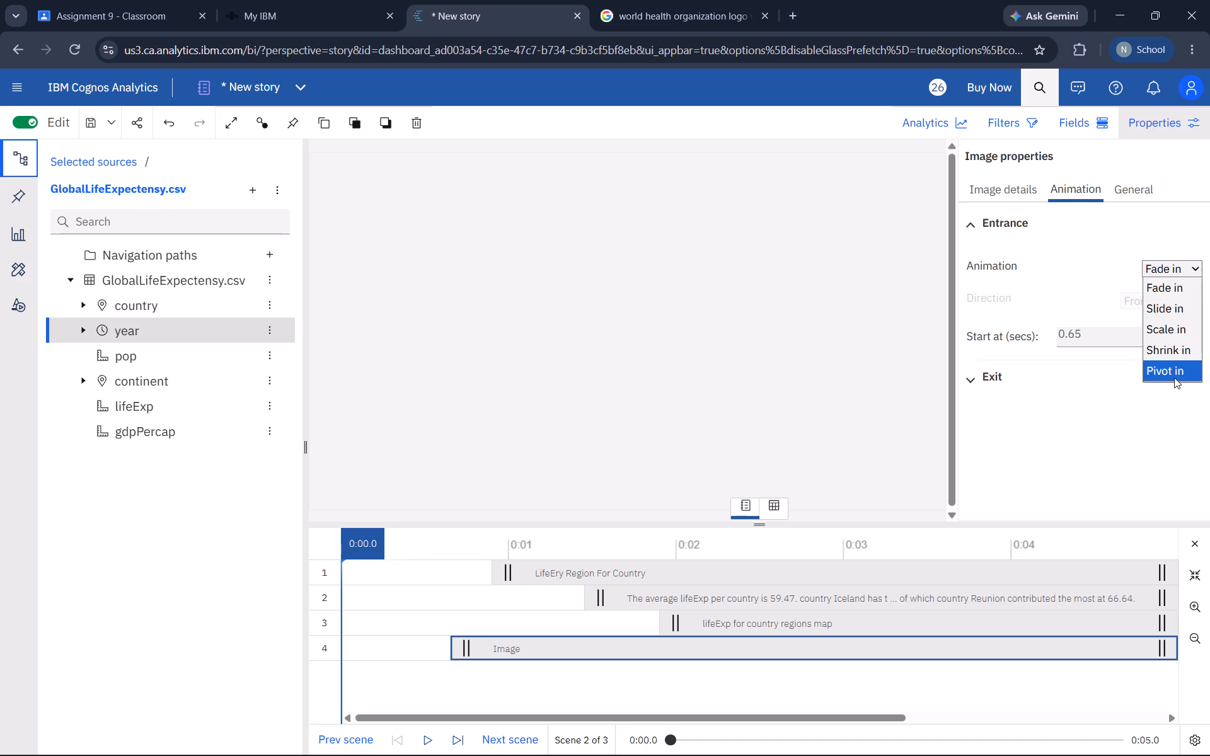
click(1175, 380)
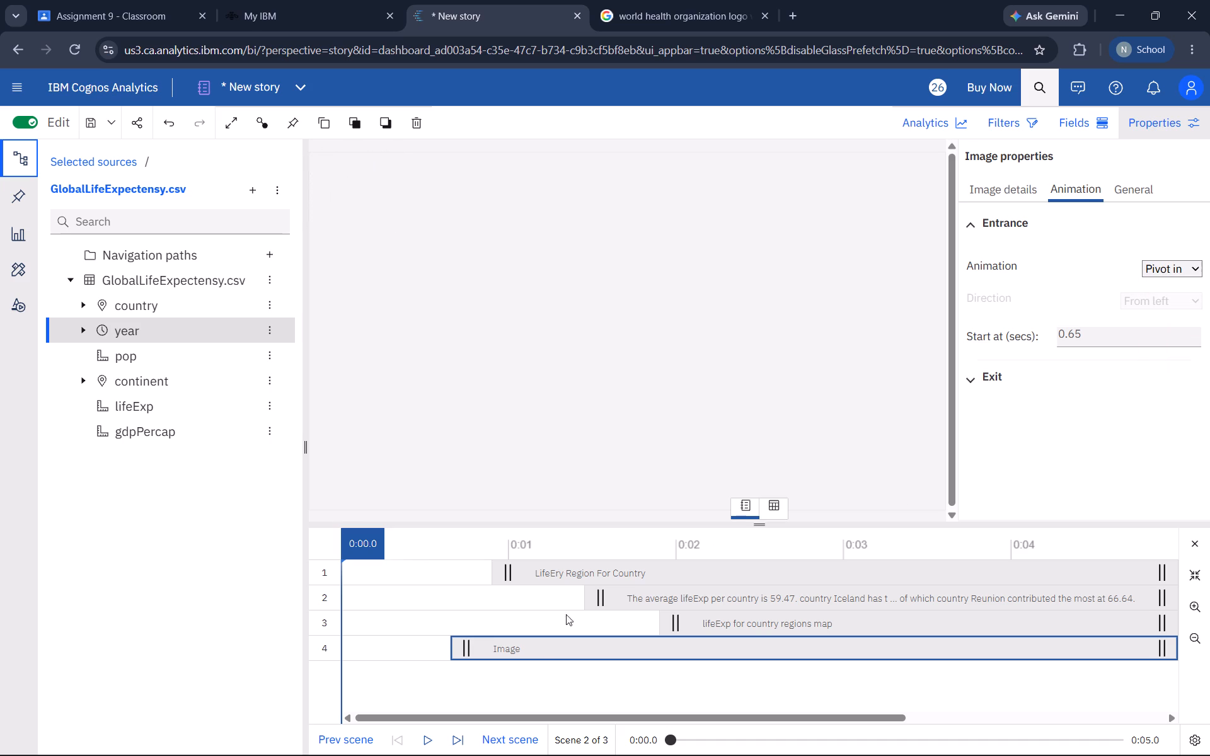
Play scene 2 through to the end to check its entrance timing.
click(432, 733)
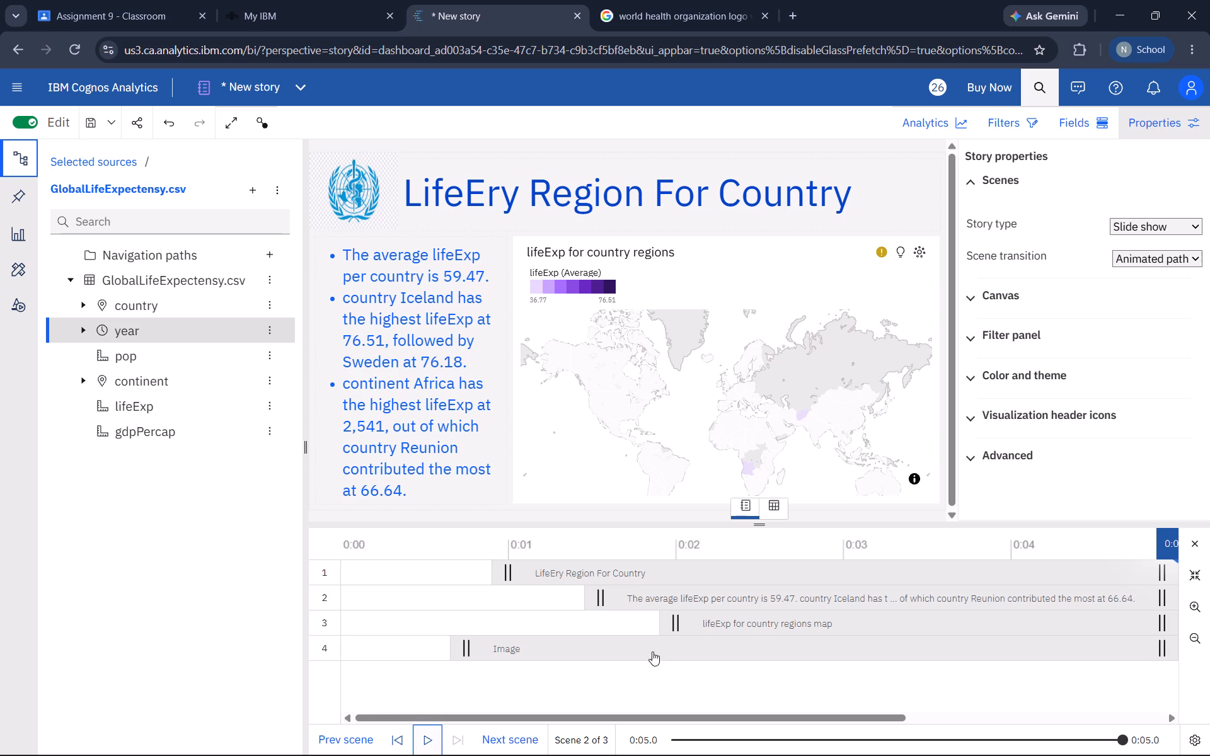
click(620, 598)
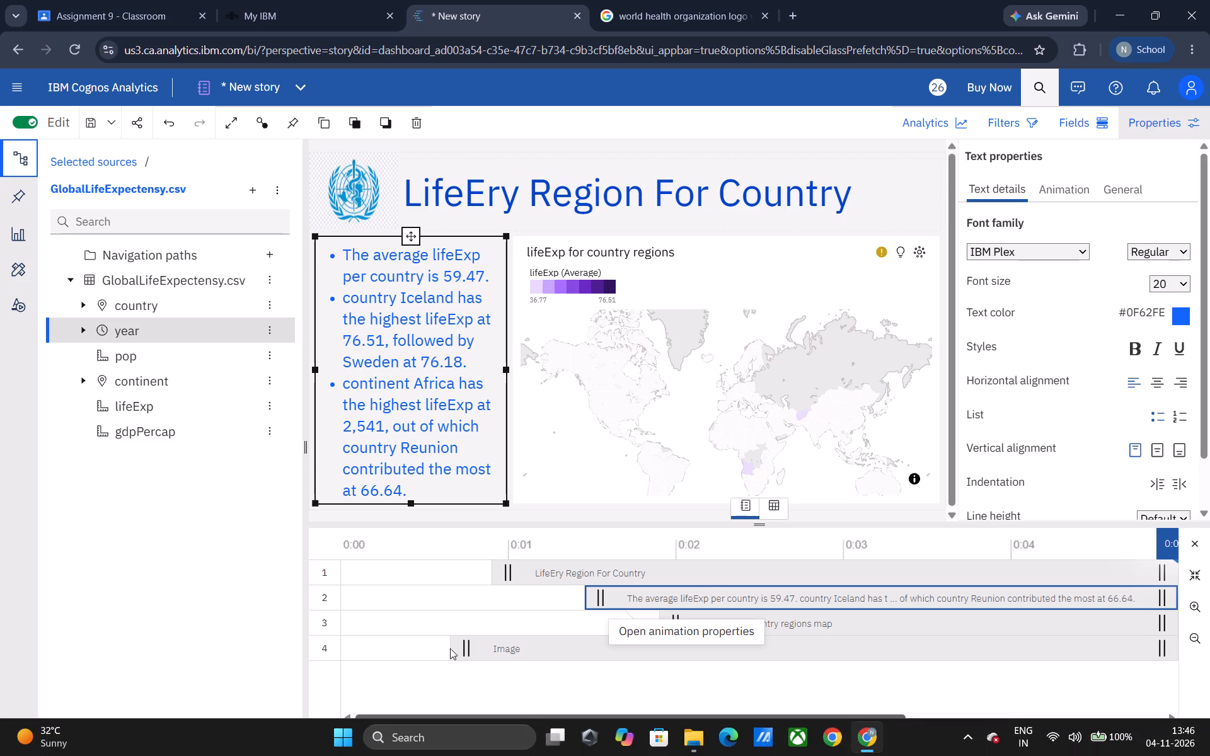
click(453, 672)
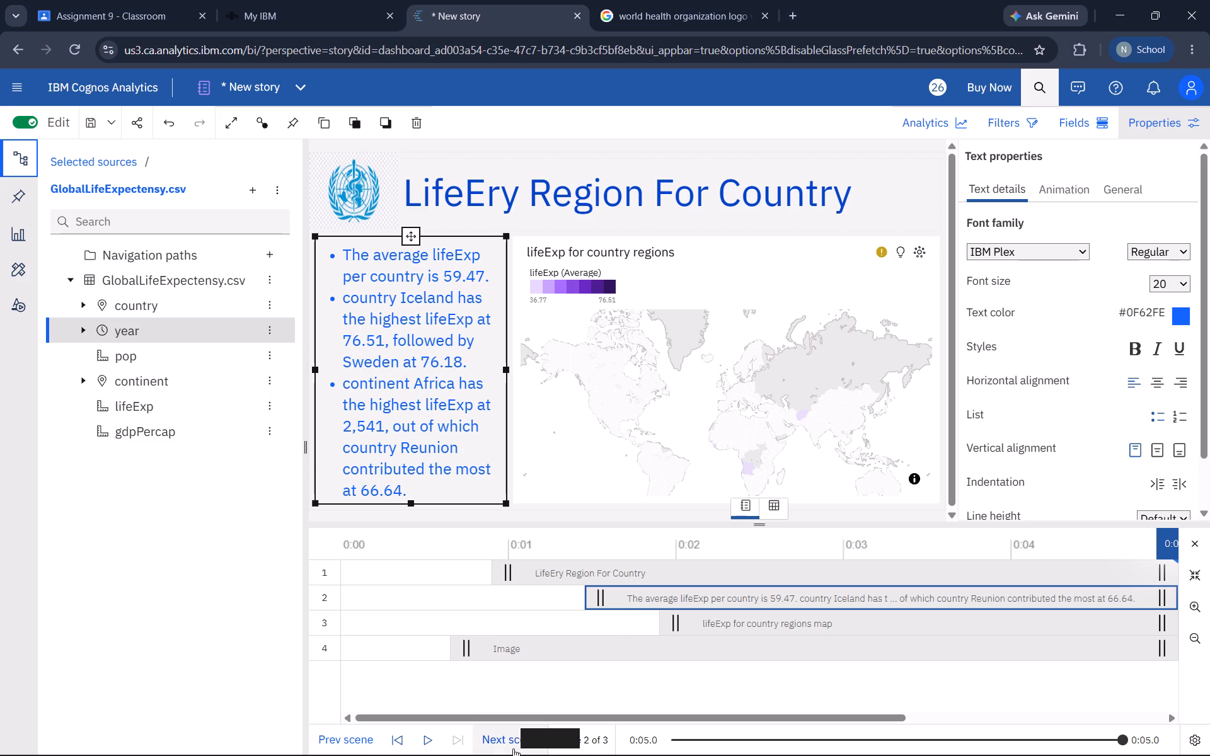
Go to scene 3 and delay the title GDP by Life Exp For Year to start at about 0.8 seconds.
click(513, 748)
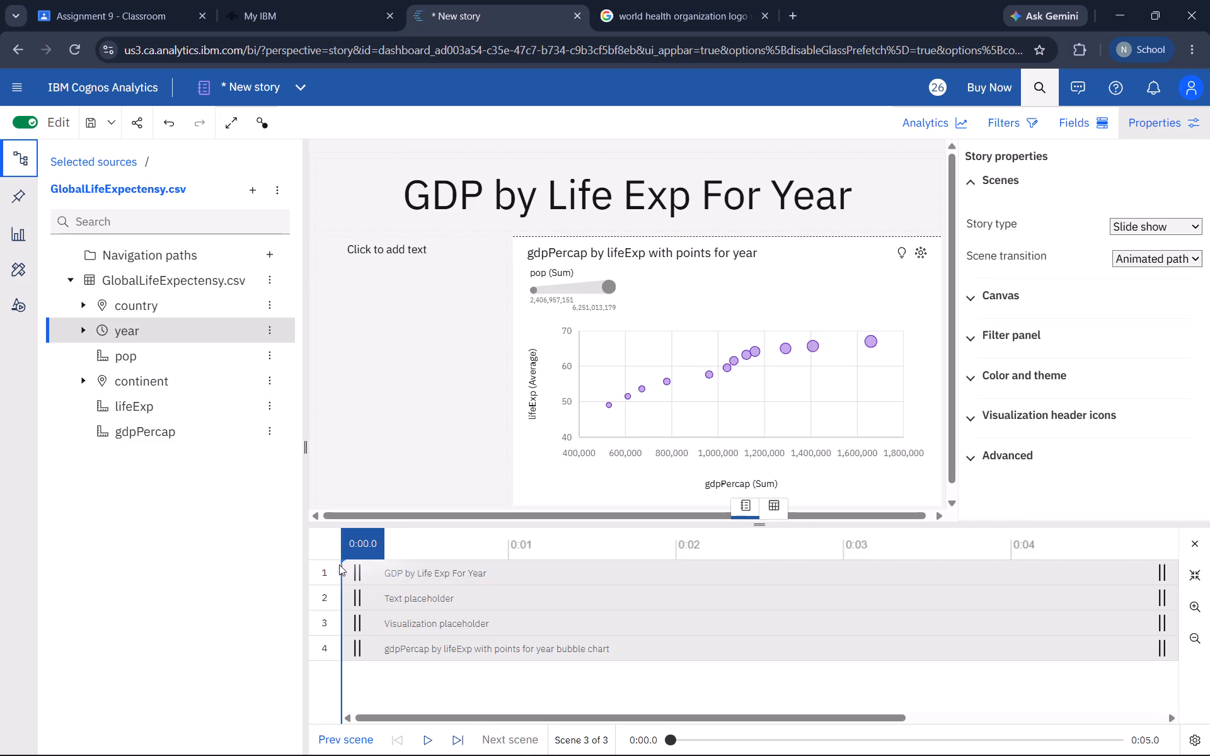
drag(354, 570, 501, 575)
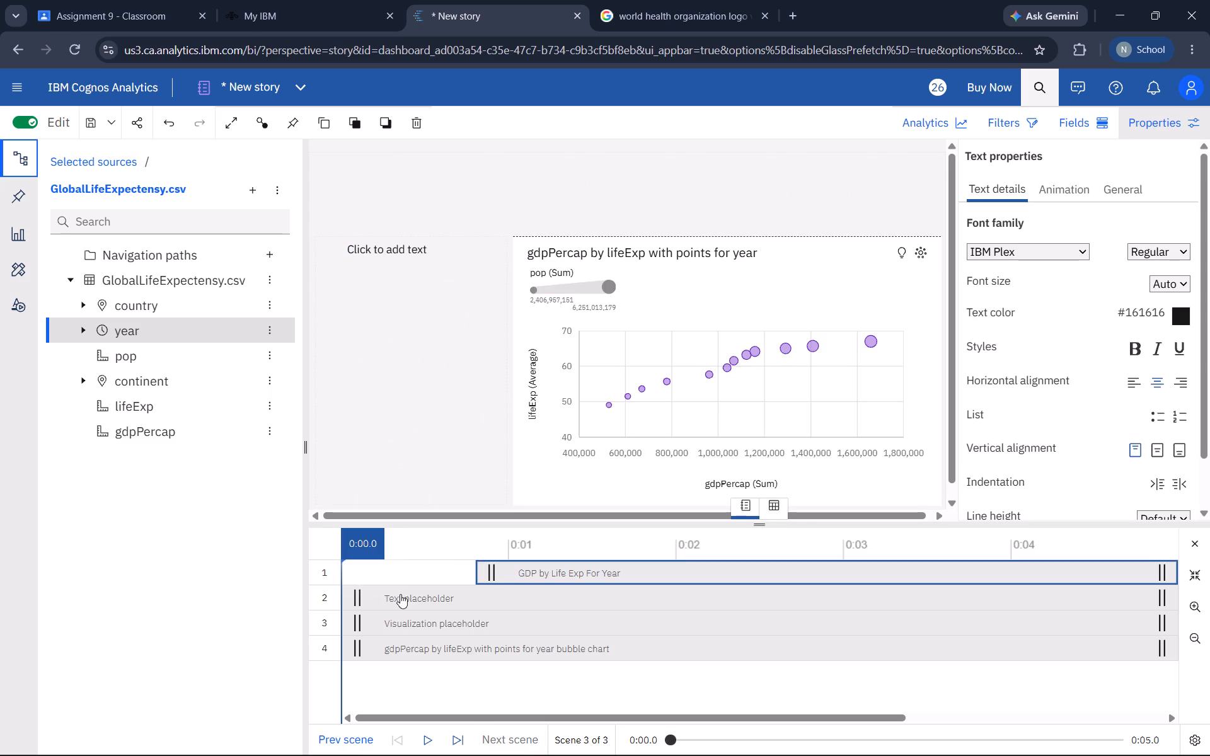
Stagger scene 3's entrances: bubble chart at about 0.8 seconds, visualization placeholder at about 1.2 seconds and text placeholder at about 1.6 seconds.
drag(360, 600, 589, 598)
click(361, 627)
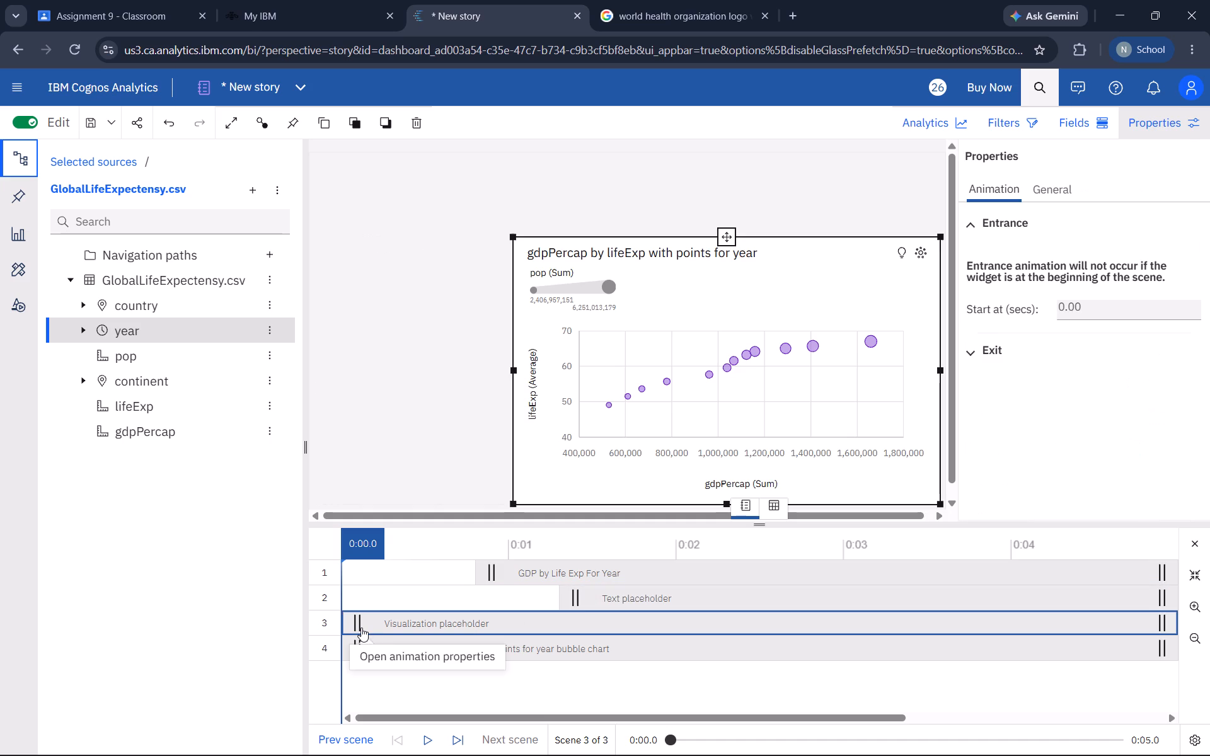
drag(361, 627, 558, 632)
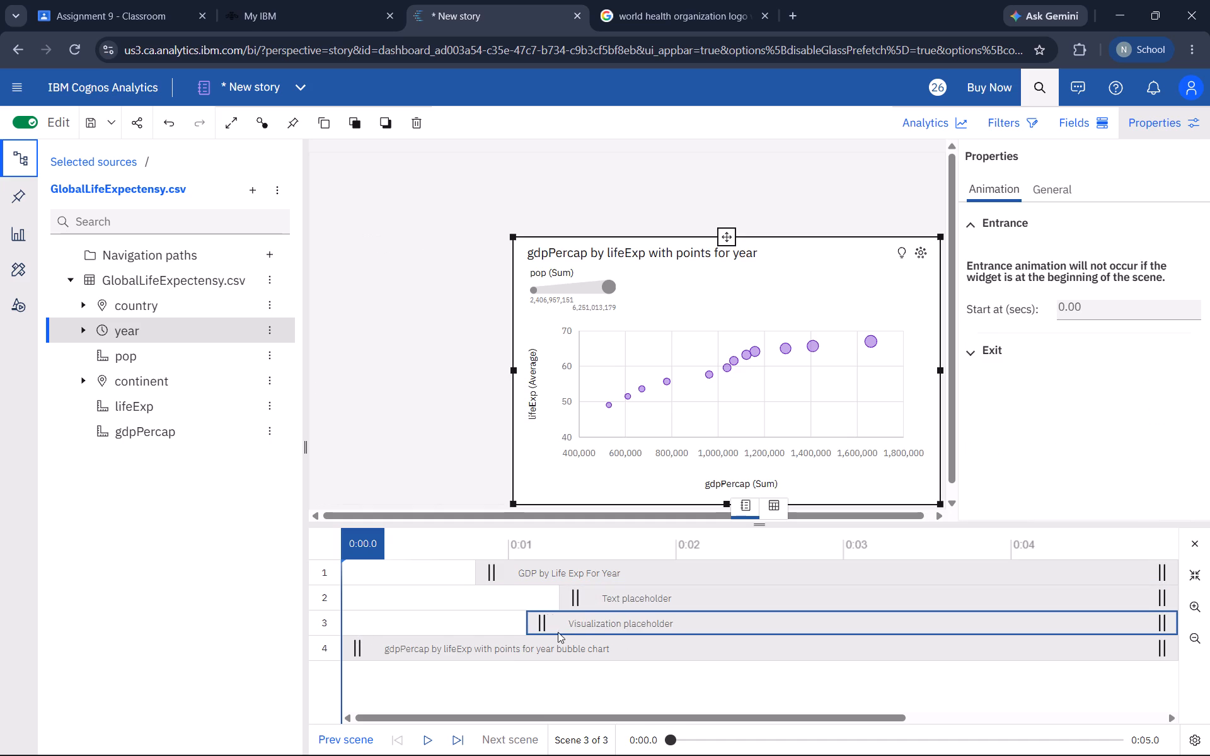
drag(558, 632, 513, 639)
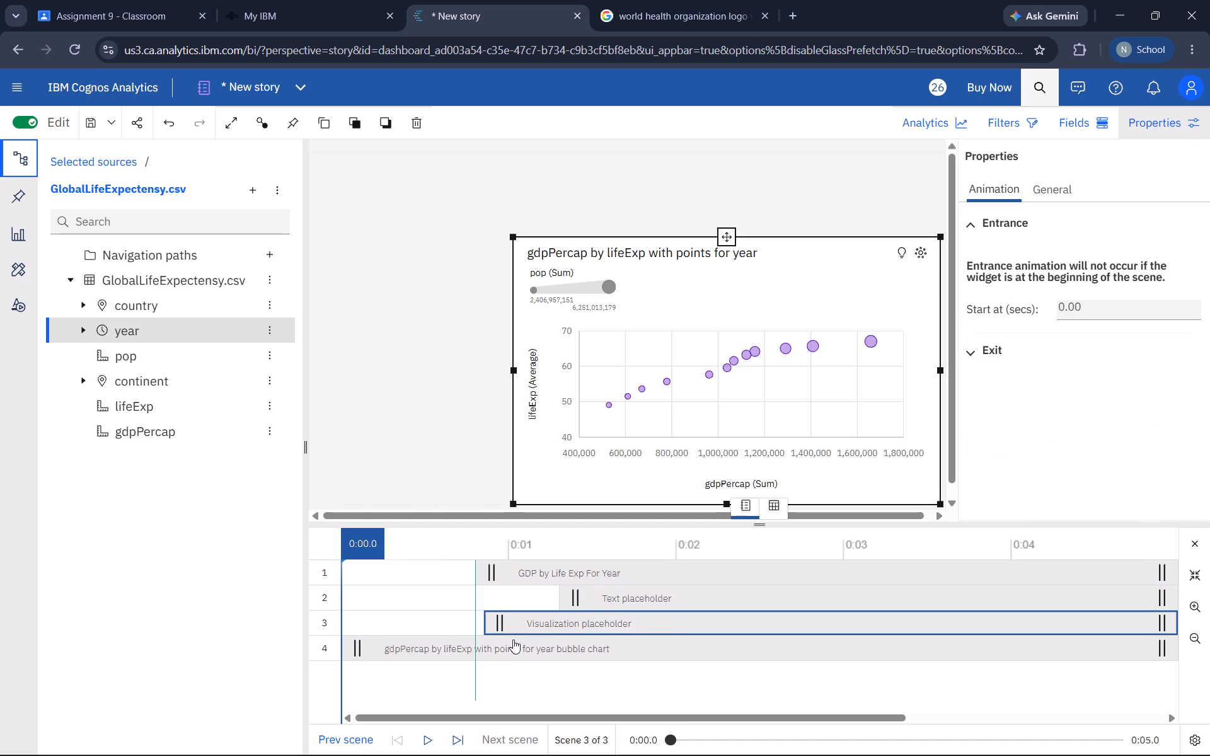
drag(513, 639, 526, 648)
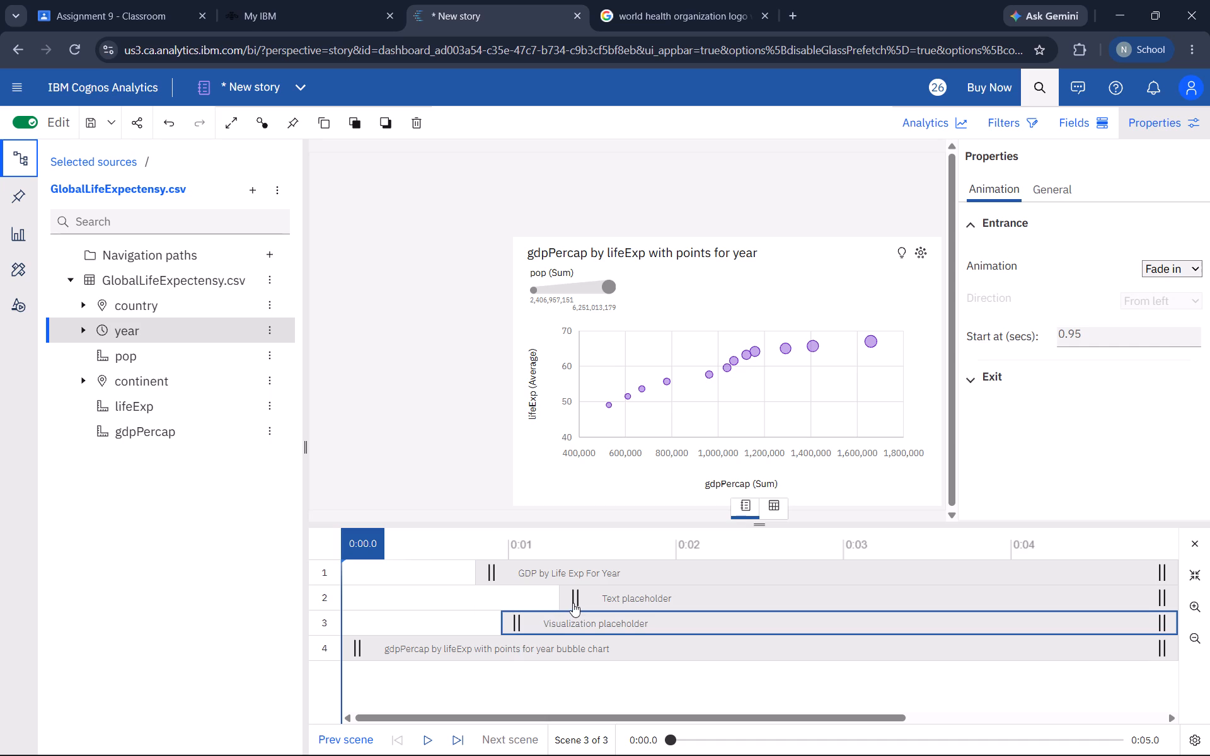
drag(574, 602, 630, 598)
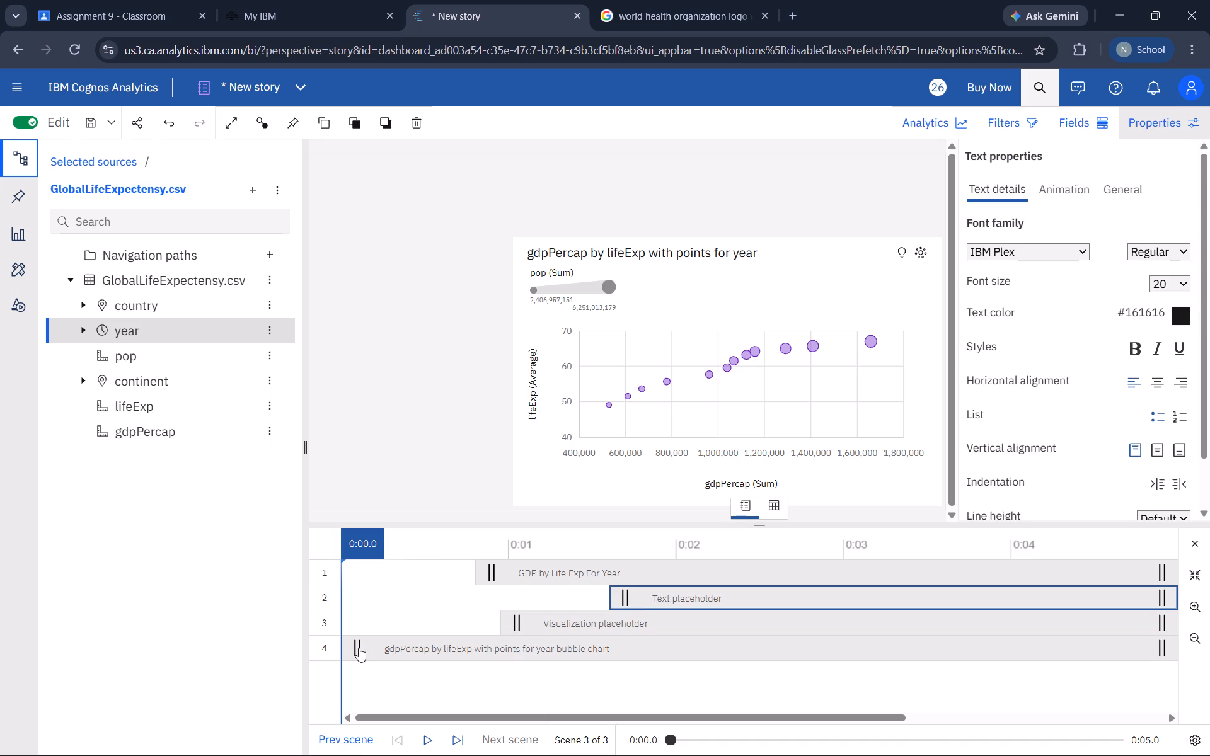
drag(359, 648, 379, 659)
drag(379, 659, 496, 654)
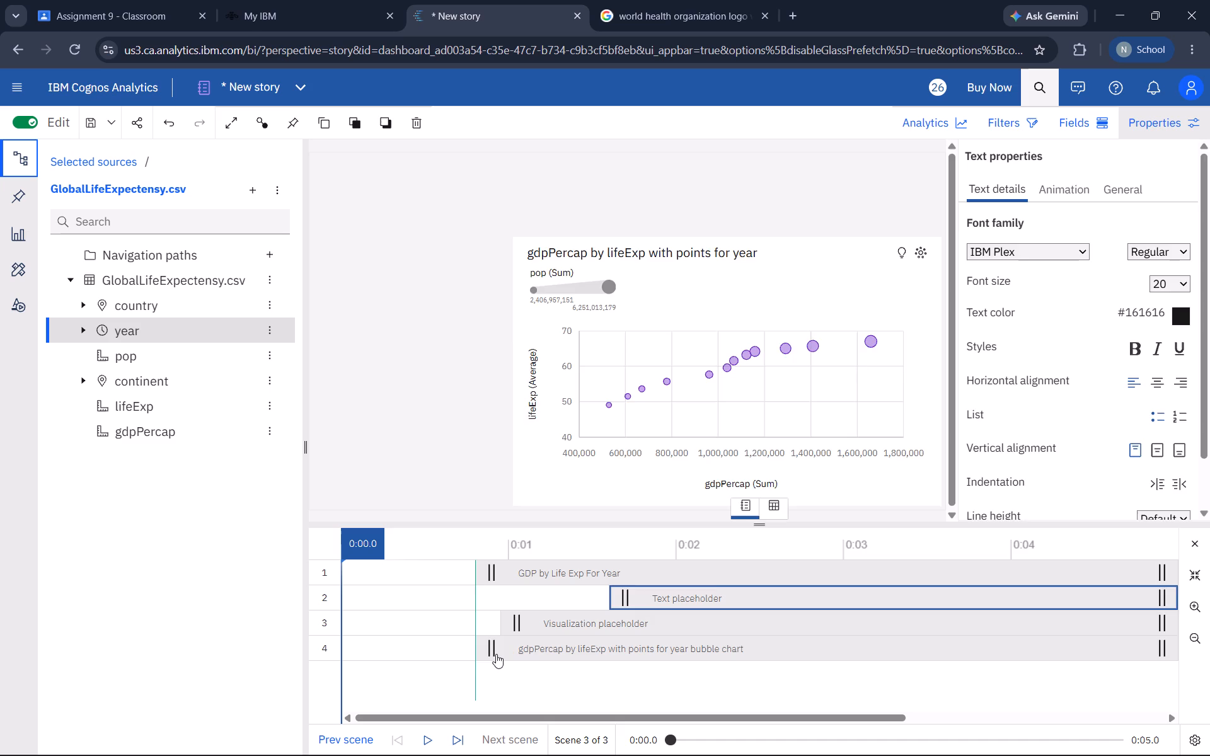
drag(509, 629, 563, 622)
click(688, 596)
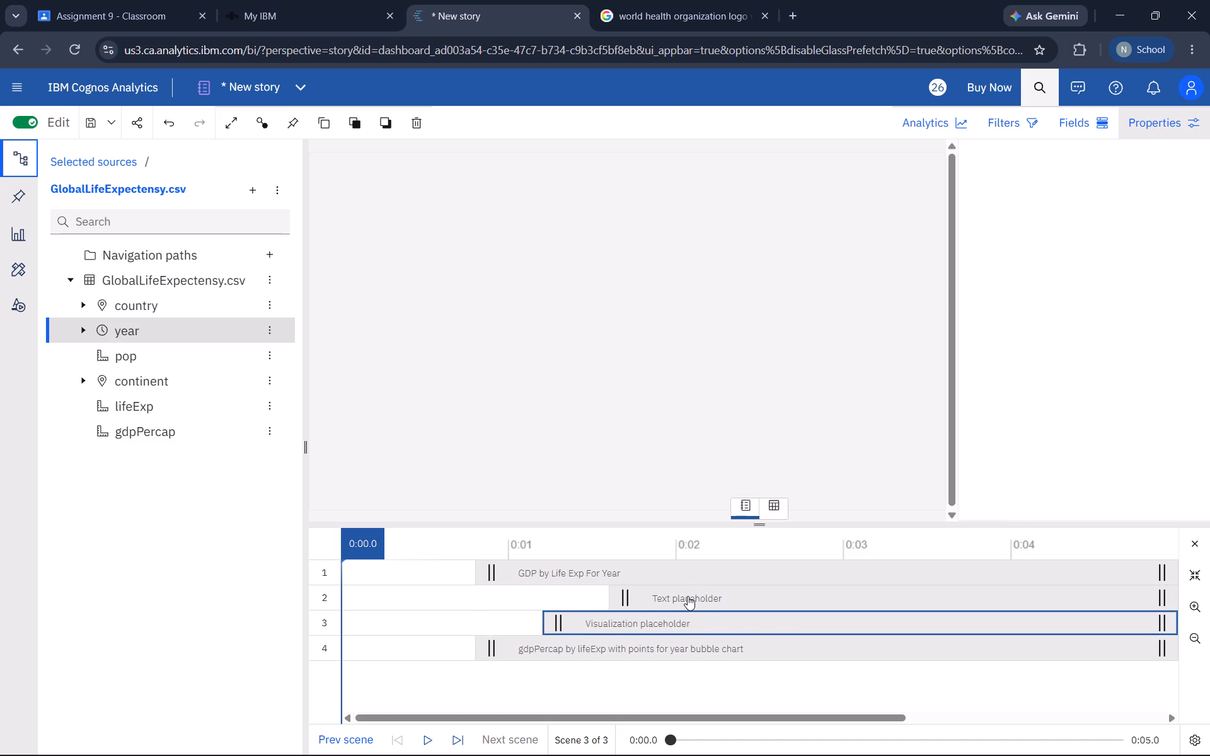
click(789, 682)
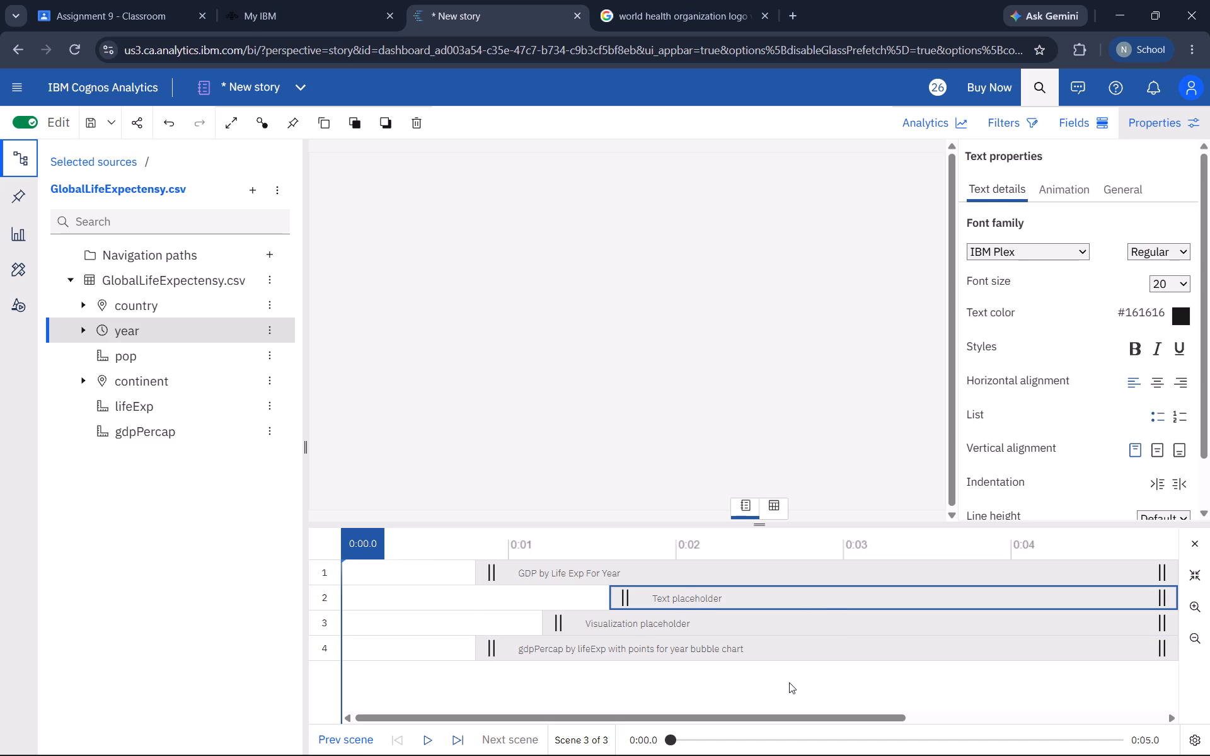
click(669, 684)
With scene 3's playhead at about 1.6 seconds, turn on Insights for the gdpPercap by lifeExp bubble chart.
drag(372, 534, 678, 539)
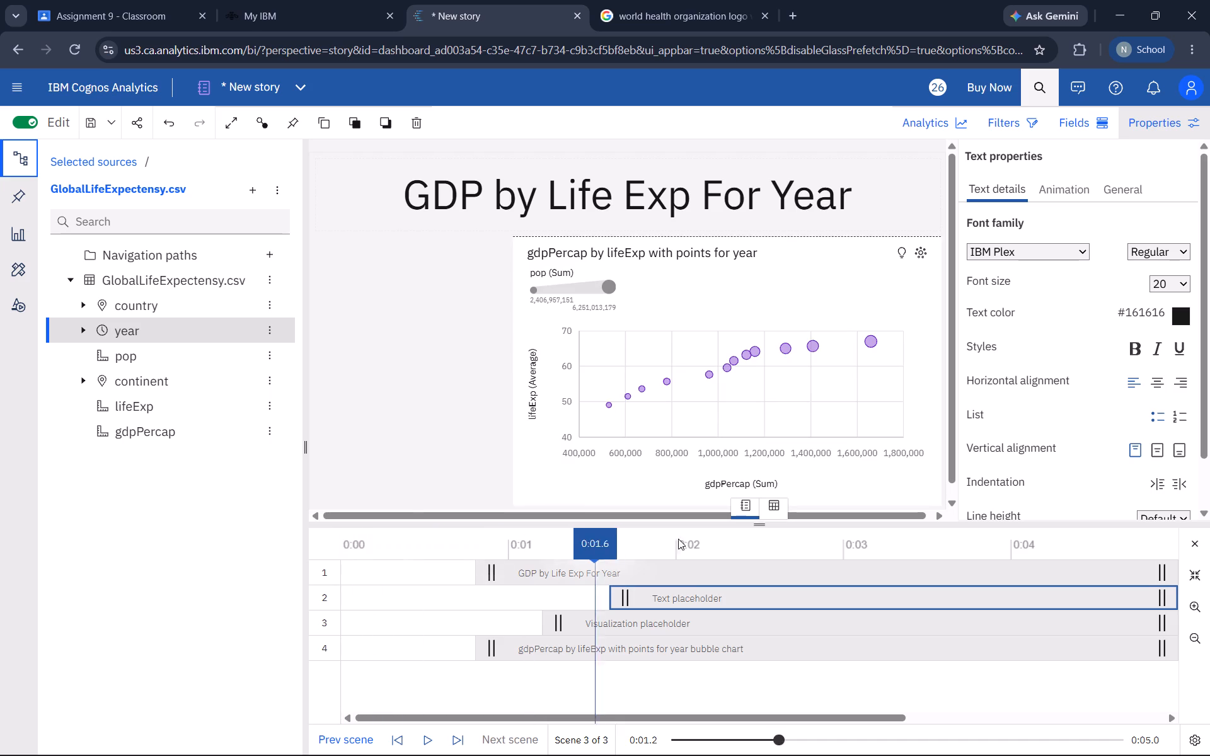
drag(678, 539, 648, 547)
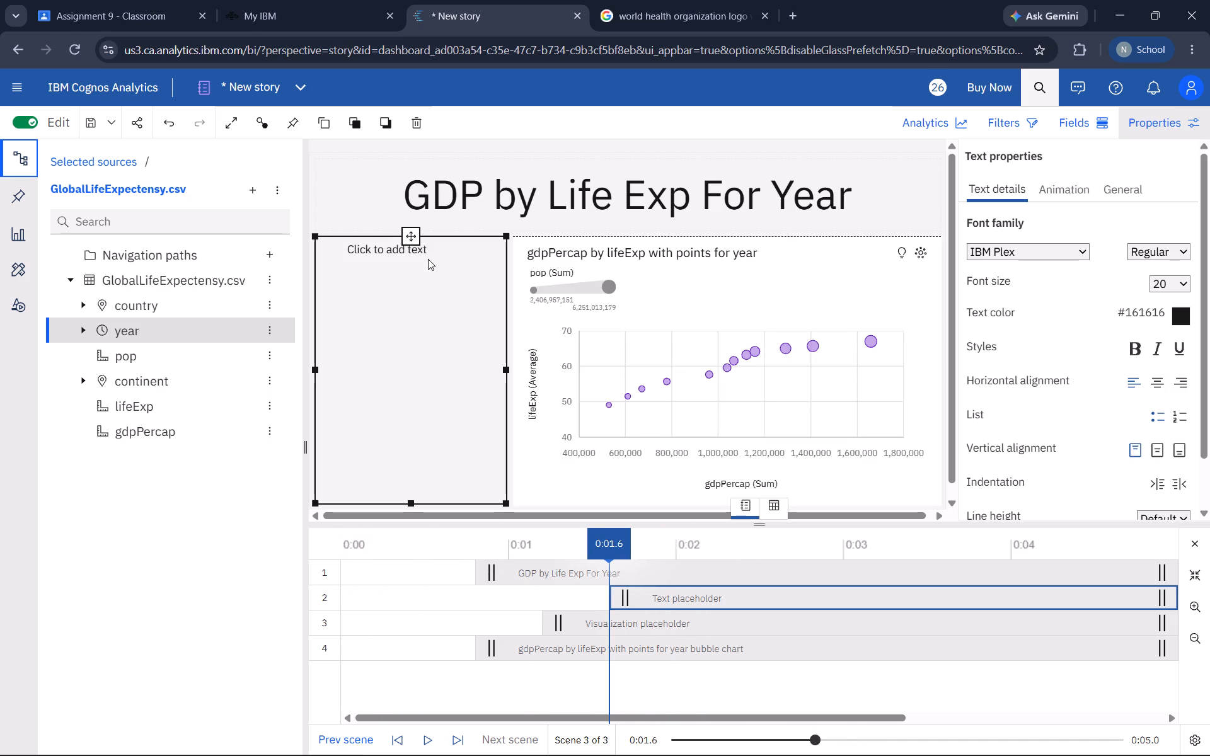
click(428, 259)
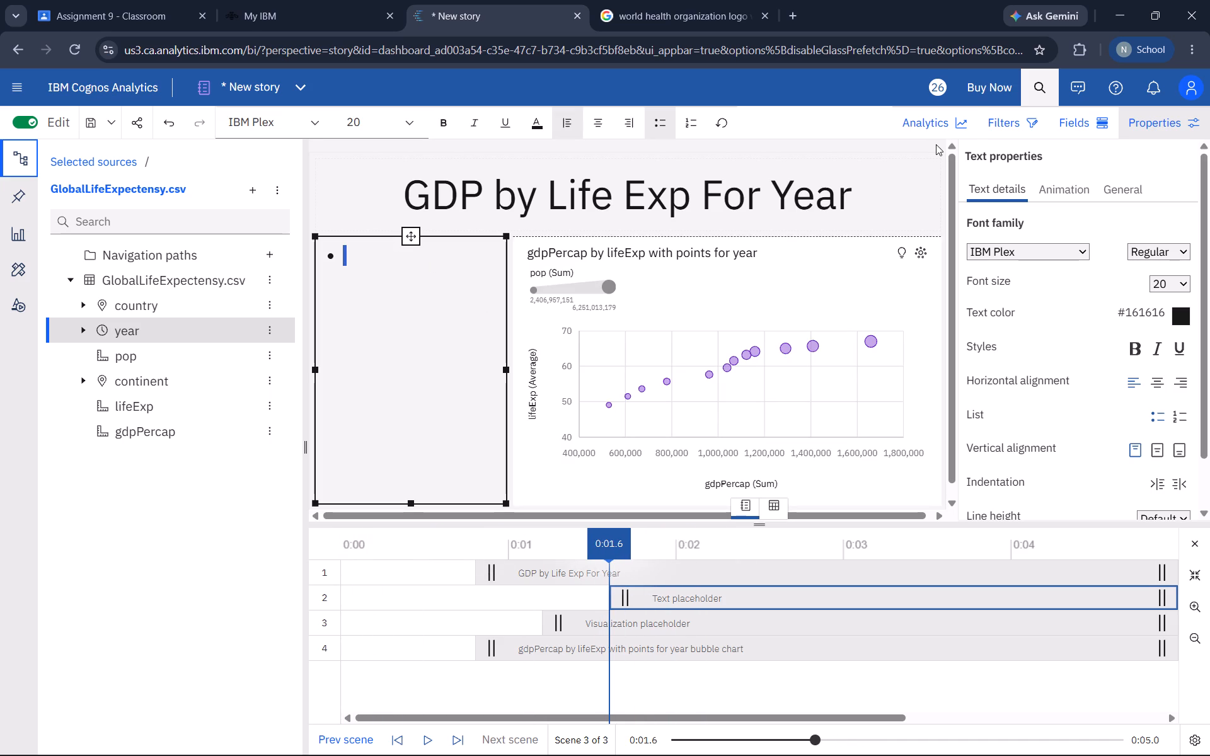
click(935, 126)
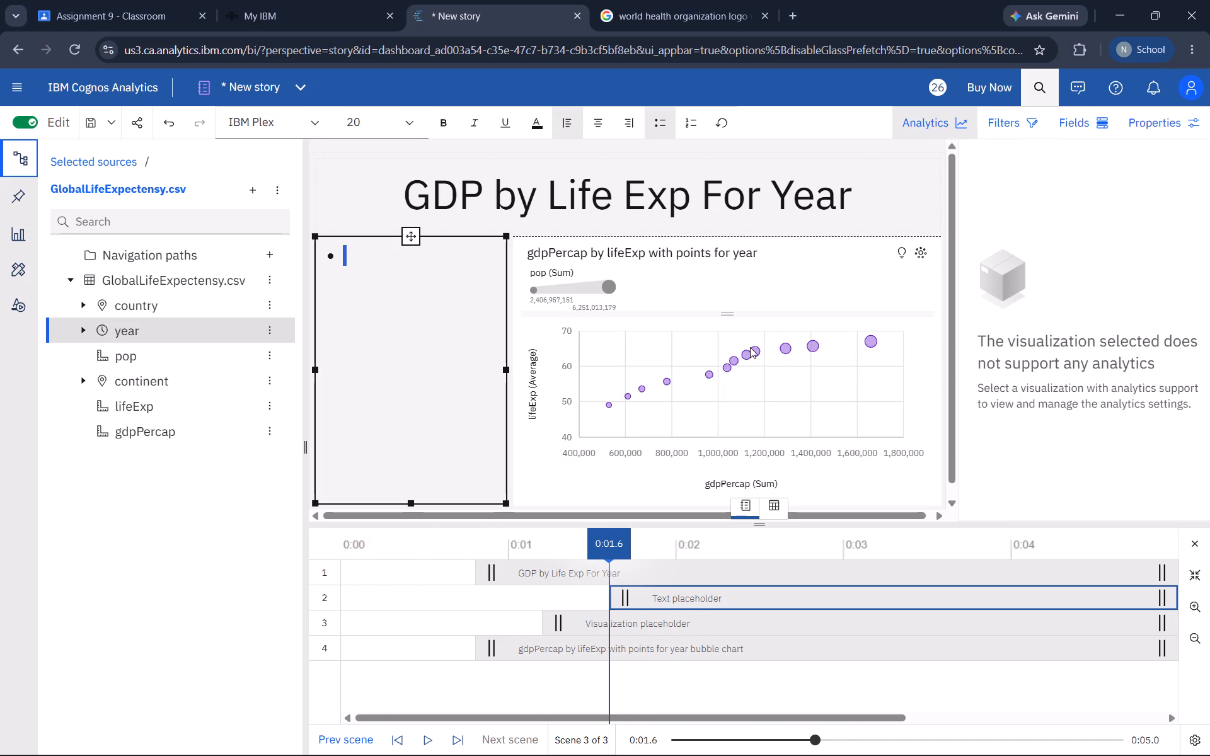
click(792, 312)
click(811, 269)
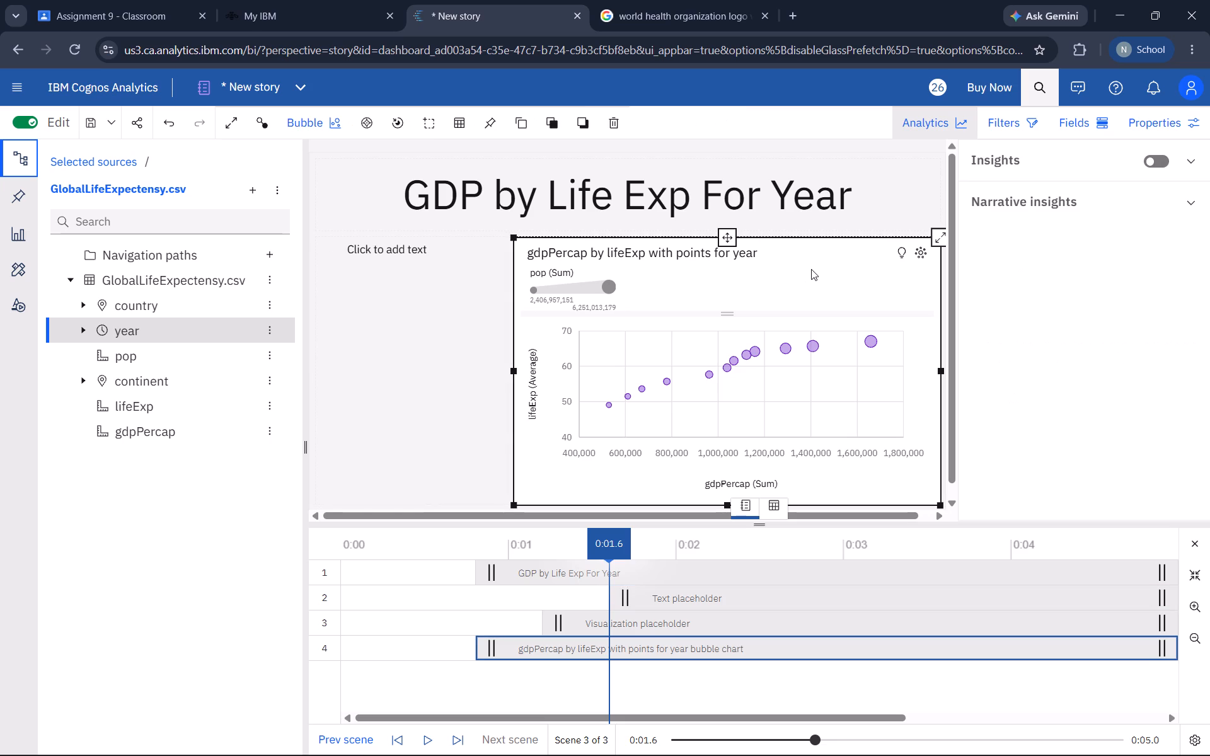
click(1105, 166)
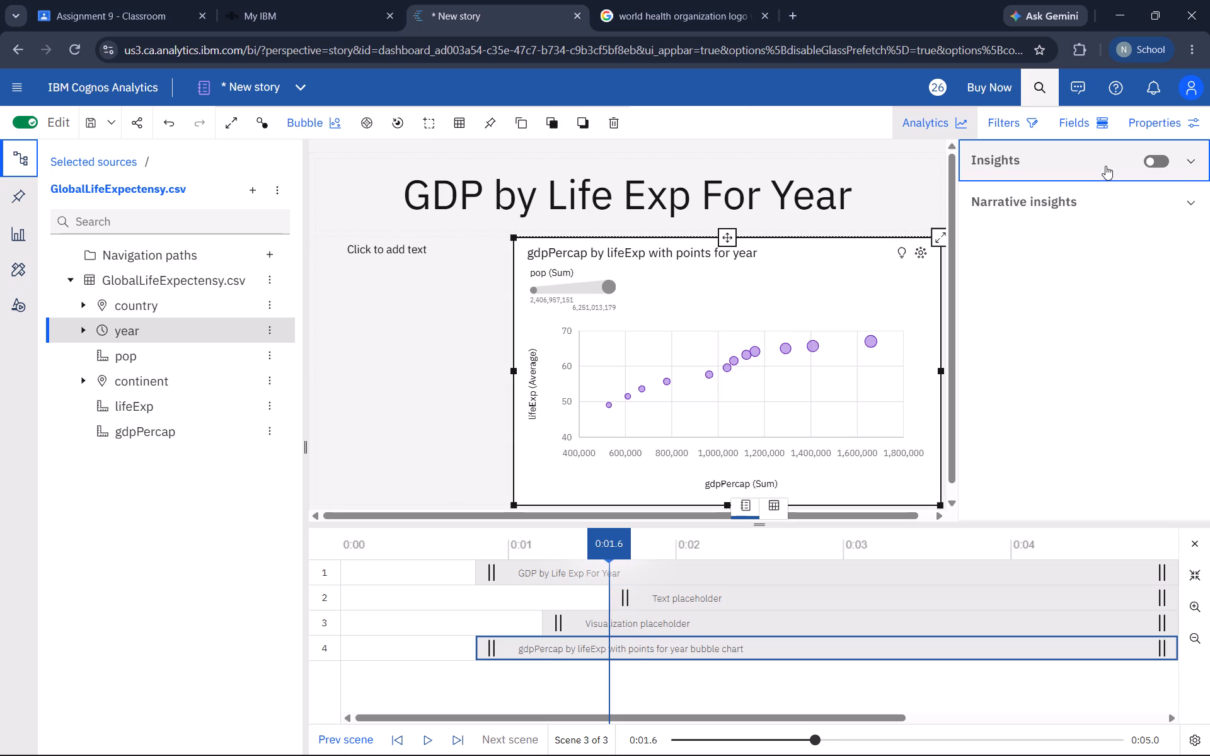
click(1159, 168)
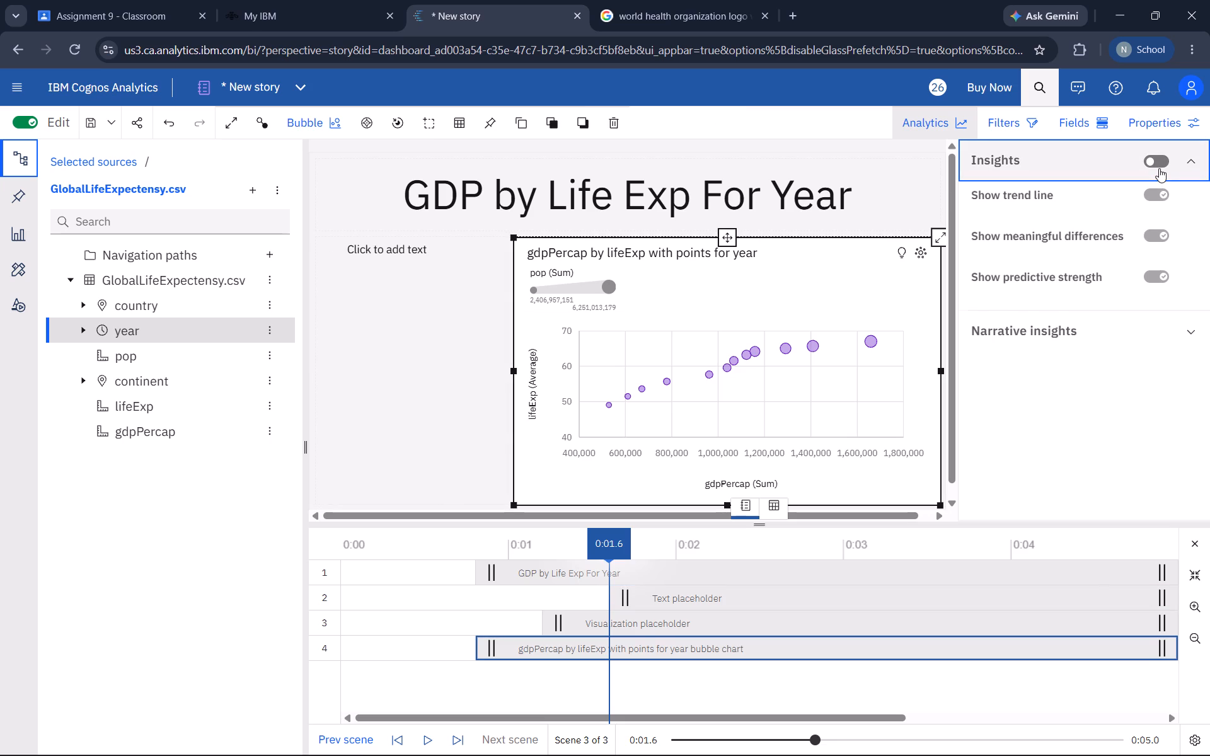
click(1156, 163)
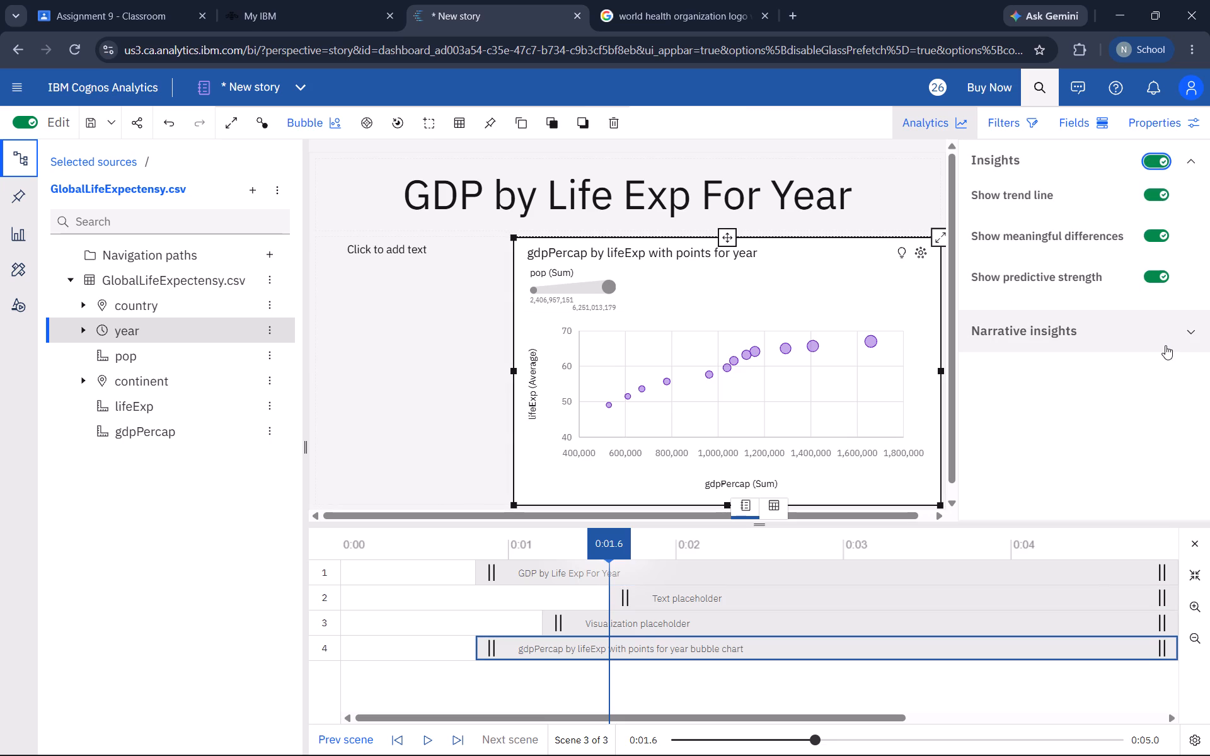
Copy the bubble chart's narrative insight about Norway exceeding United States in gdpPercap by 2022 into the text placeholder as the first bullet.
click(1165, 345)
scroll(1165, 345, down, 3)
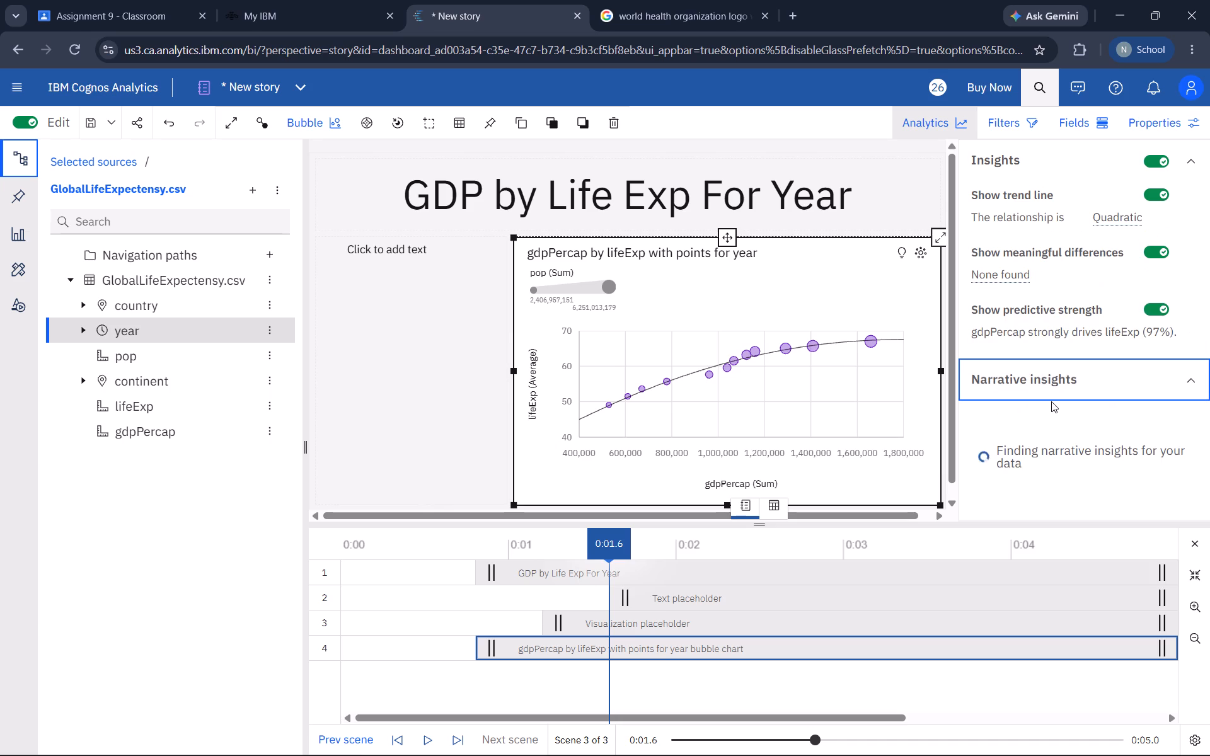
scroll(1051, 401, down, 4)
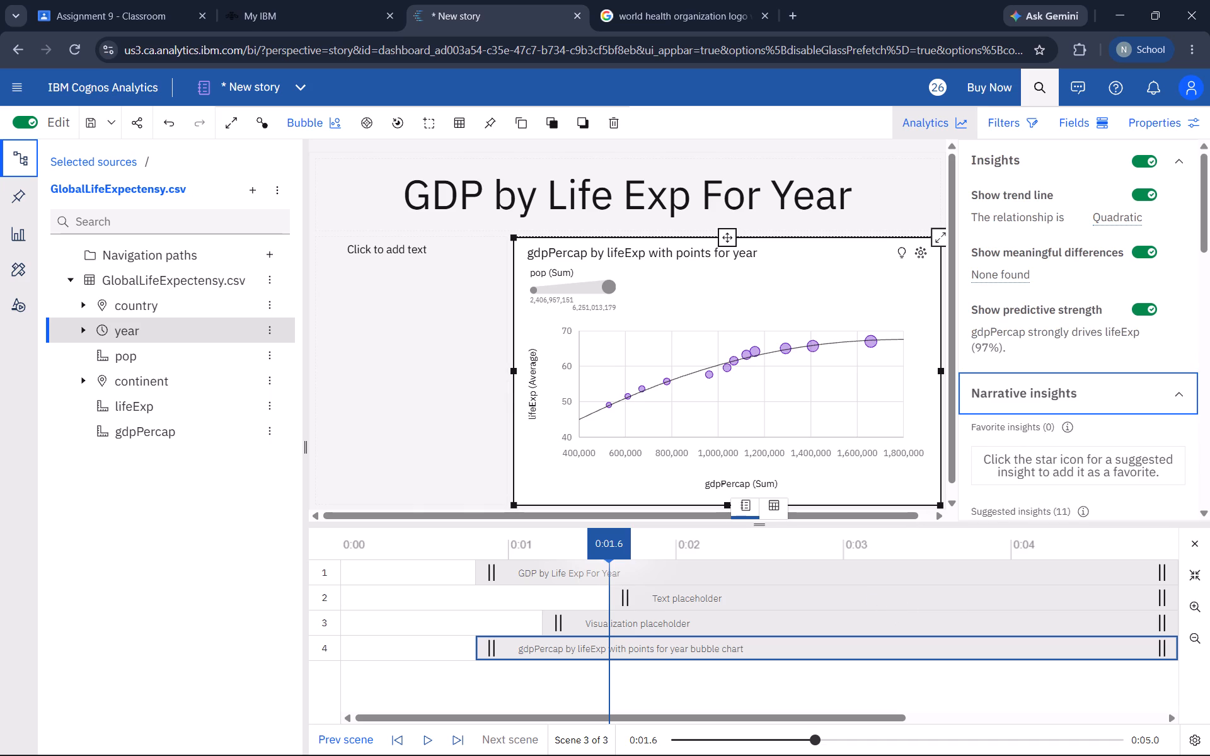
scroll(1099, 382, down, 4)
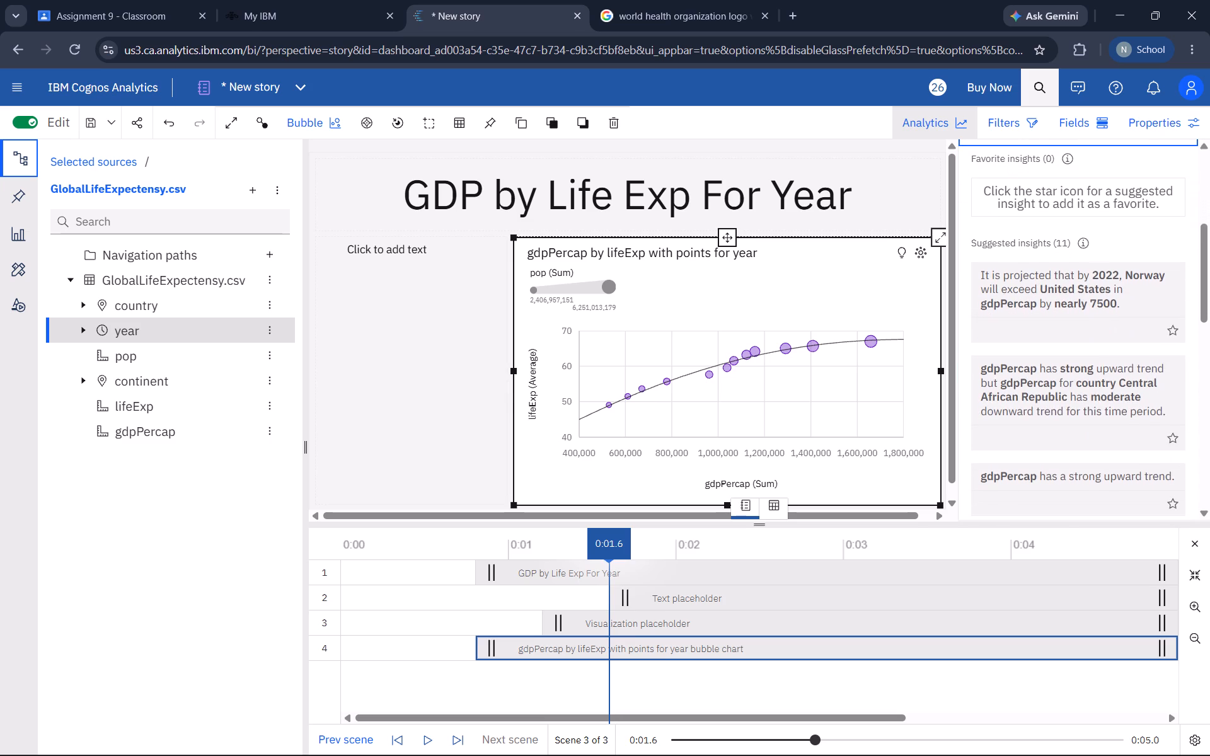
drag(981, 268, 1124, 309)
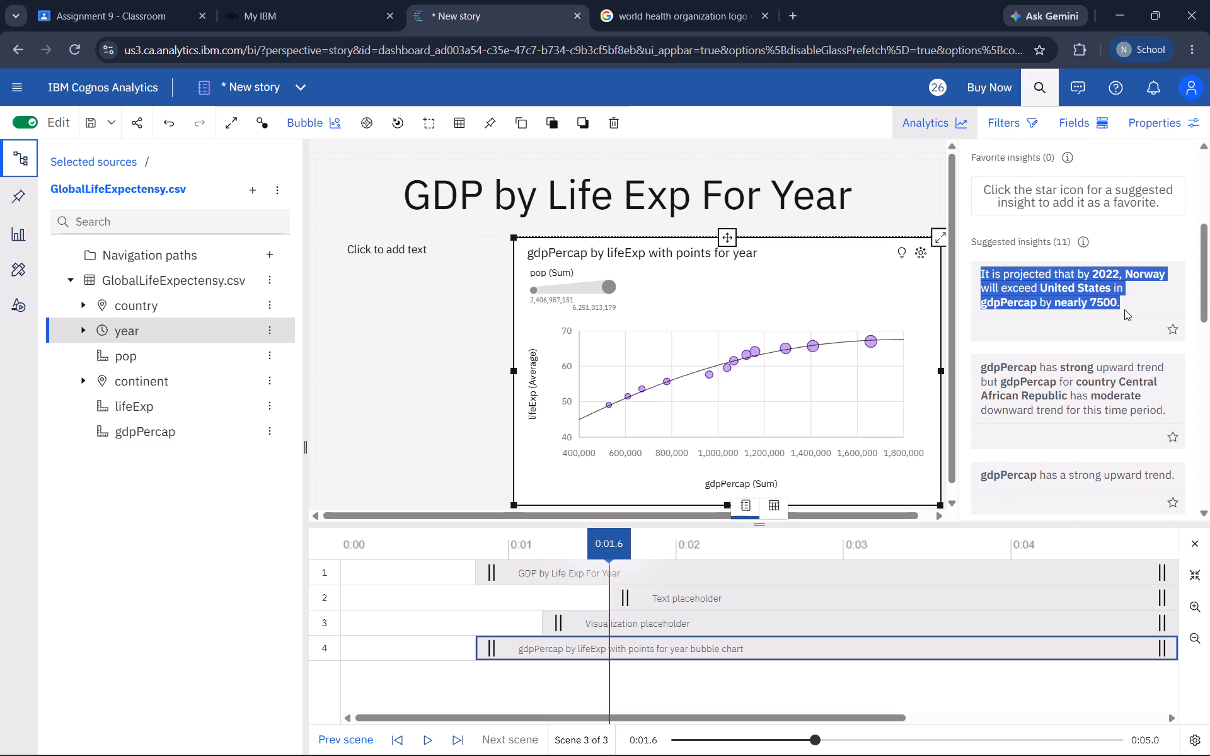
key(ctrl+c)
click(381, 243)
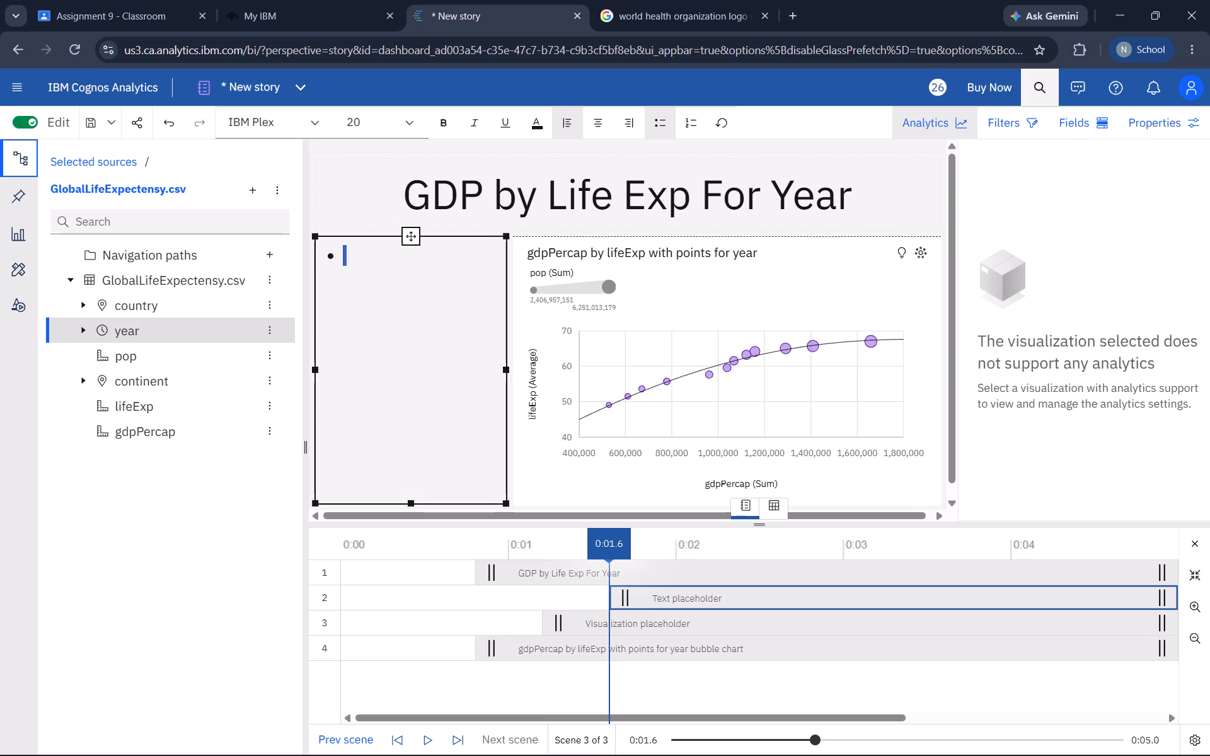
key(ctrl+v)
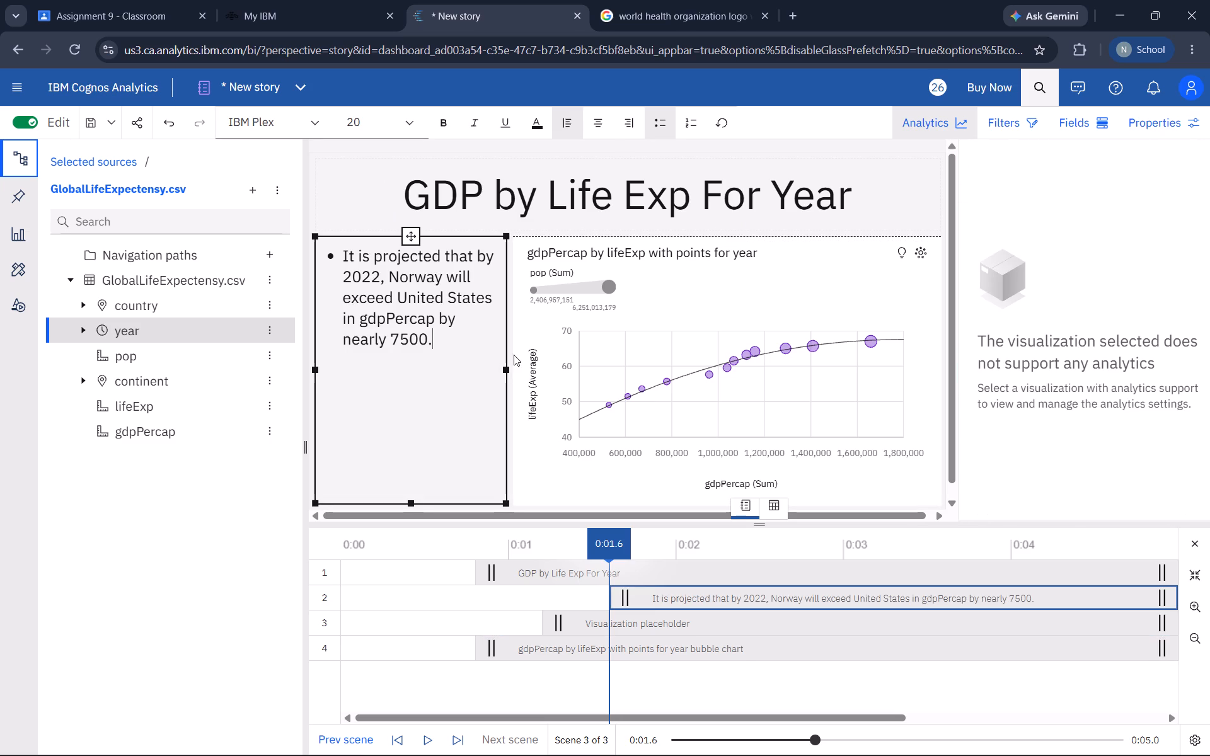
Add a second bullet with the narrative insight about gdpPercap's strong upward trend and Central African Republic's moderate downward trend.
key(Return)
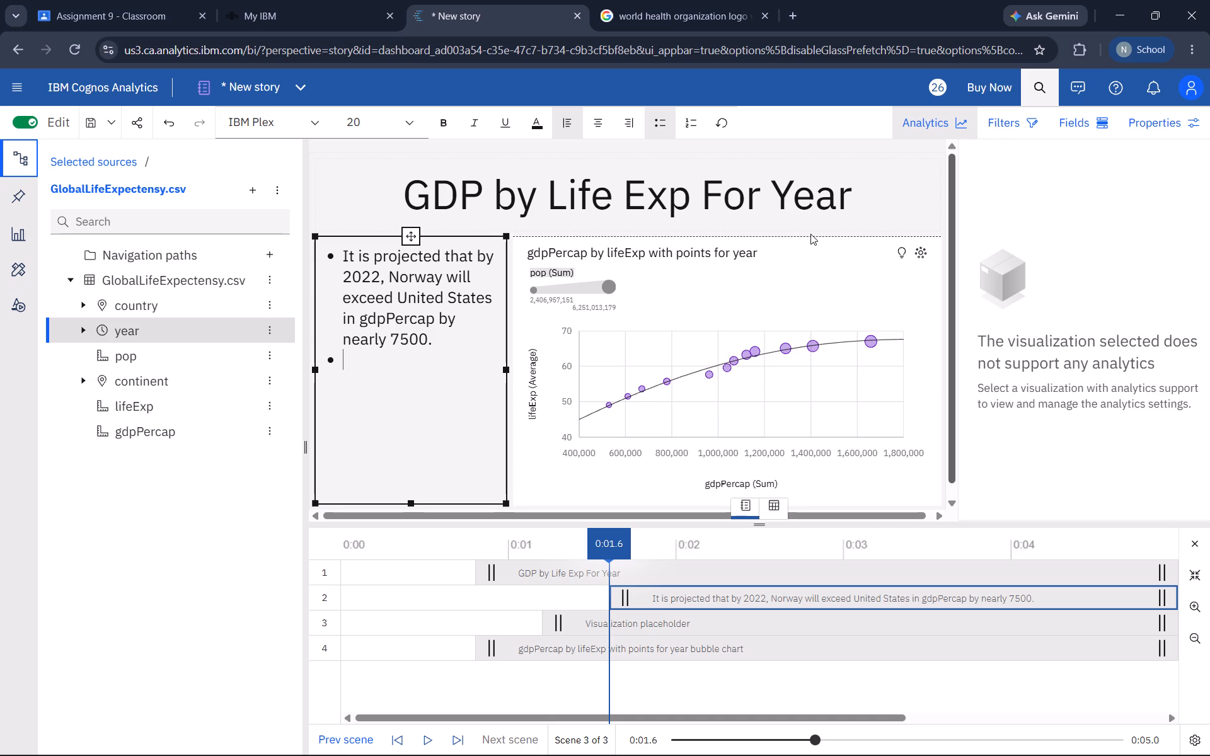
click(813, 262)
scroll(994, 396, down, 4)
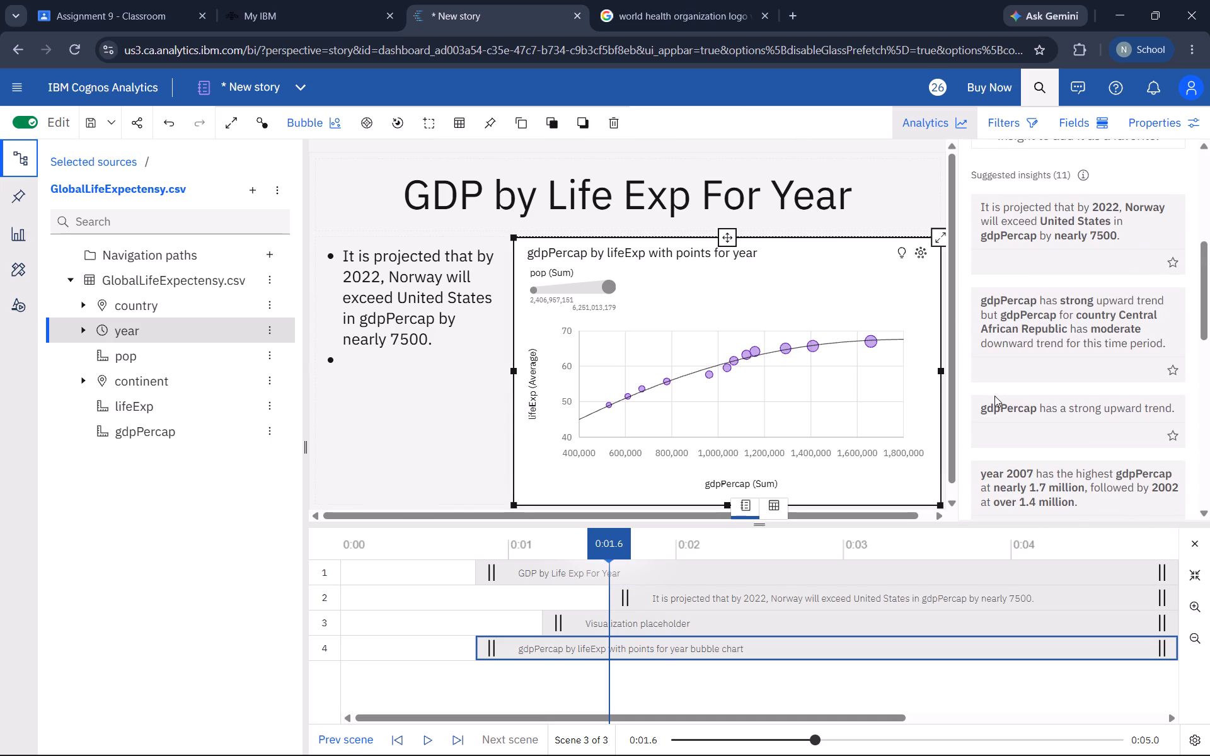
scroll(994, 396, down, 1)
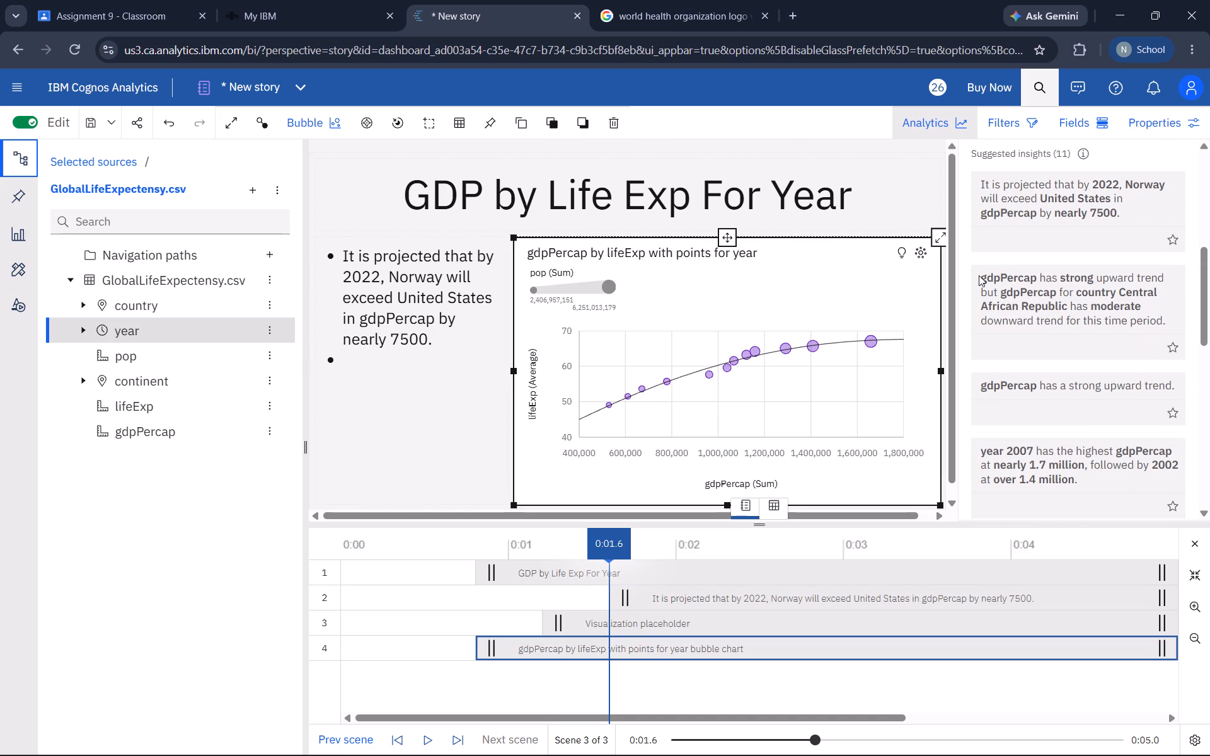
drag(979, 275, 1171, 318)
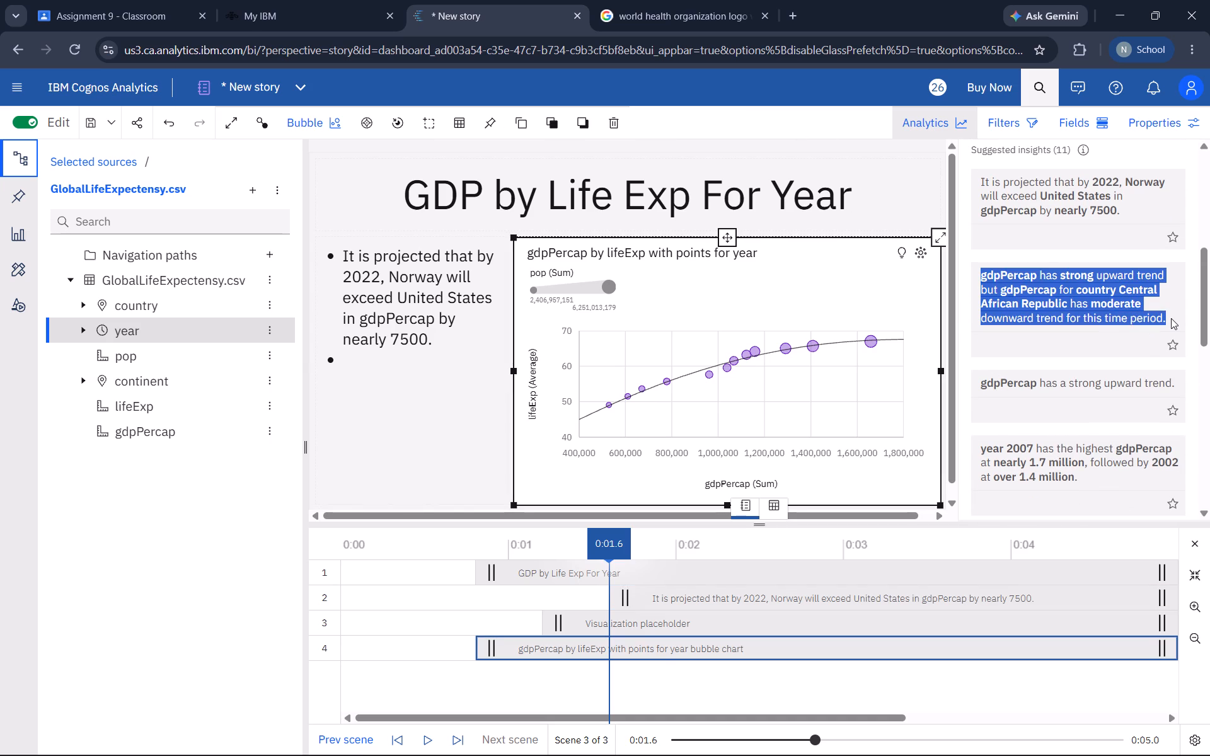
key(ctrl+c)
click(416, 385)
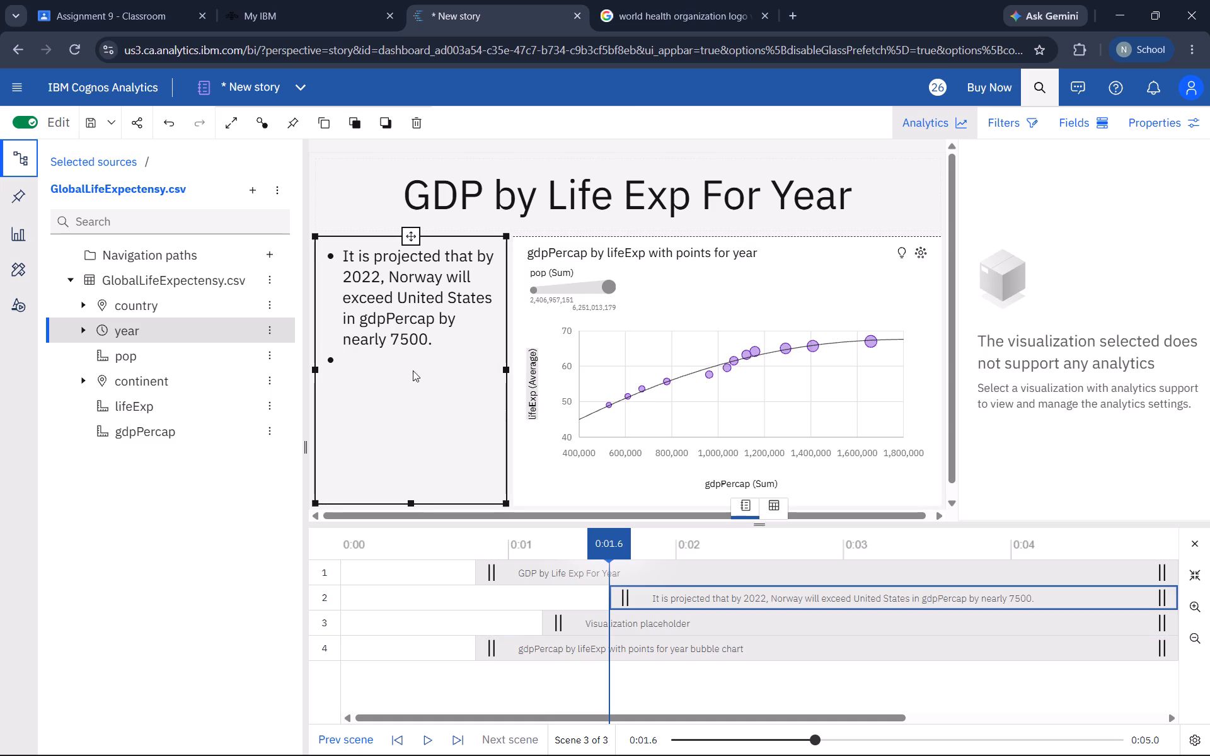
click(400, 353)
click(347, 362)
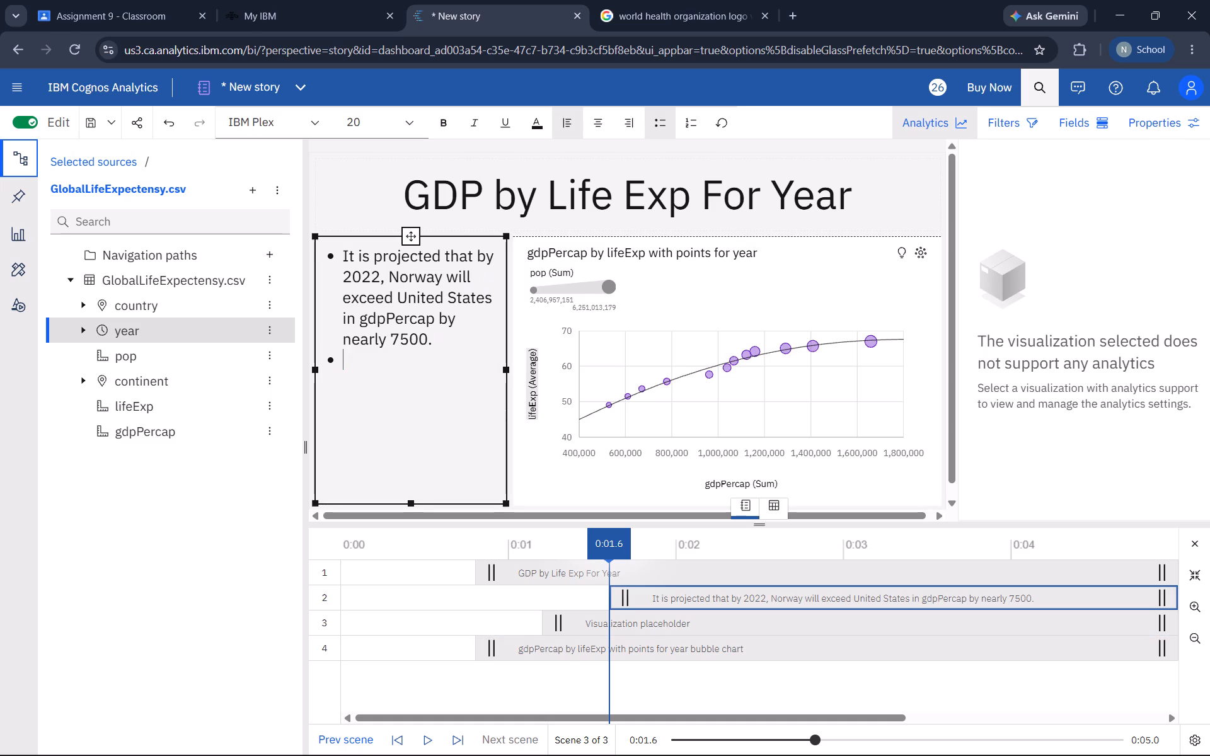
key(ctrl+v)
Set the font size of all the bulleted insight text in scene 3 to 16.
scroll(437, 389, up, 2)
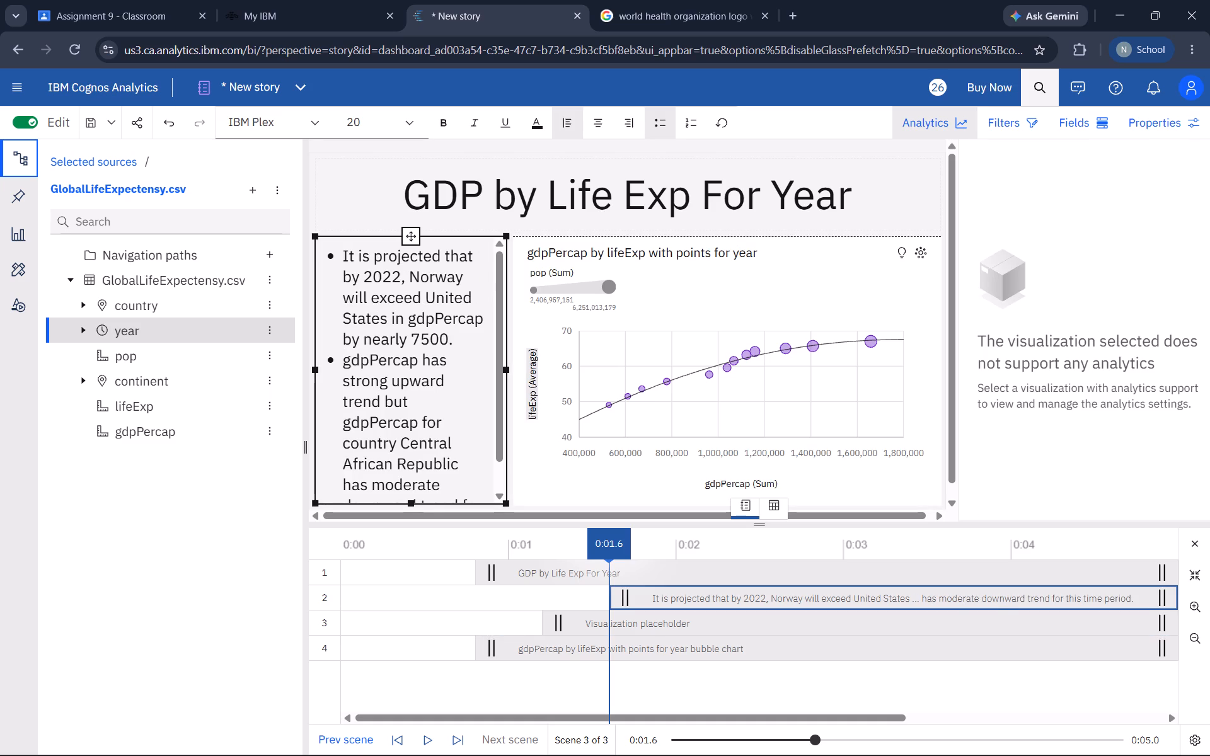
scroll(437, 389, down, 1)
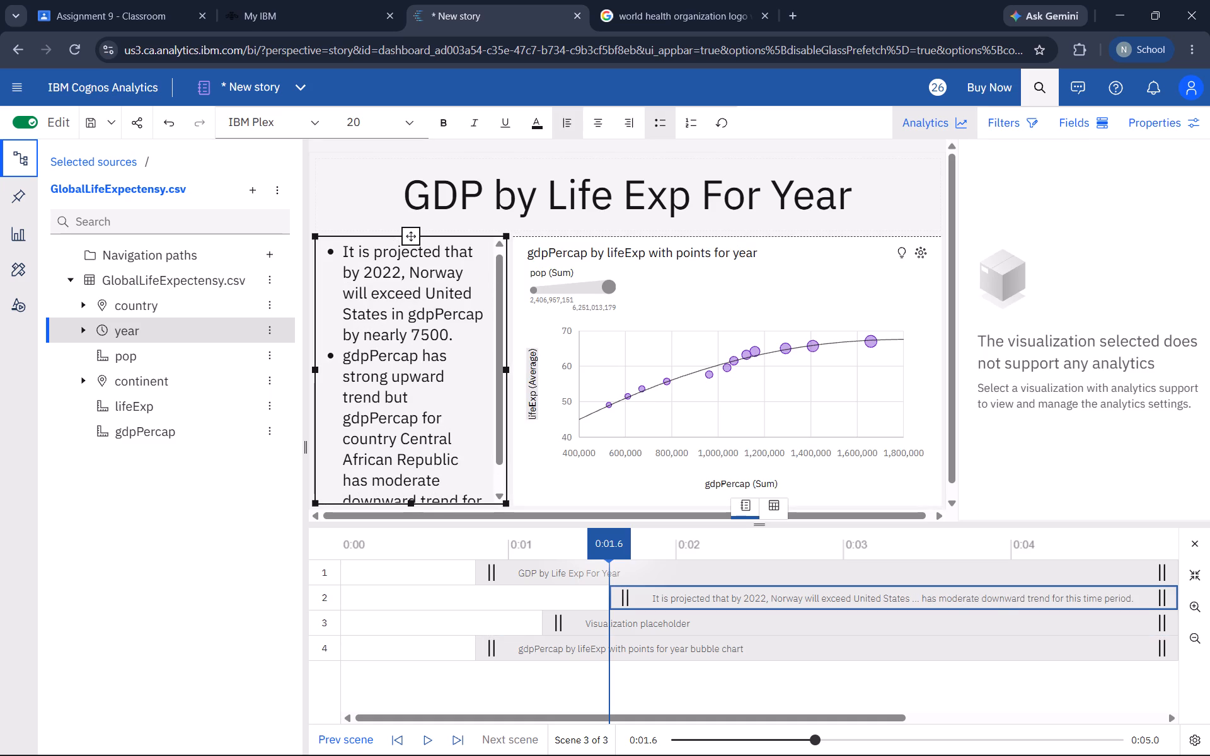
key(ctrl+a)
click(377, 110)
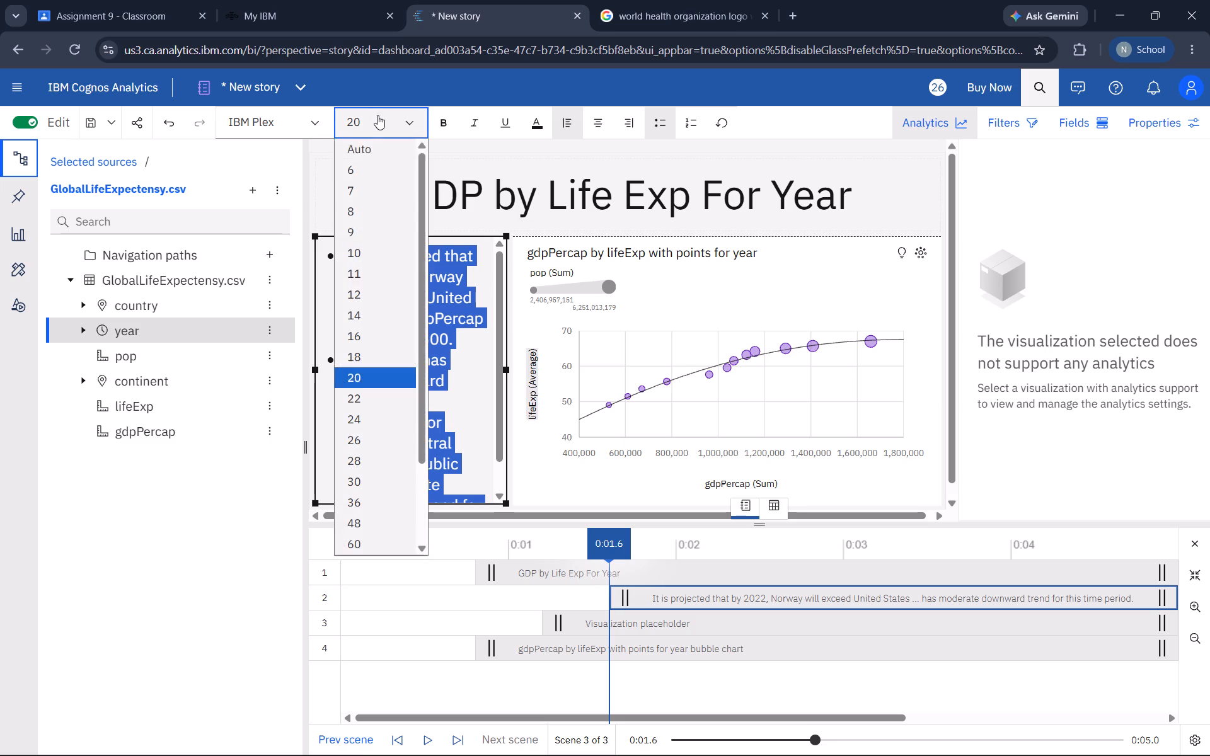
click(376, 332)
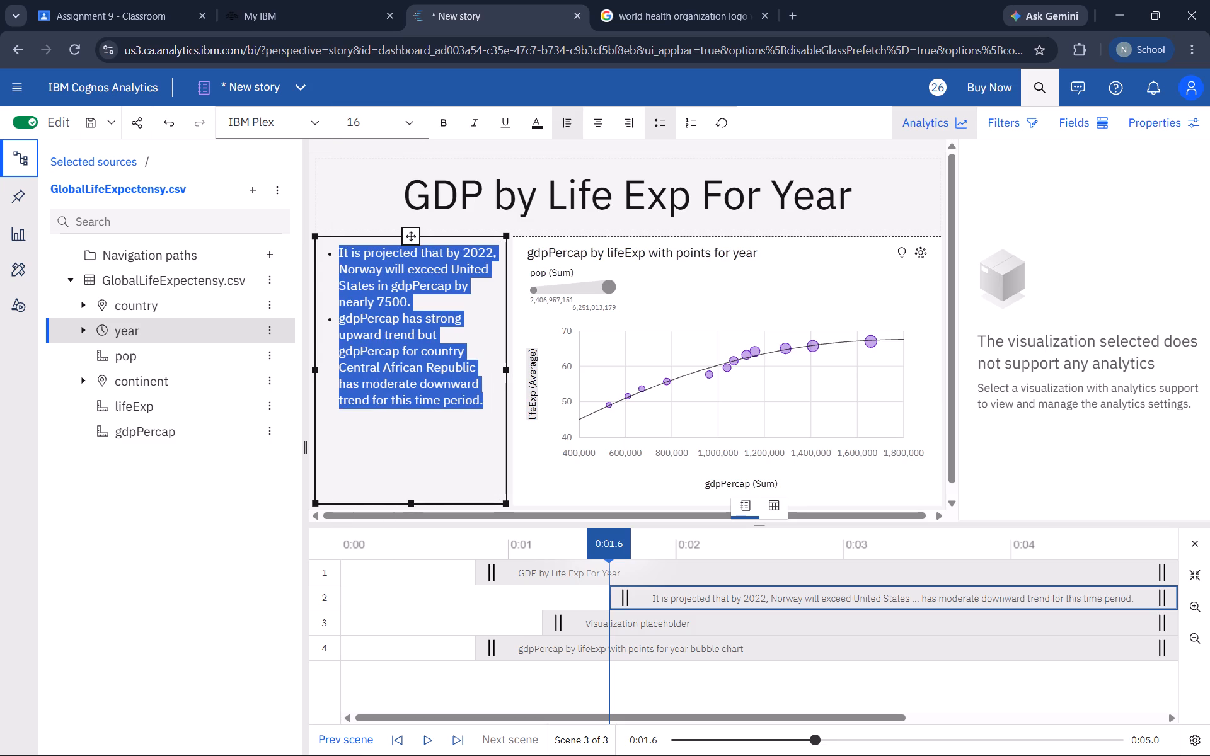
Add a third bullet to scene 3's text with the chart insight about year 2007 having the highest gdpPercap, followed by 2002.
click(470, 362)
click(488, 412)
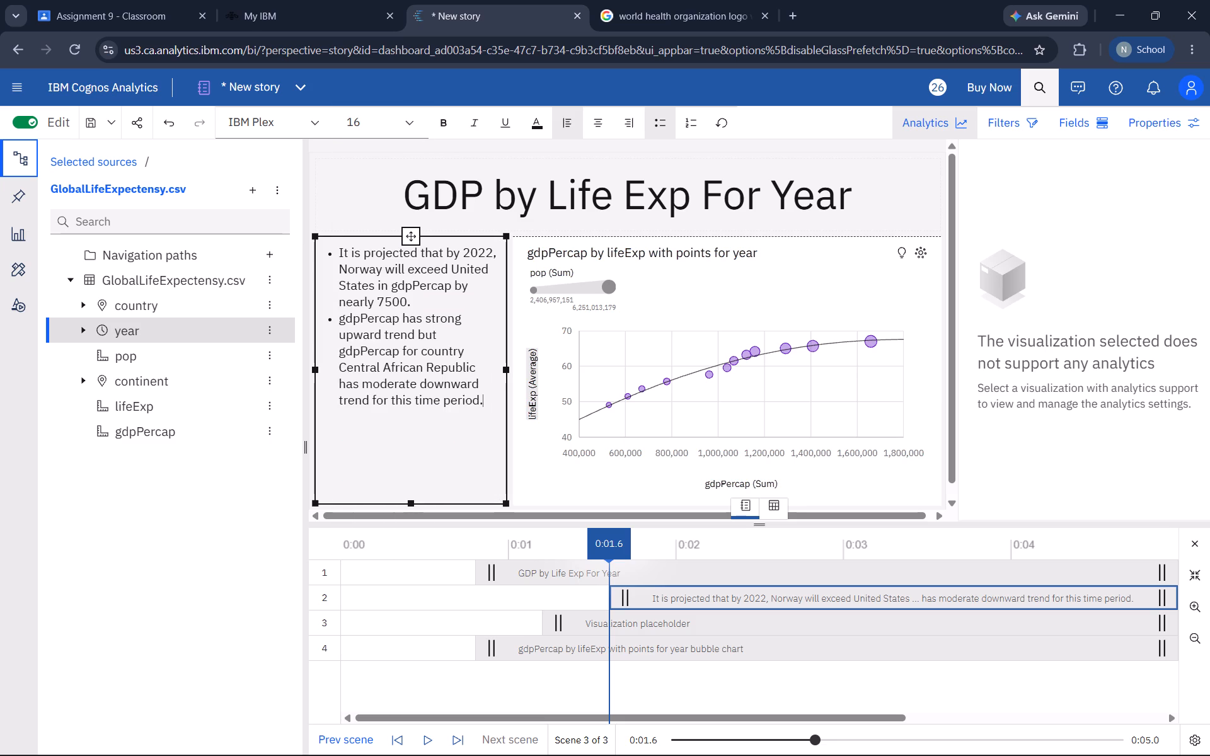
key(Return)
click(997, 132)
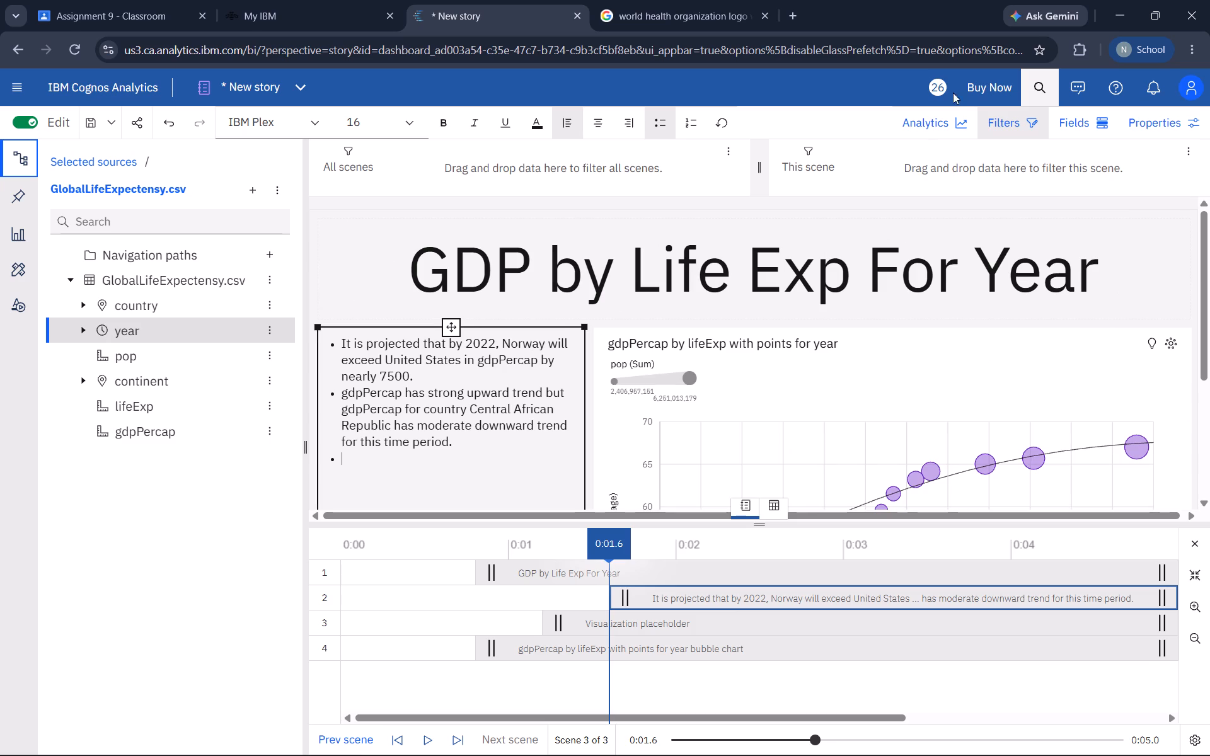
click(936, 122)
click(839, 264)
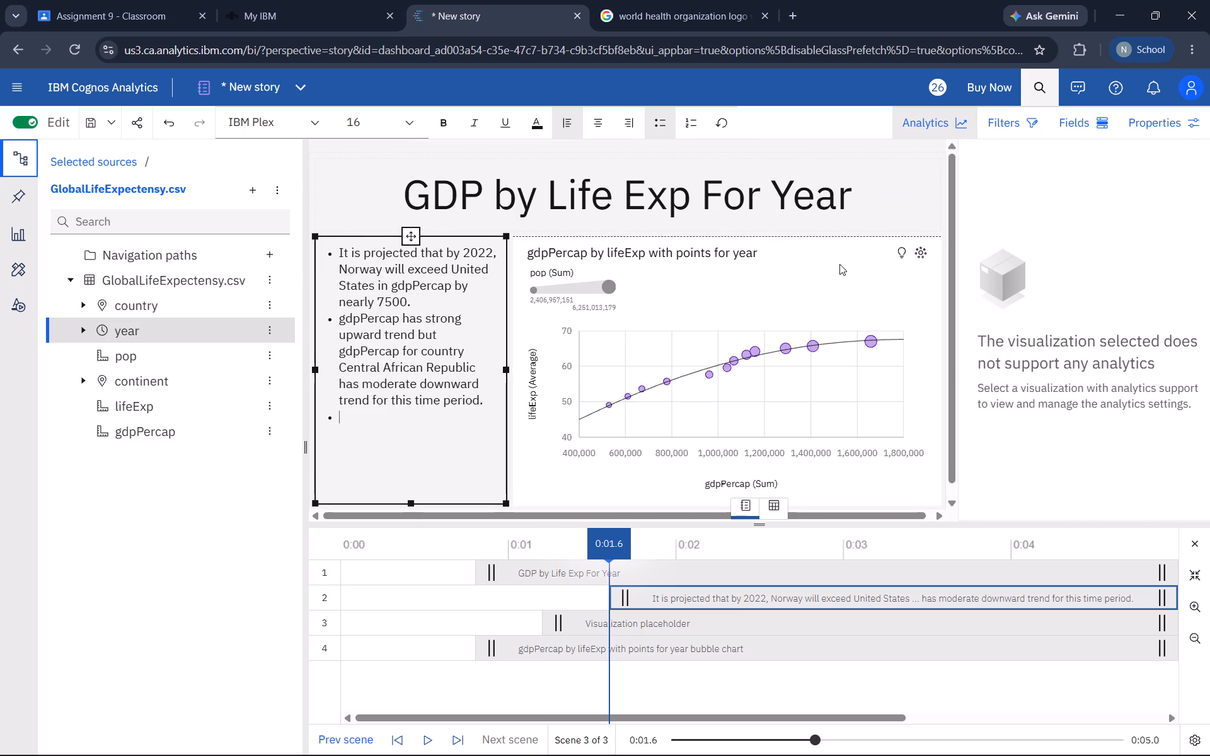
scroll(1113, 505, down, 6)
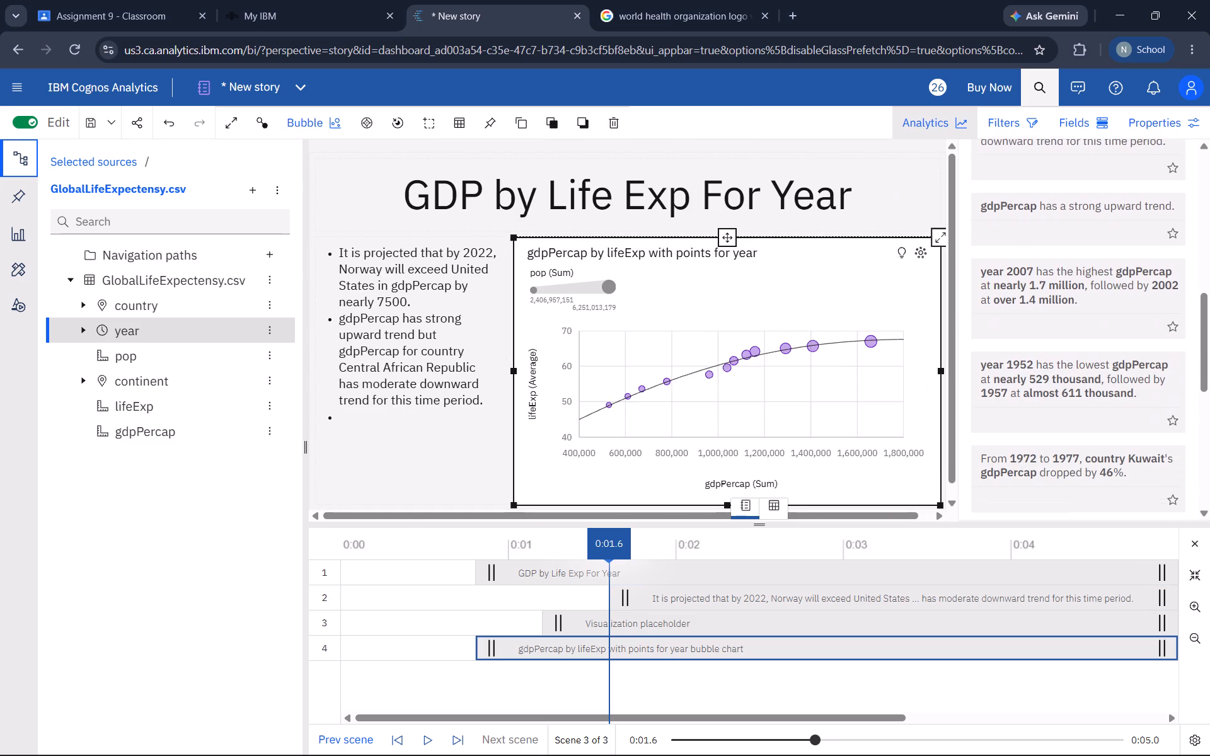
scroll(1113, 505, down, 1)
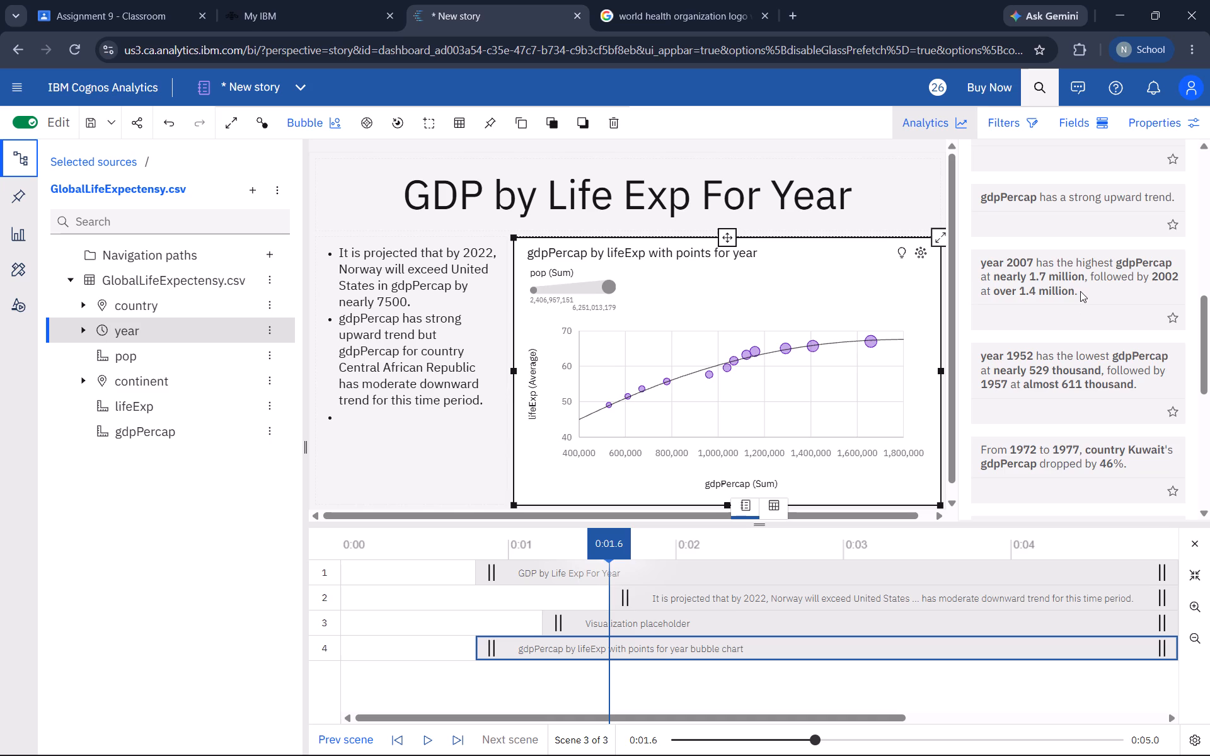
drag(1080, 291, 970, 262)
key(ctrl+c)
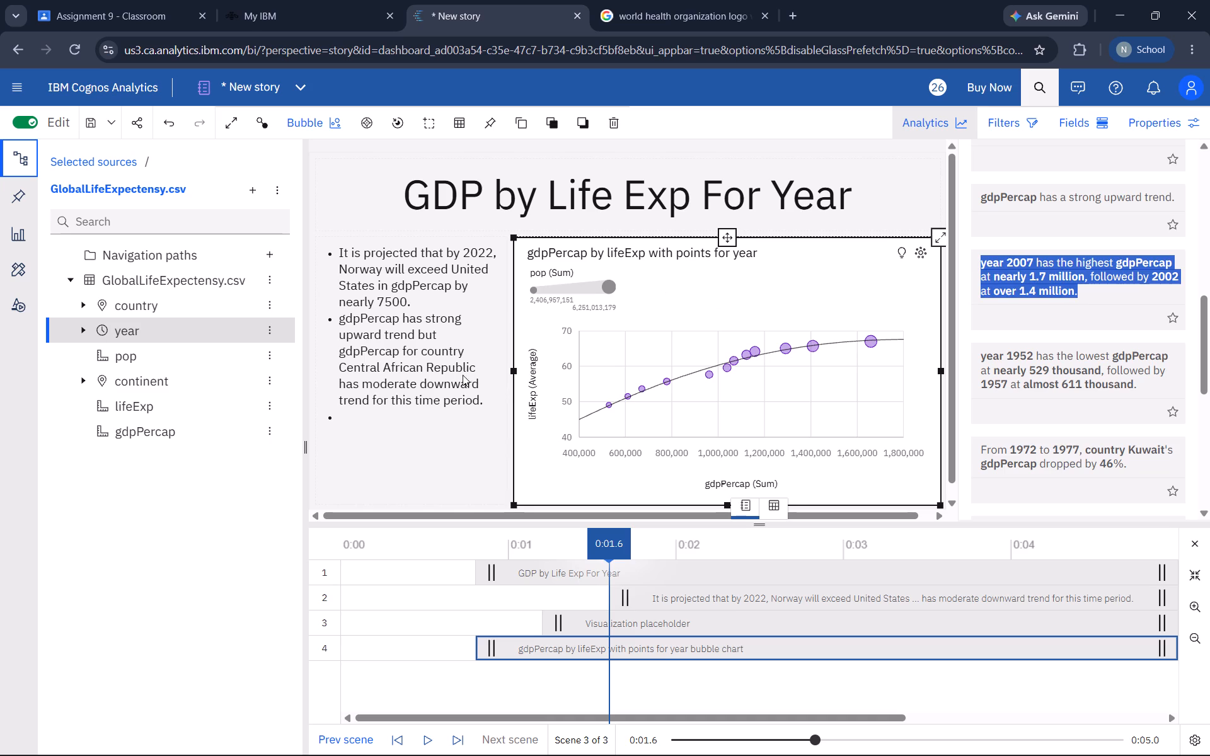
click(439, 412)
click(347, 416)
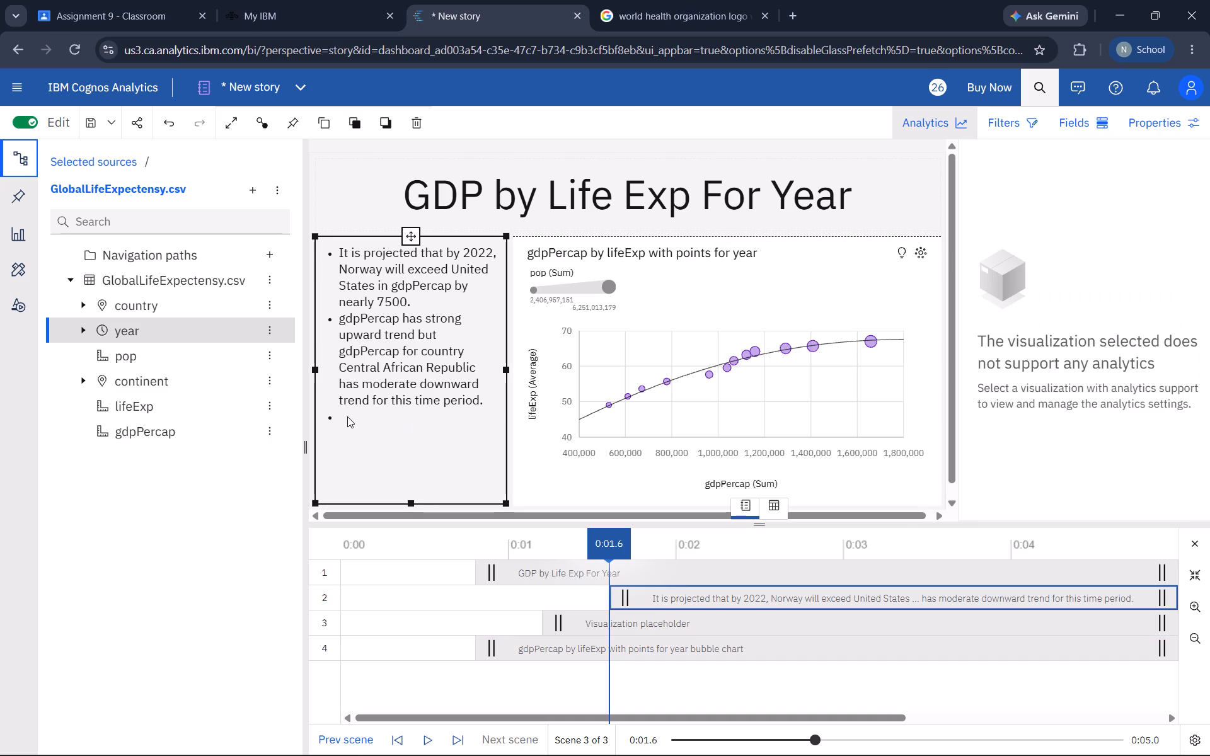
click(347, 416)
key(ctrl+v)
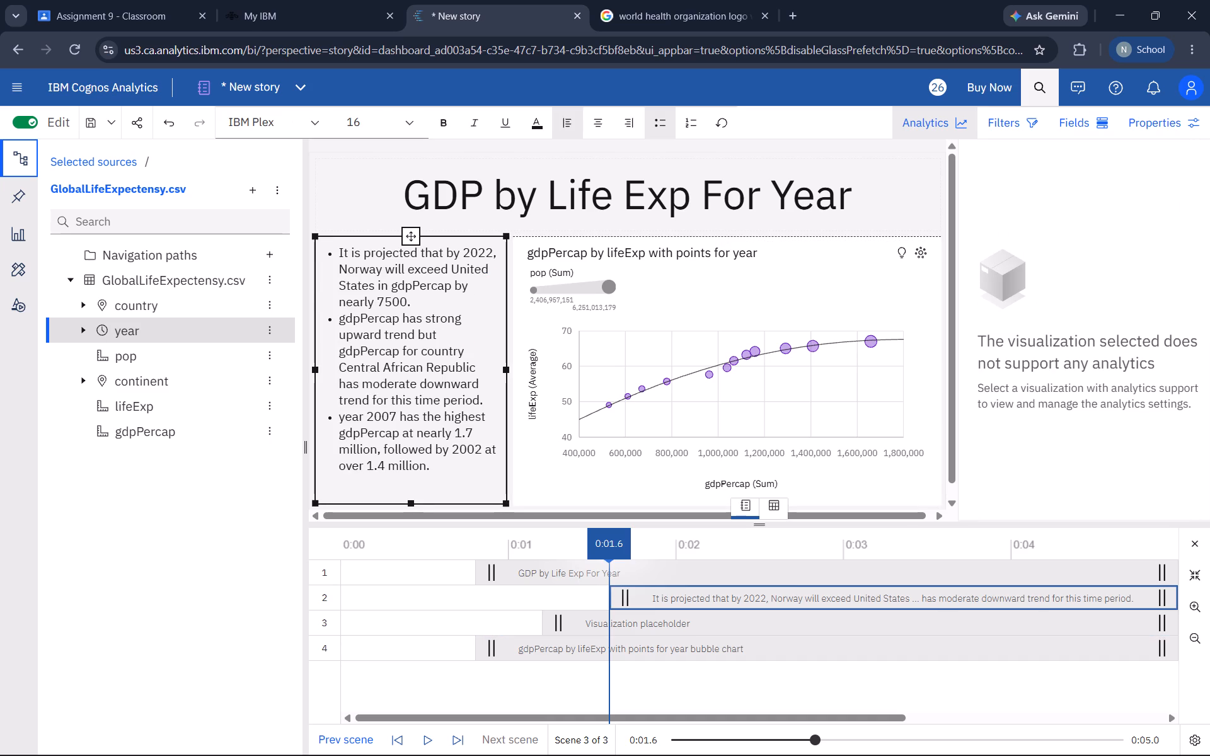
click(459, 490)
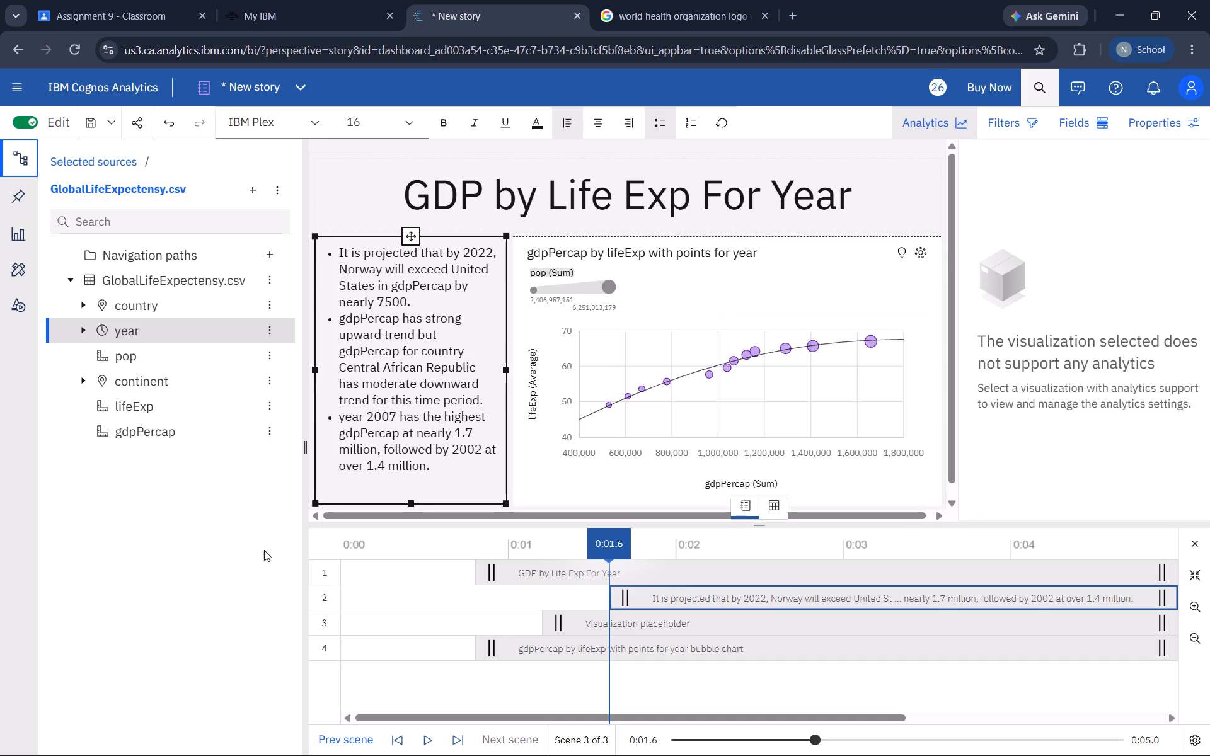
click(264, 550)
click(480, 680)
Display the element properties, go back to scene 1 and review the text details of the Worldwide text.
click(638, 568)
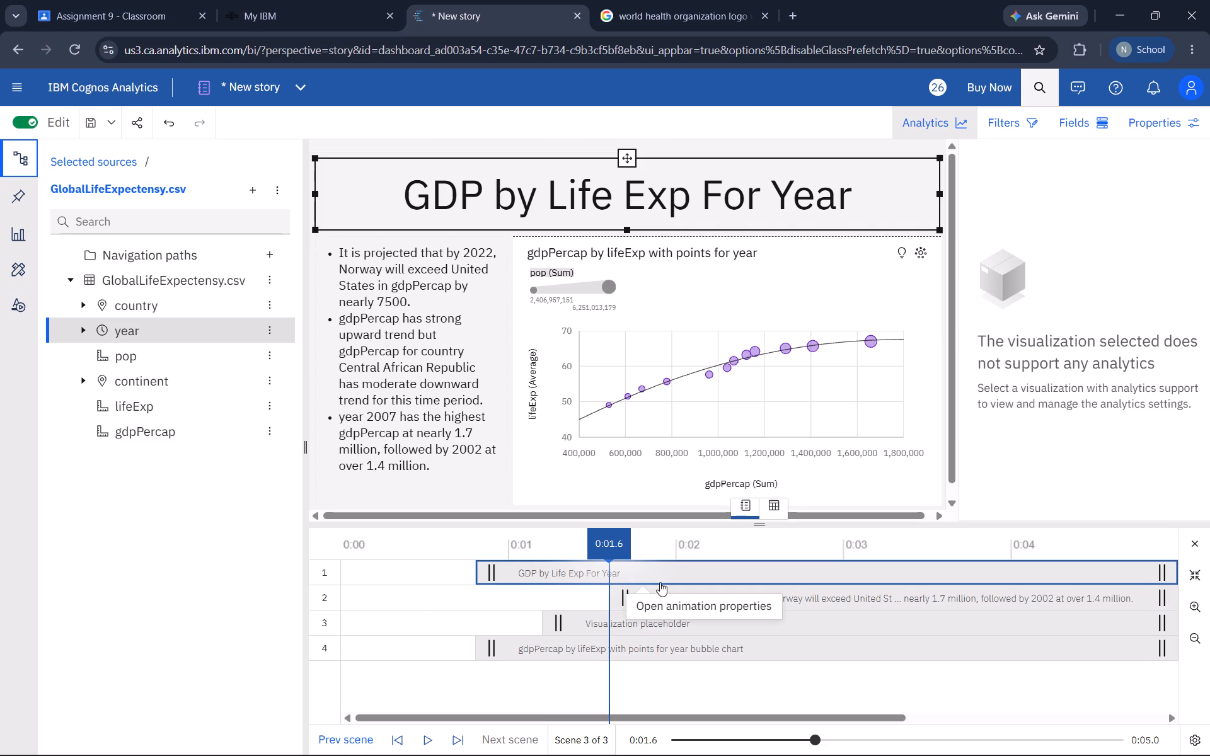
click(1146, 122)
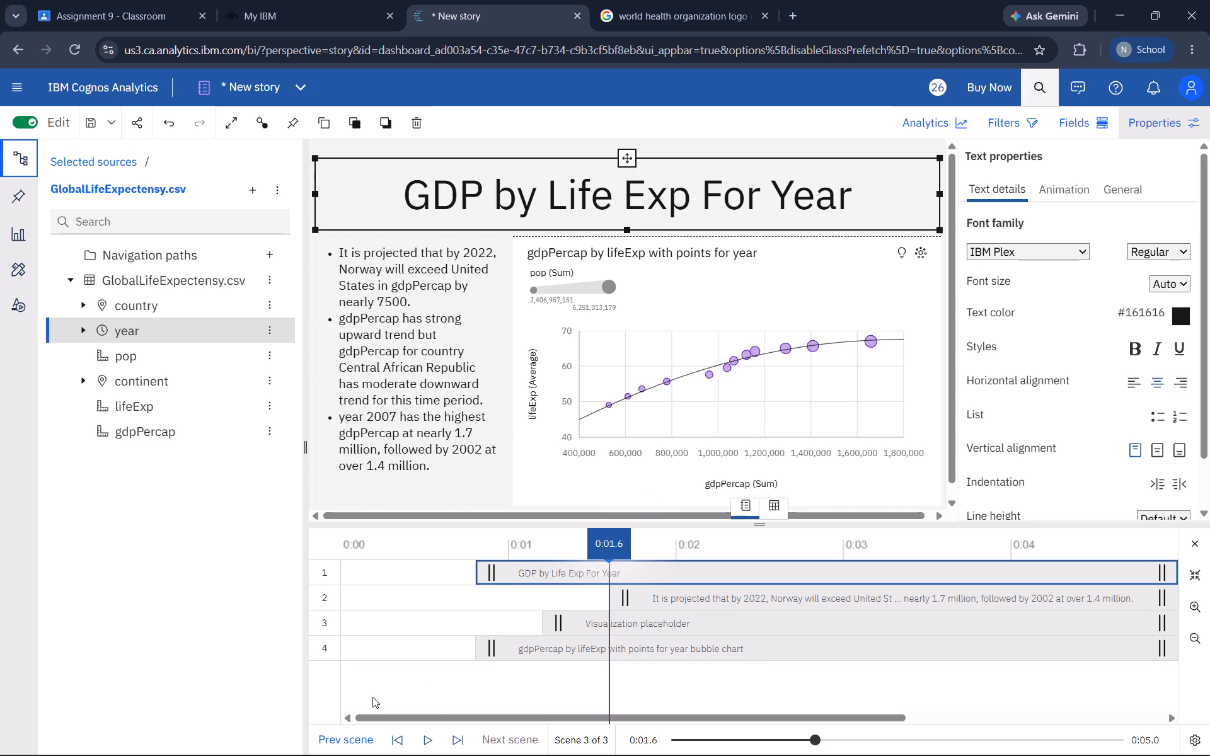
click(359, 728)
click(359, 728)
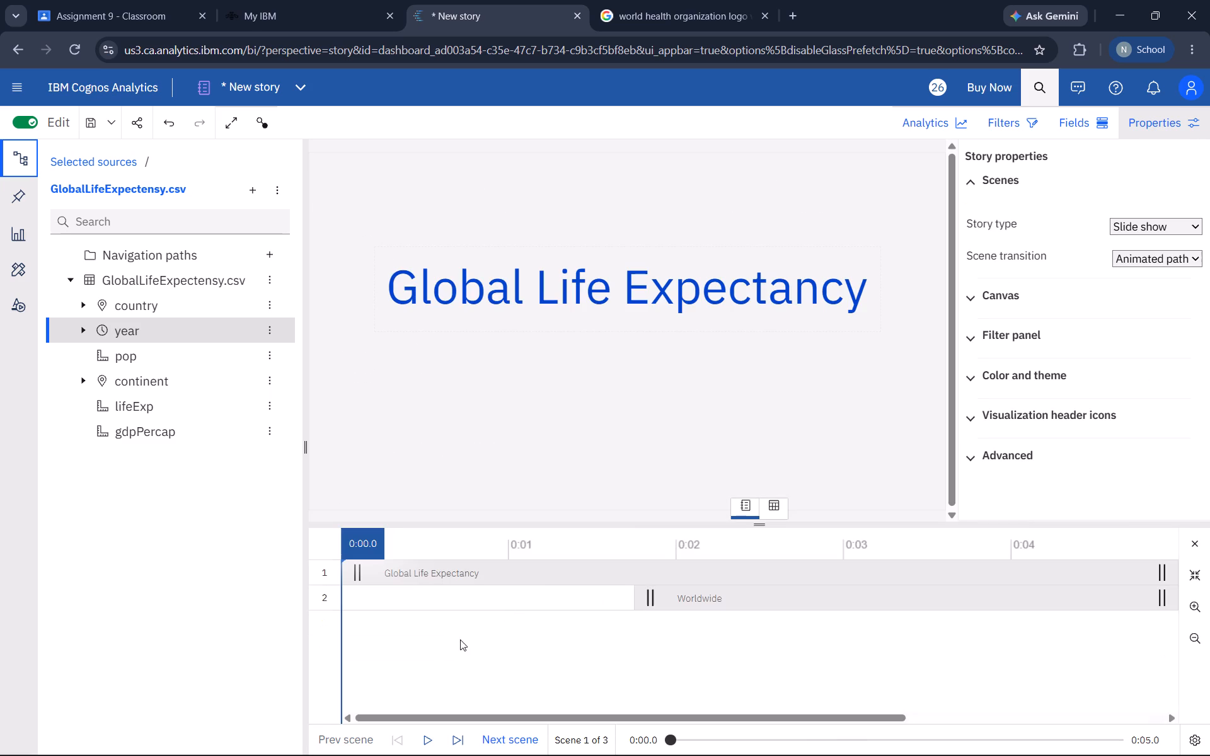
click(705, 596)
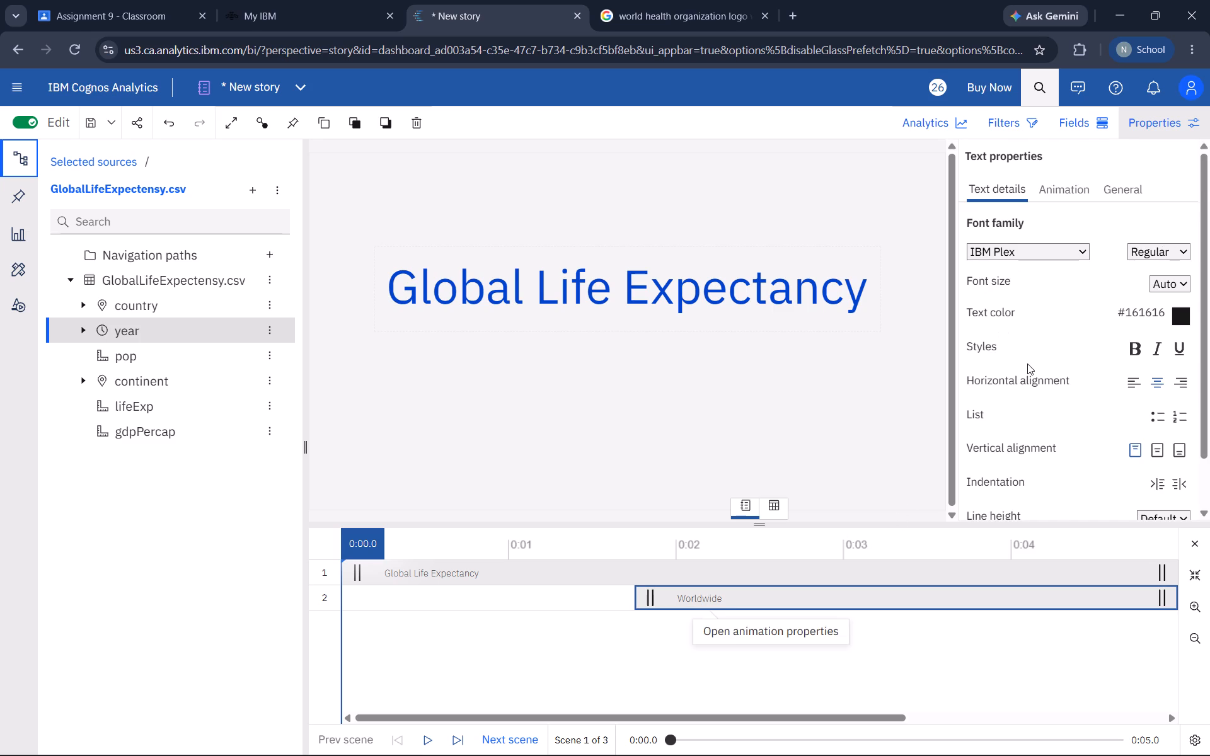
scroll(1027, 364, down, 3)
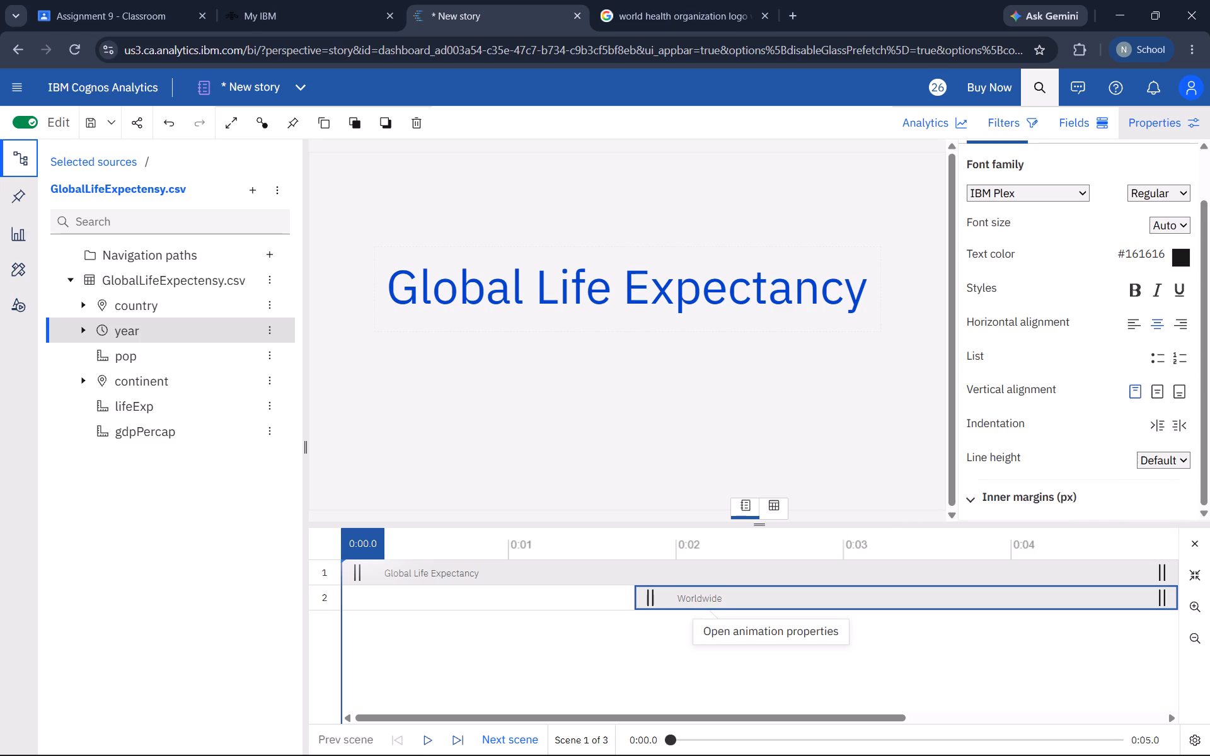
Close scene 1's timeline to show the scene thumbnails and shrink that area so the canvas gets taller.
click(1191, 536)
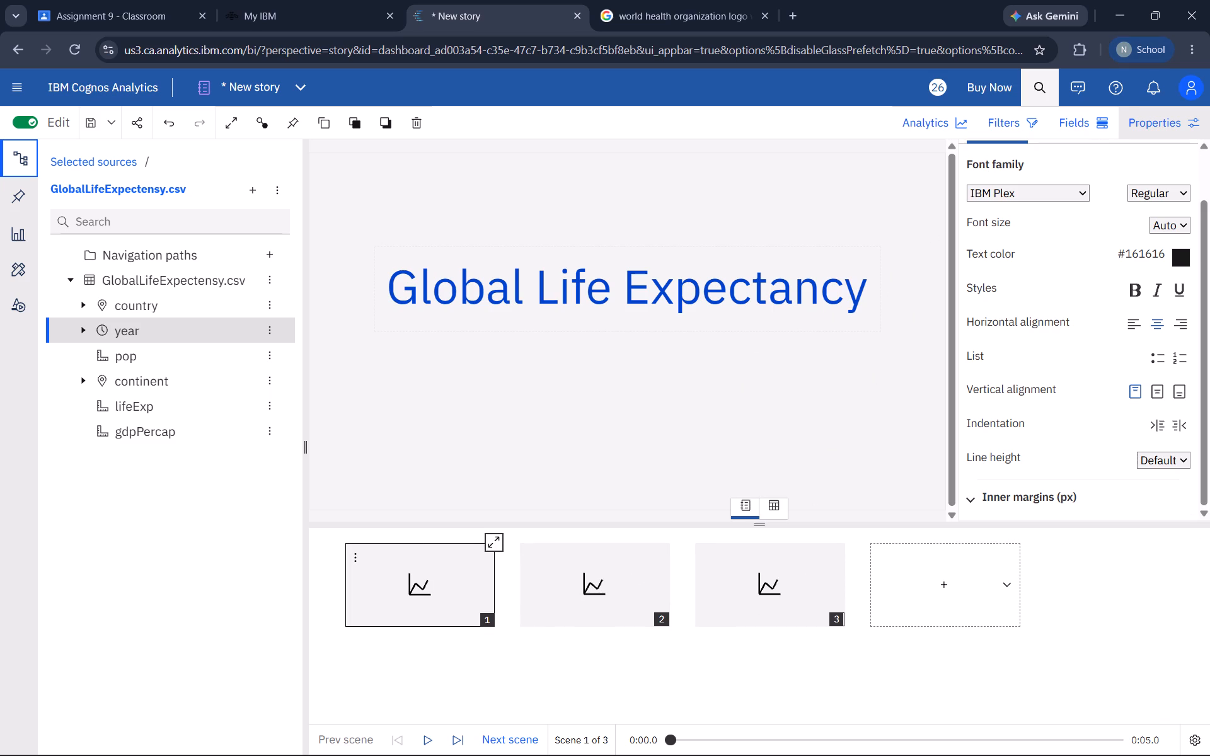
drag(762, 522, 759, 523)
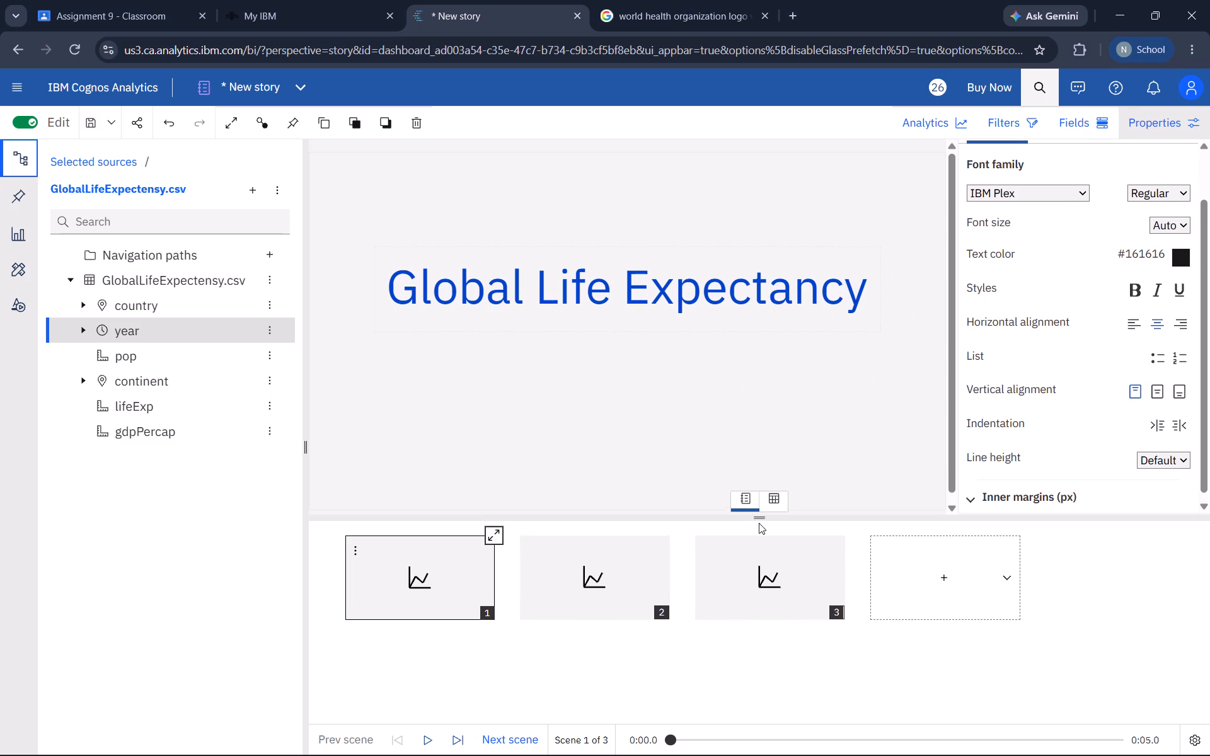
drag(759, 523, 766, 612)
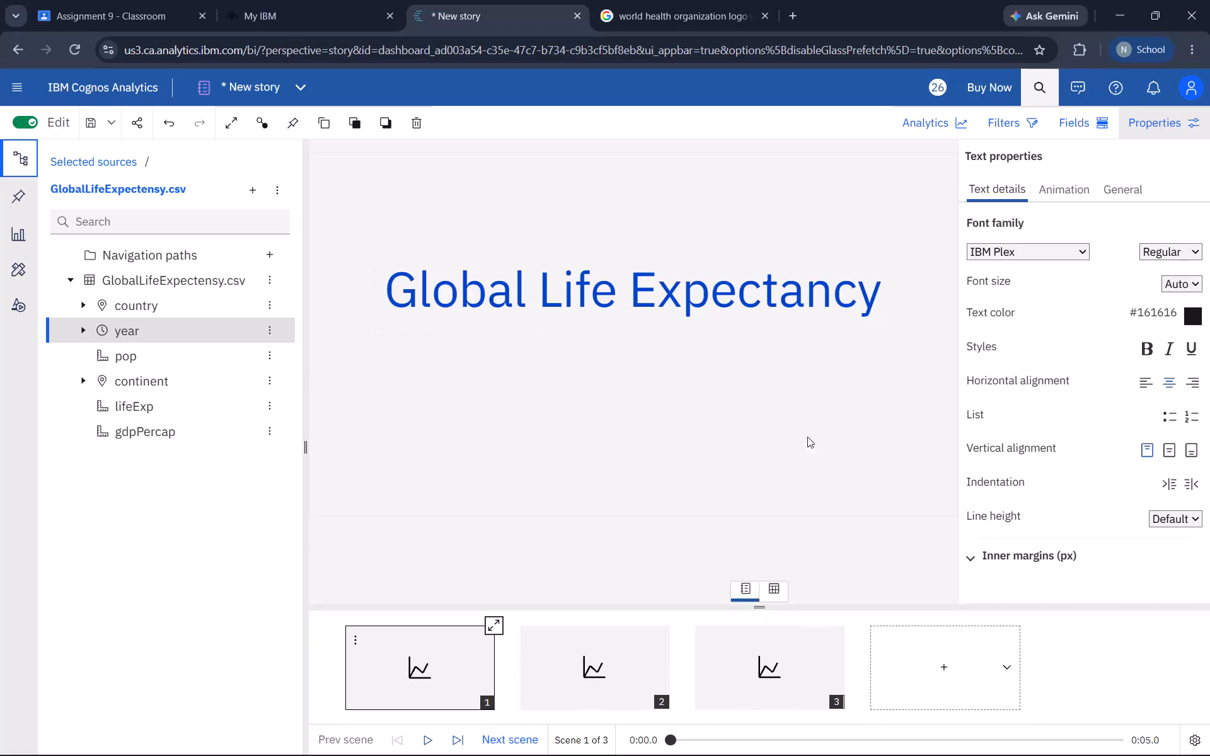
Check the entrance animation and the general layout properties of scene 1's Worldwide text.
click(1048, 178)
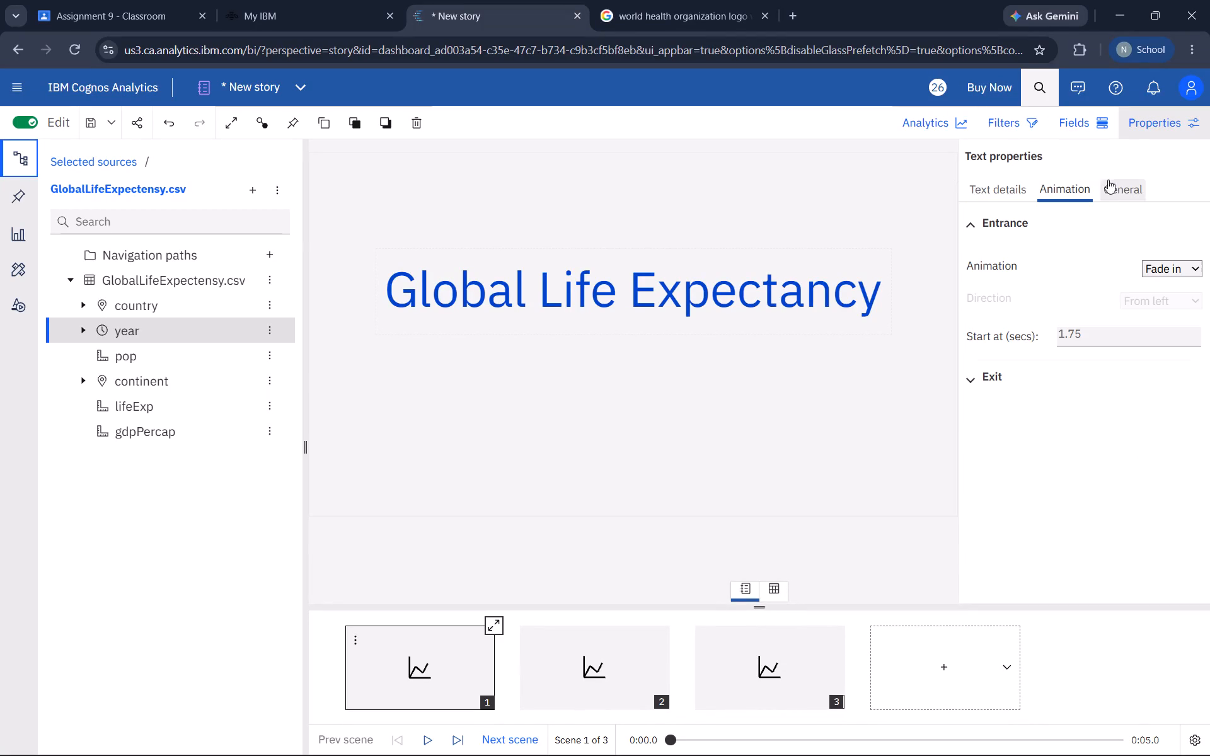
click(1128, 183)
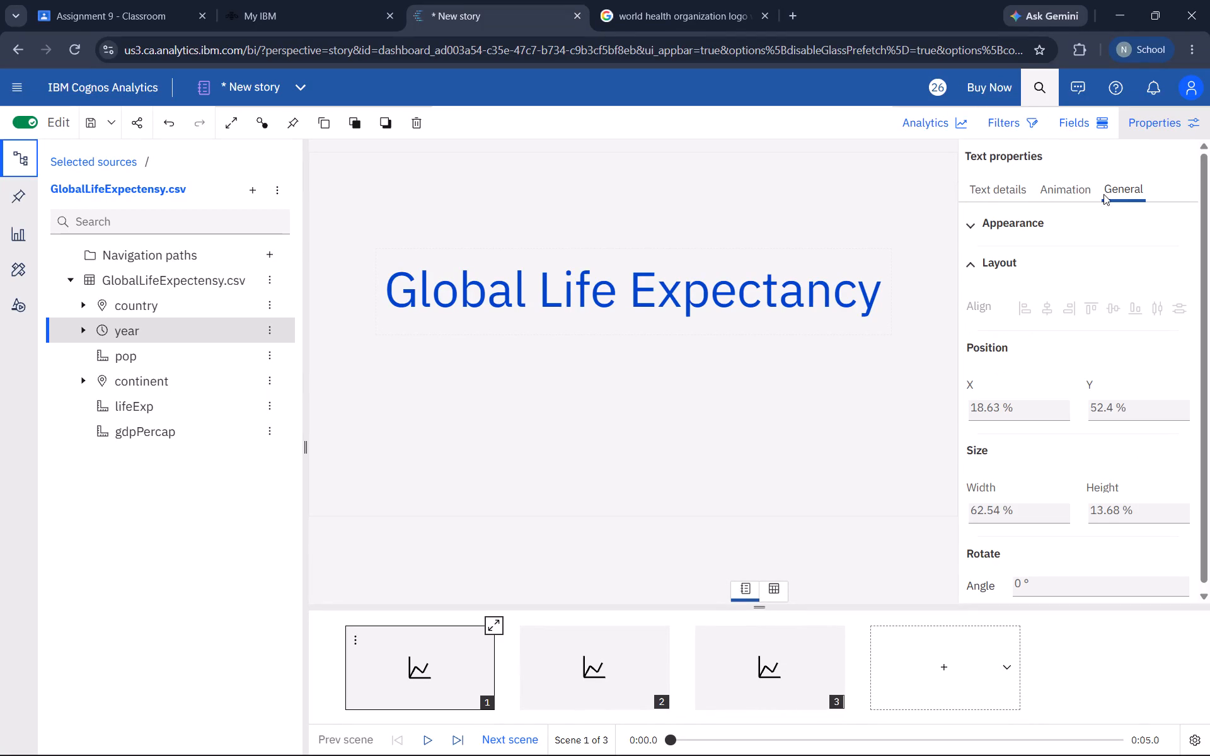
scroll(1078, 347, down, 4)
scroll(1078, 347, up, 1)
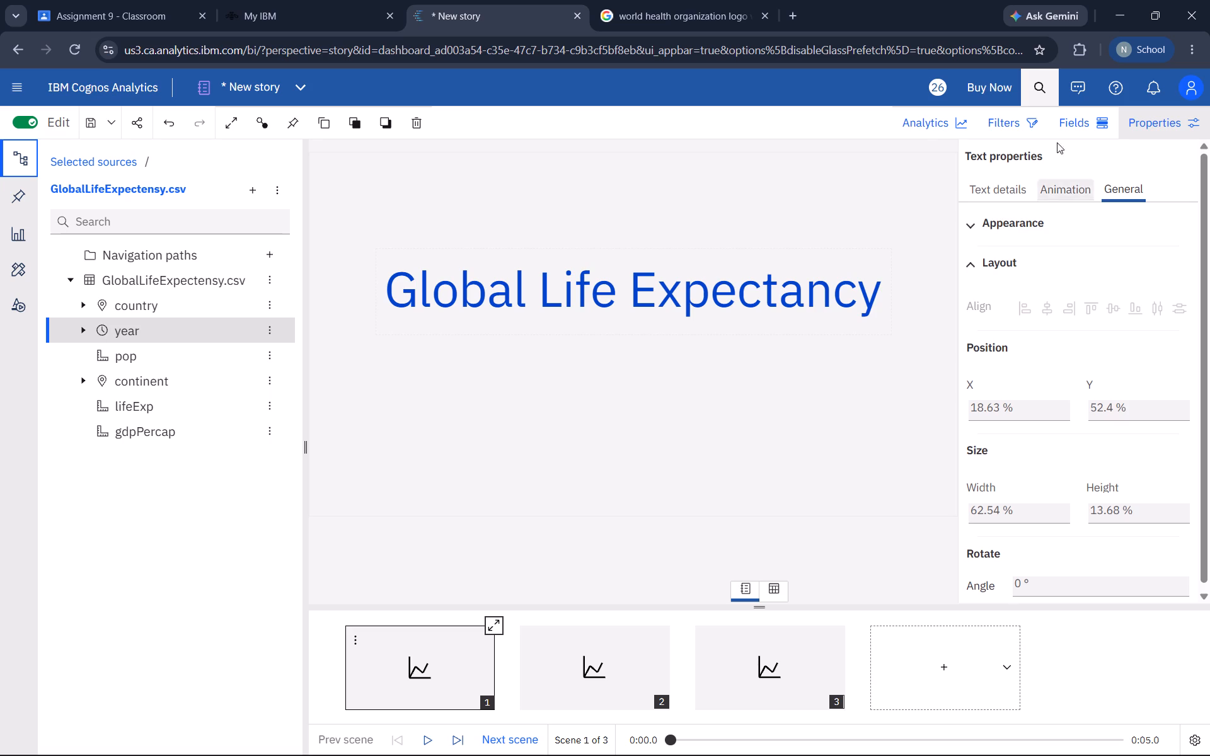
click(1067, 183)
click(1014, 197)
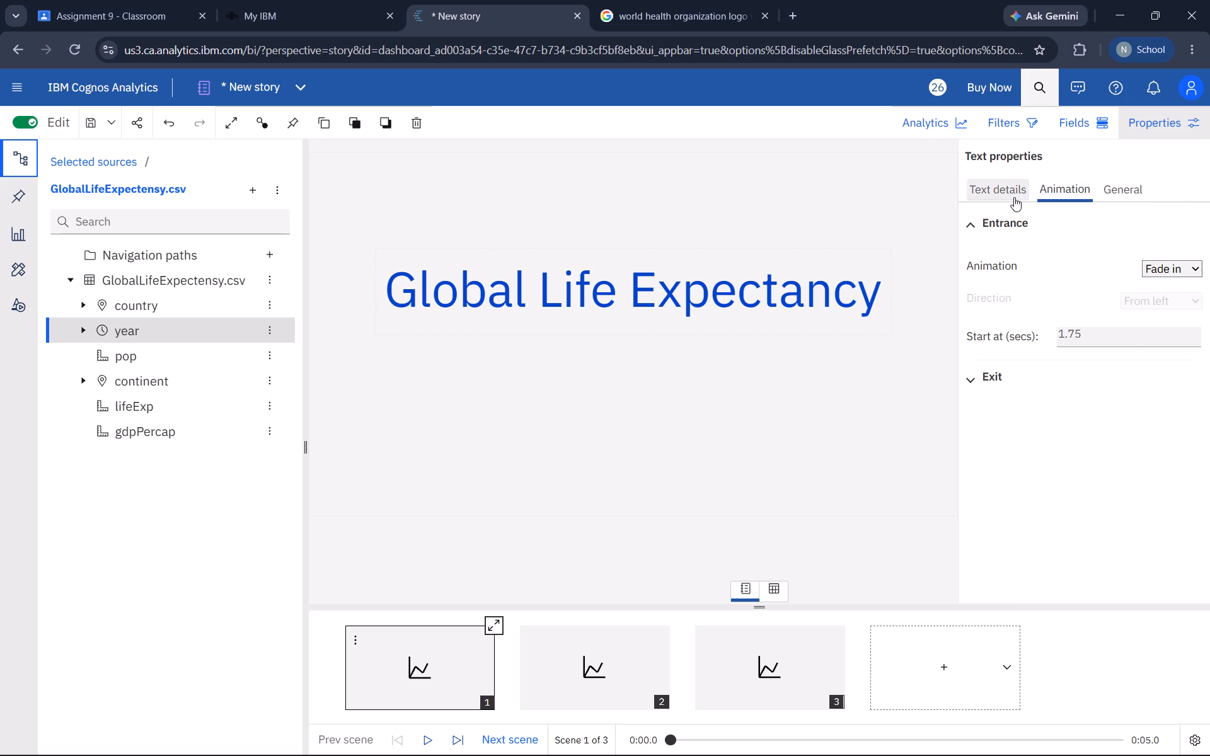
Review the story-level properties, checking the available scene transition and story type options.
click(809, 416)
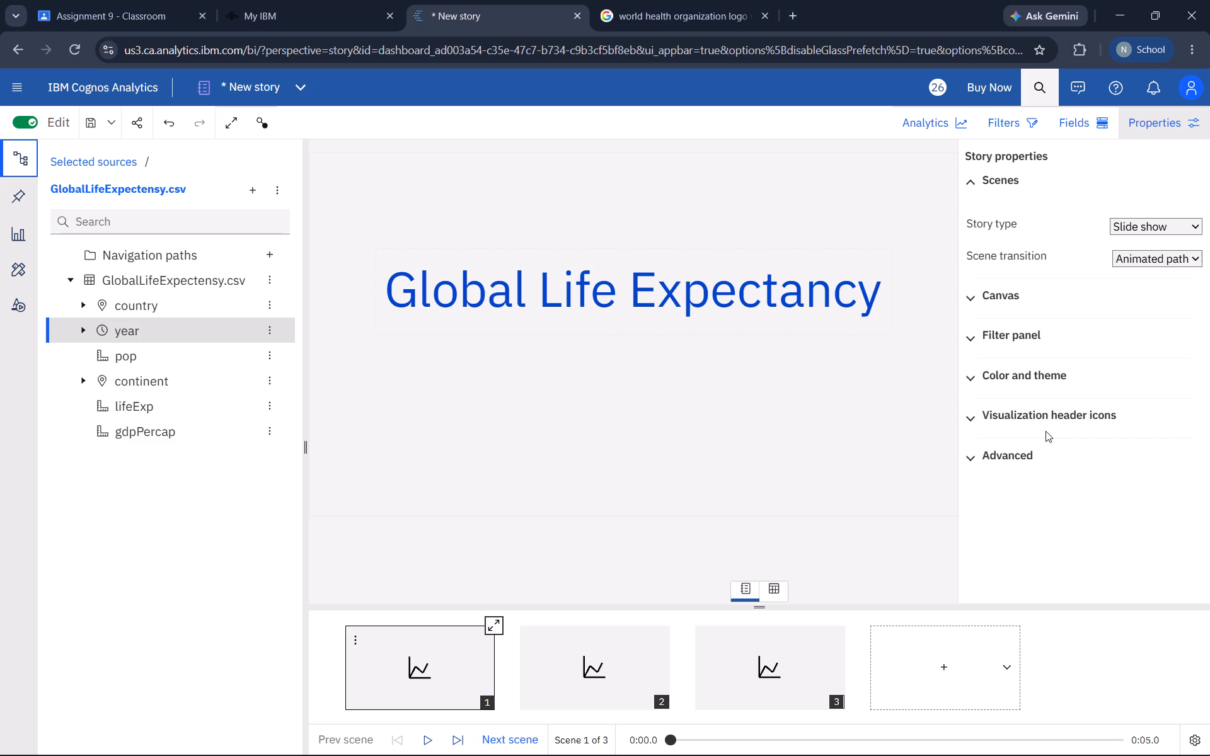
click(1046, 431)
click(1149, 259)
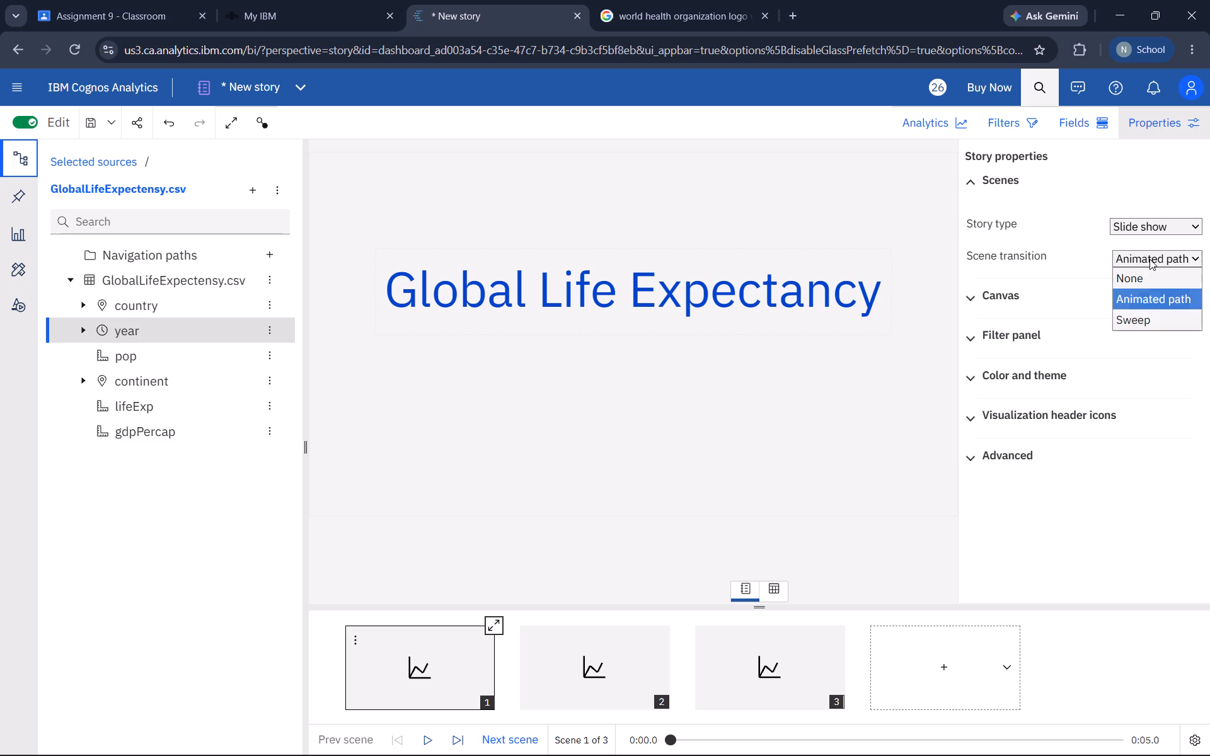
click(1149, 259)
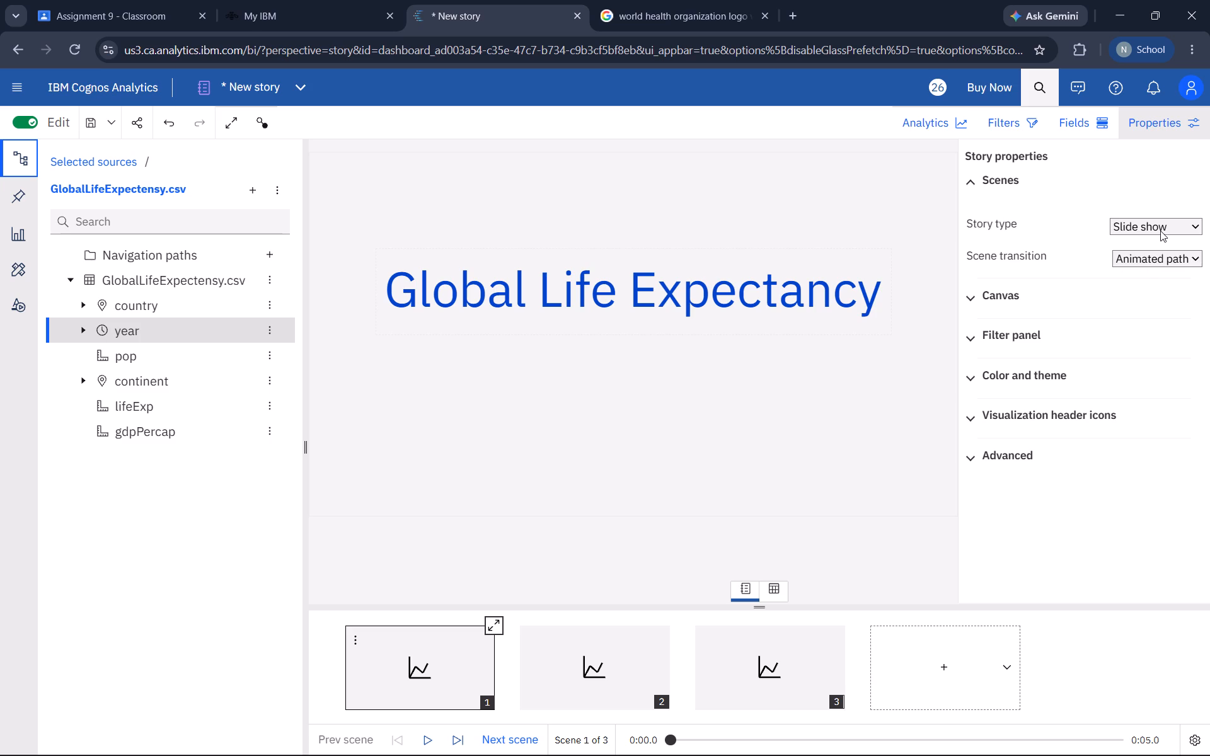
click(1160, 231)
click(1160, 231)
click(1160, 231)
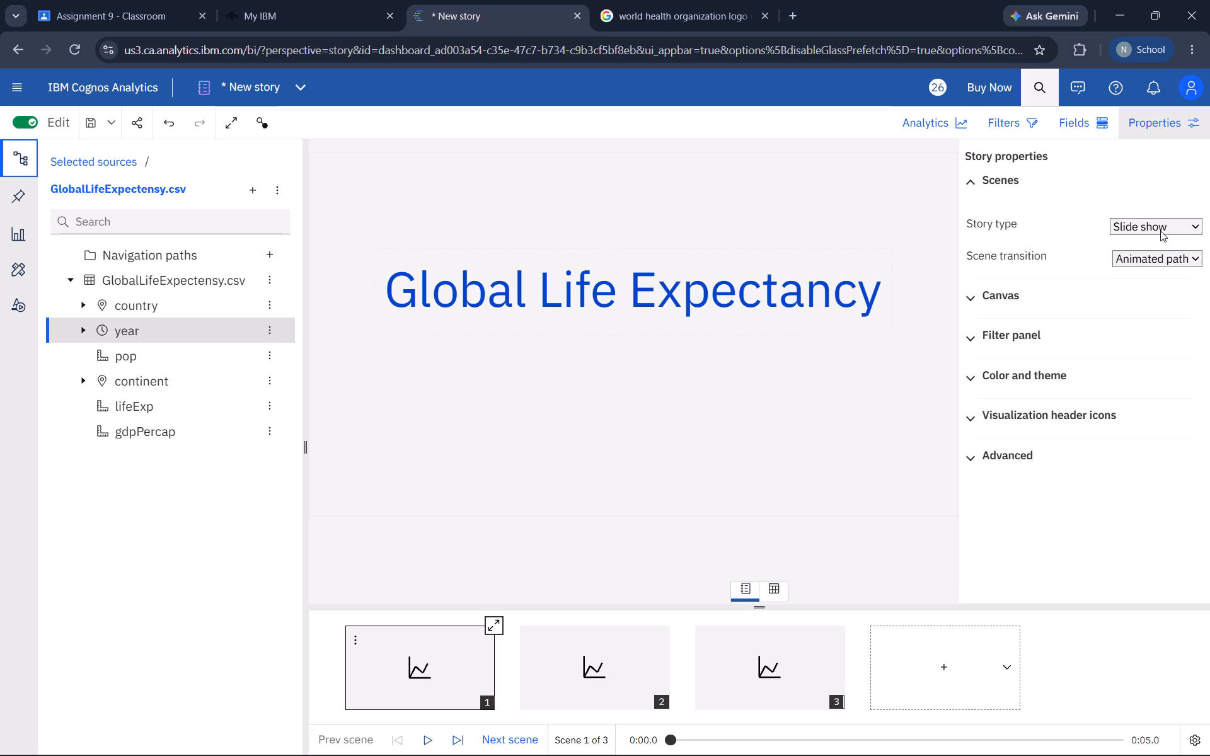
click(1160, 231)
click(1160, 231)
right_click(1160, 231)
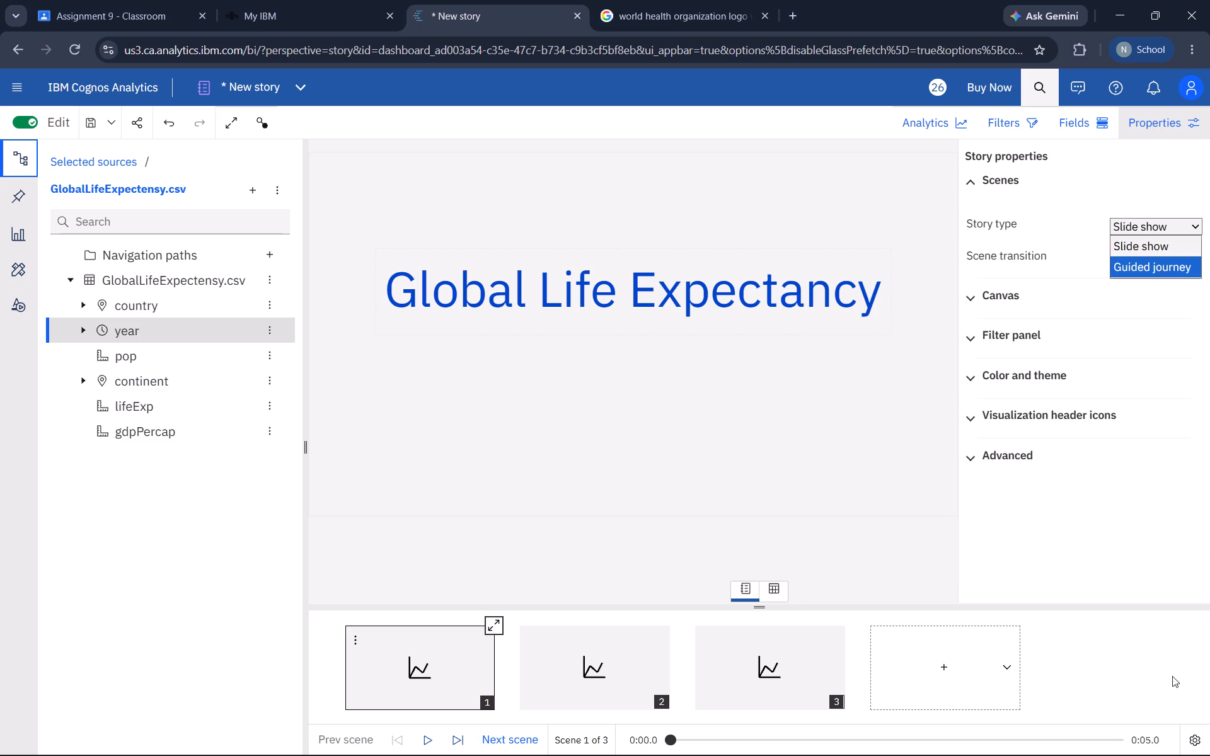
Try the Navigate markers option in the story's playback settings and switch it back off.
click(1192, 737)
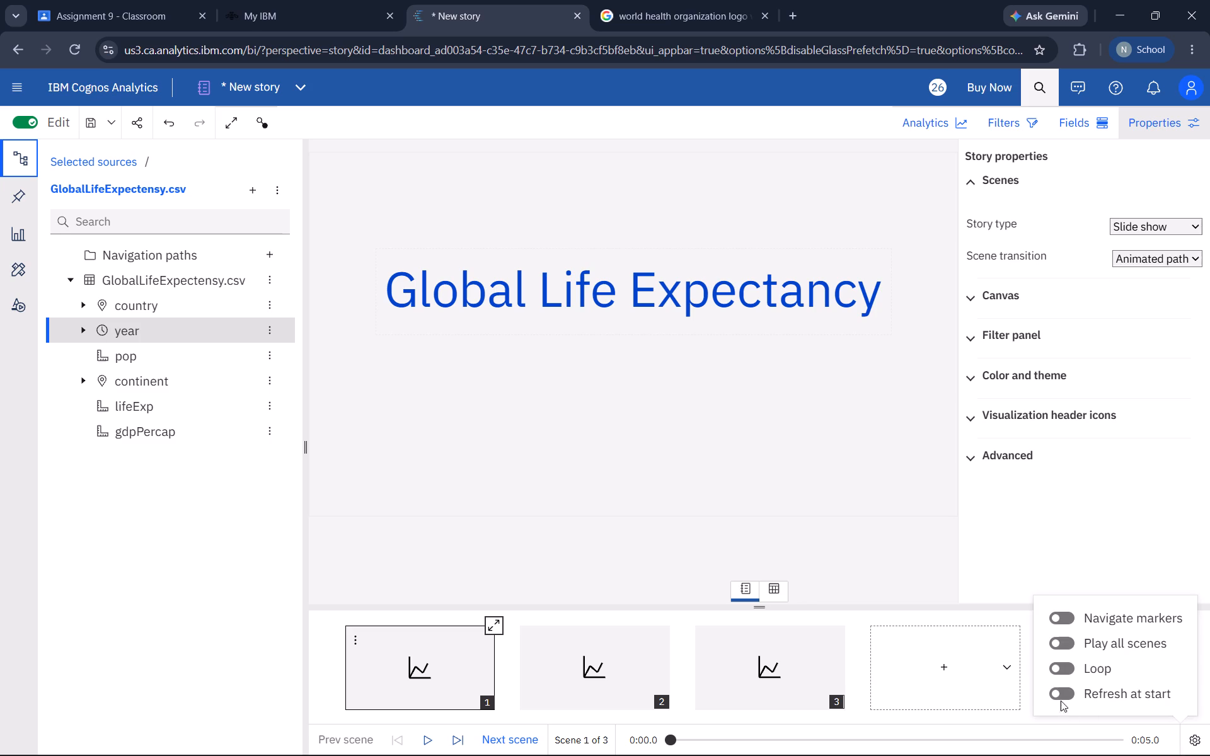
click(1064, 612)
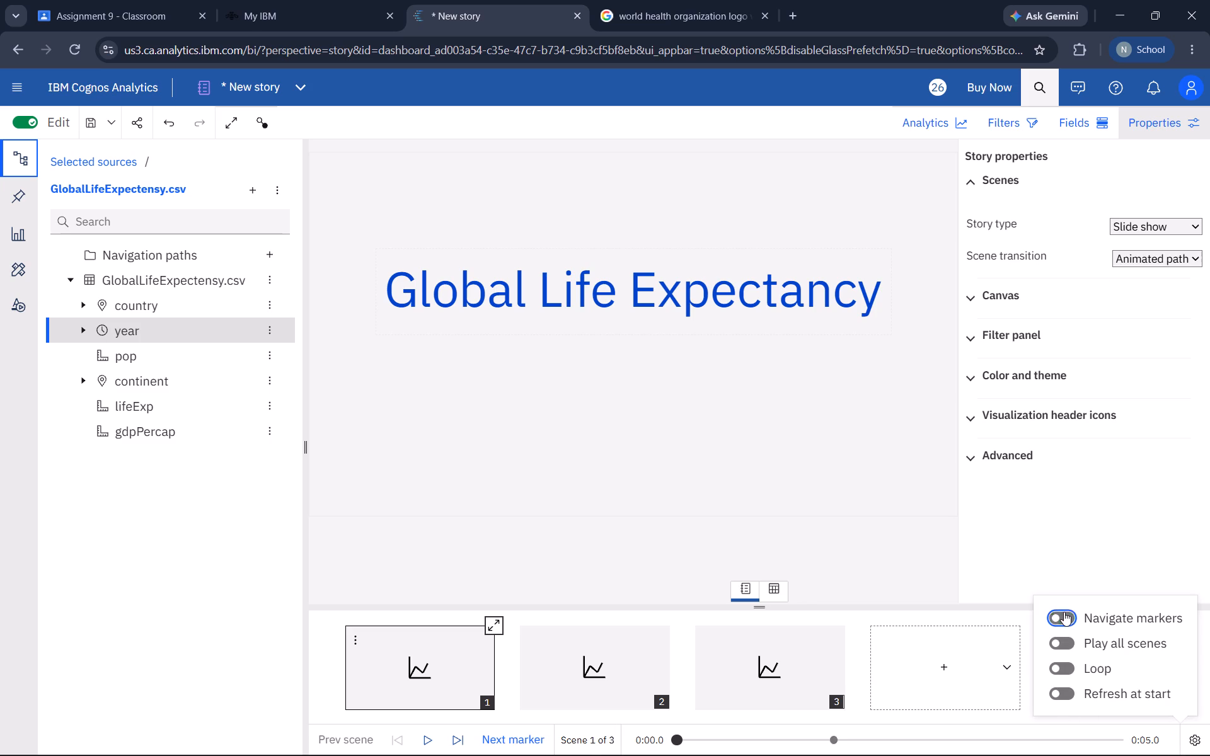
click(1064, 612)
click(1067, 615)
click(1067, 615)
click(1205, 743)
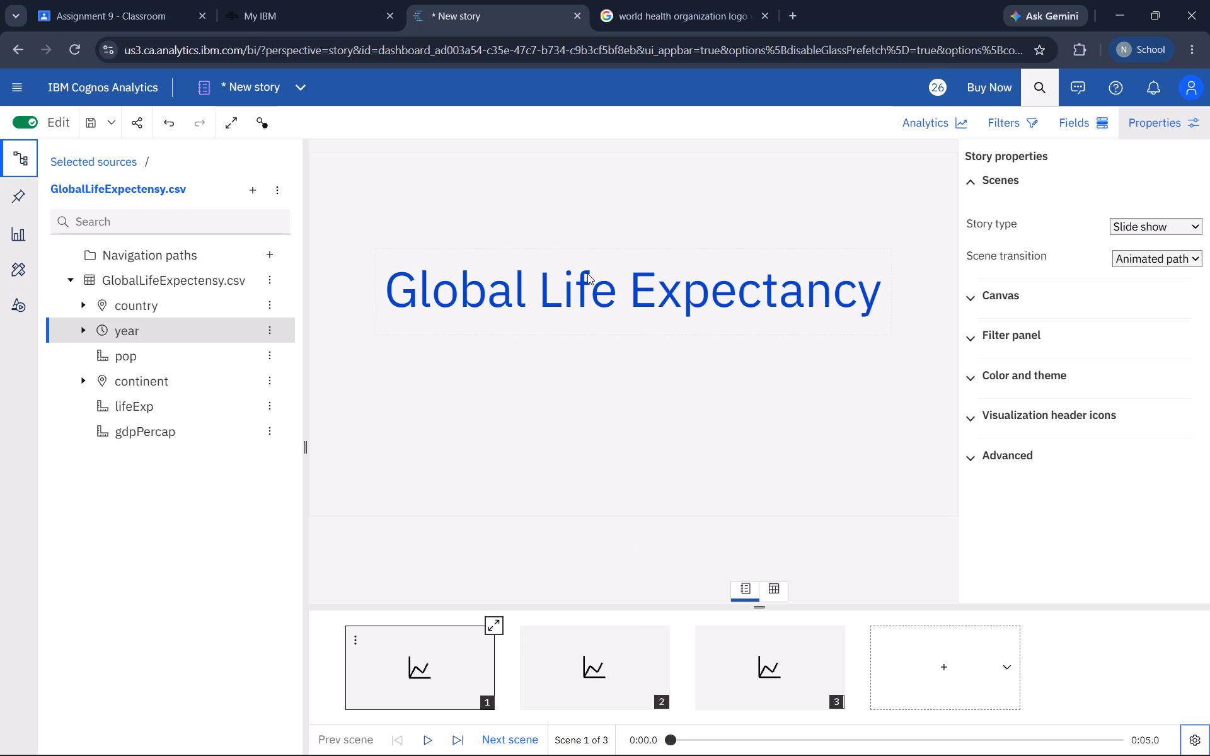
Show the story in full screen and hide the data sources pane to widen the canvas.
click(216, 125)
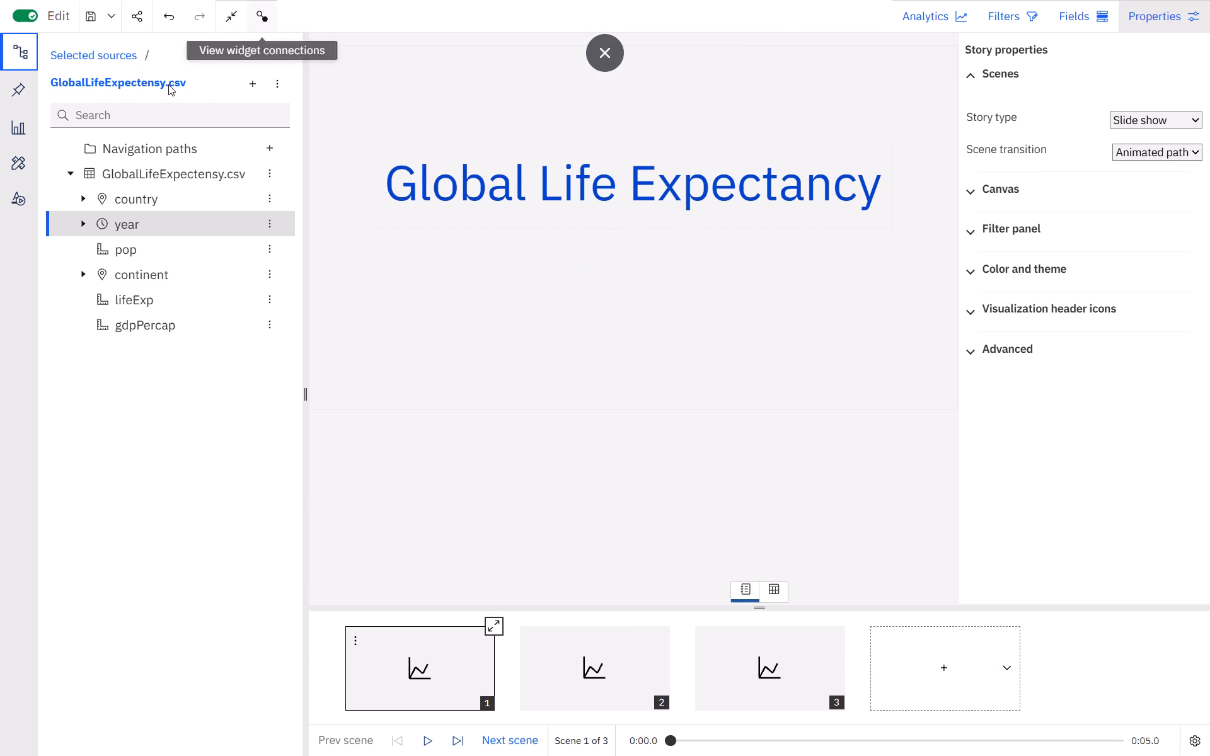
click(13, 41)
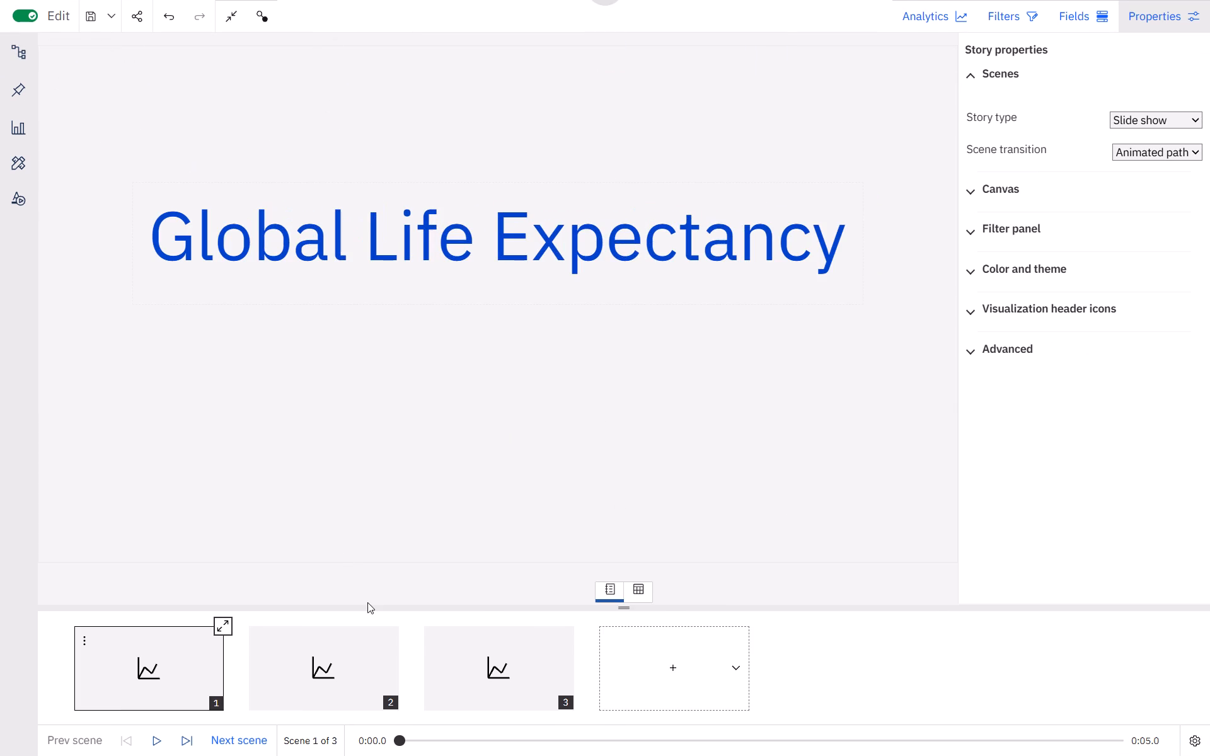
Play scenes 1, 2 and 3 of the story one after another to preview their animations, and leave full screen.
click(153, 732)
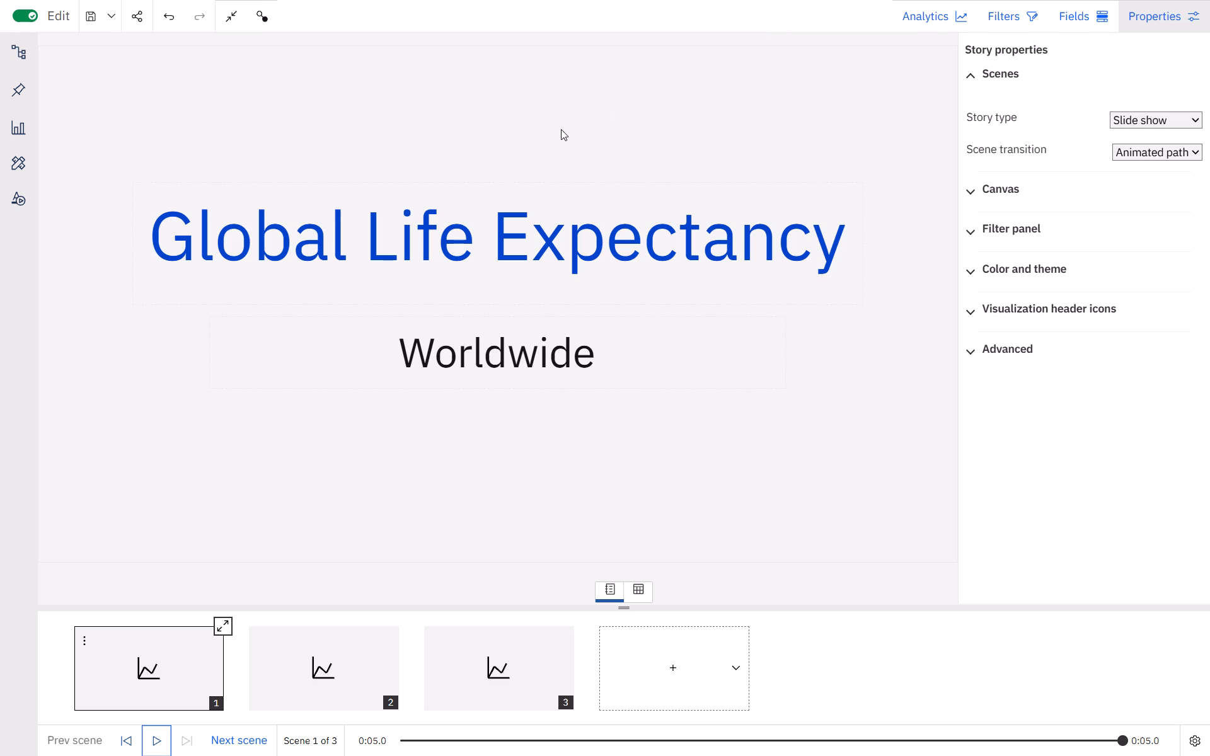
click(241, 743)
click(154, 736)
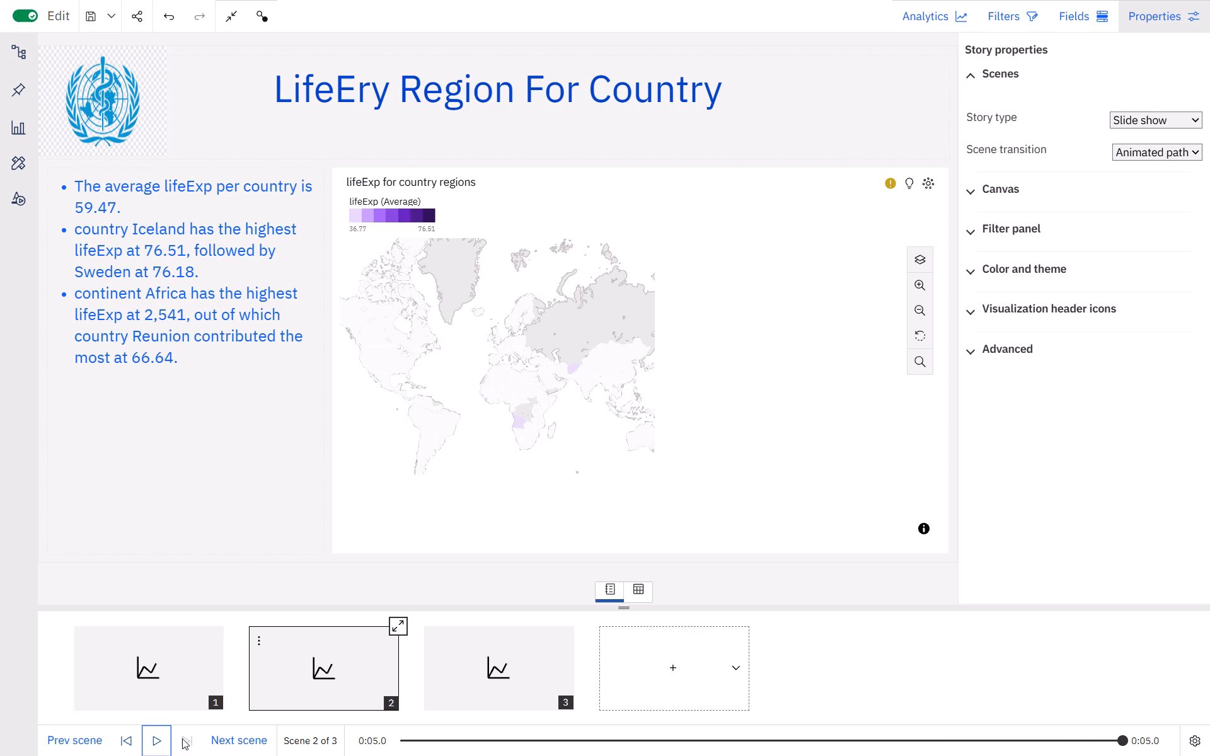
click(205, 747)
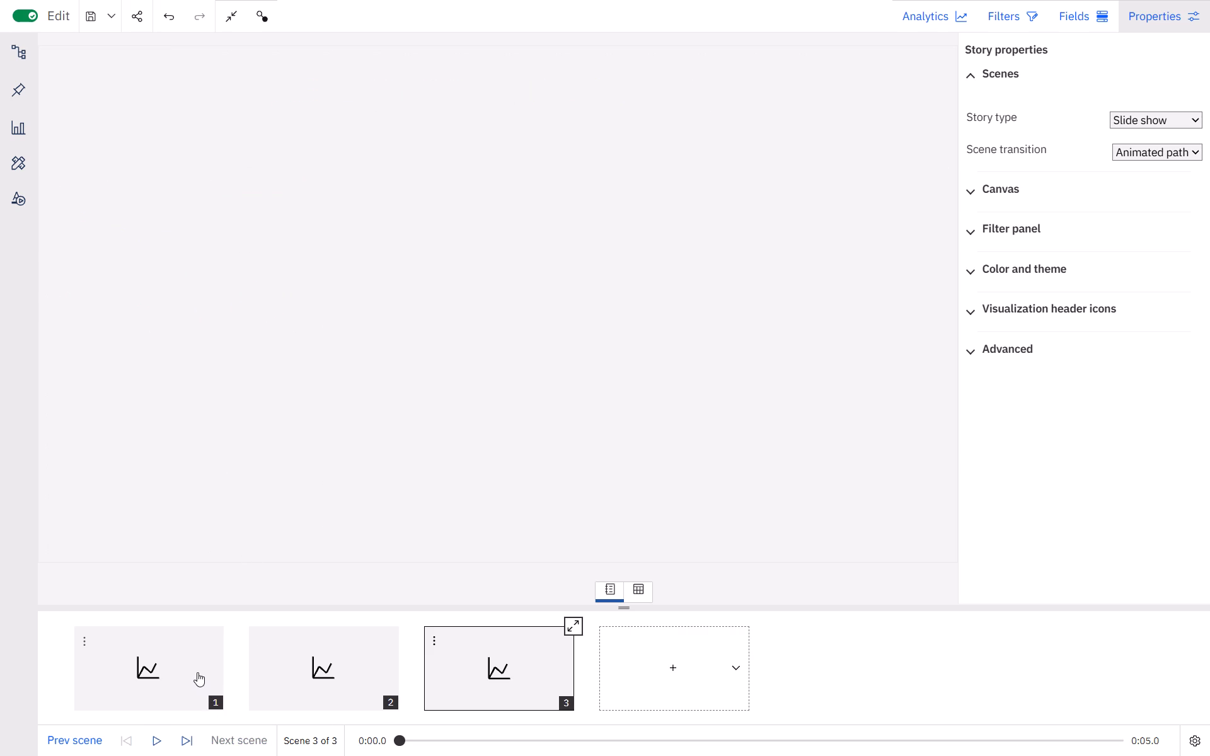
click(155, 745)
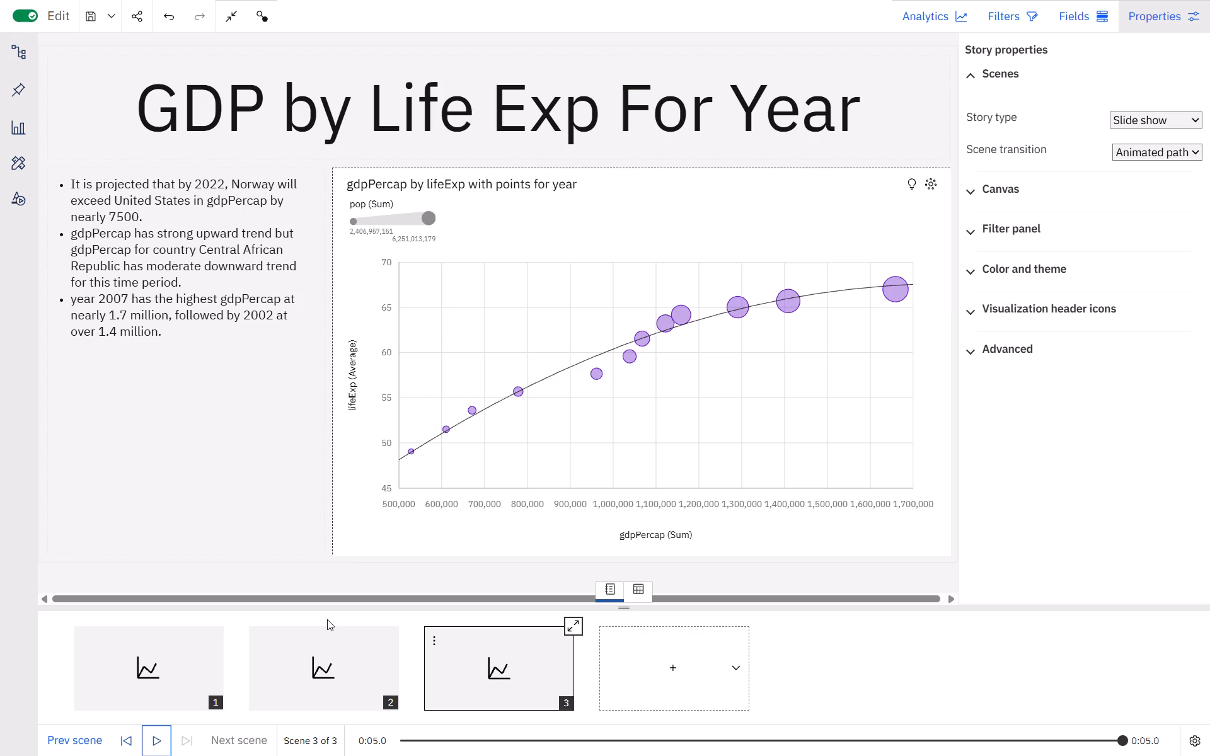
click(221, 19)
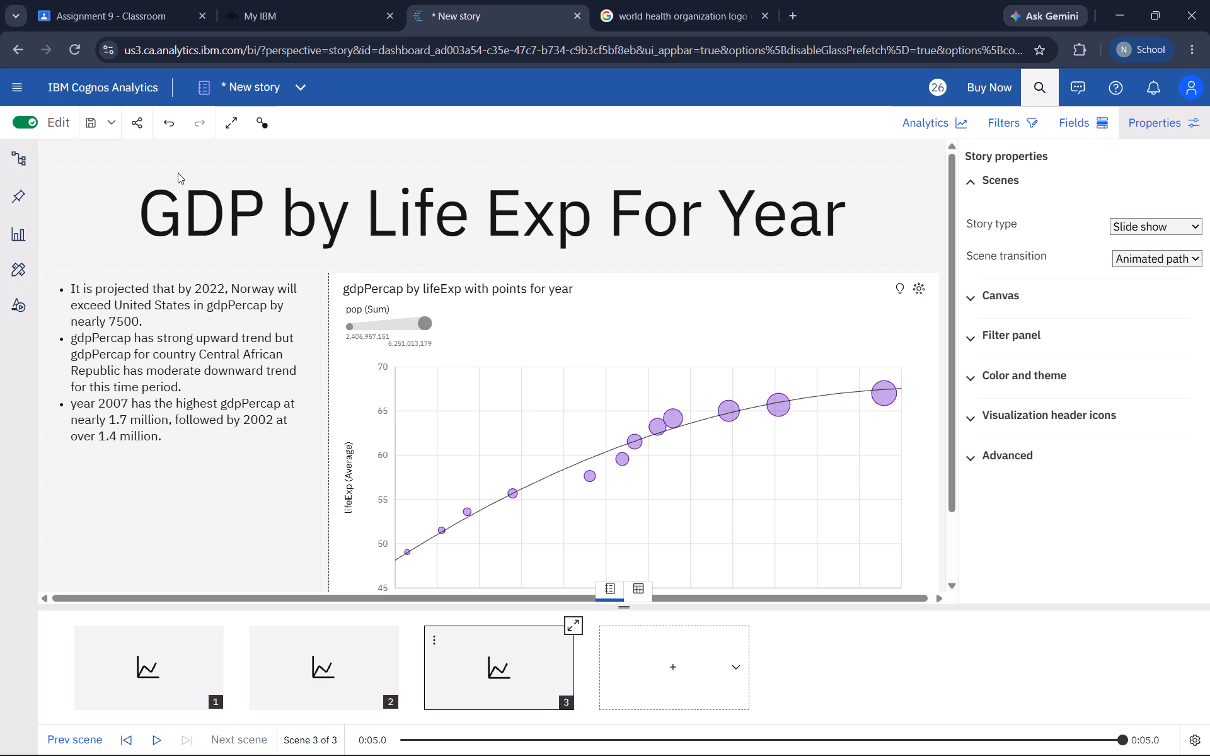
Save the story as StoryTelling in the Practical 9 folder of My content.
click(100, 129)
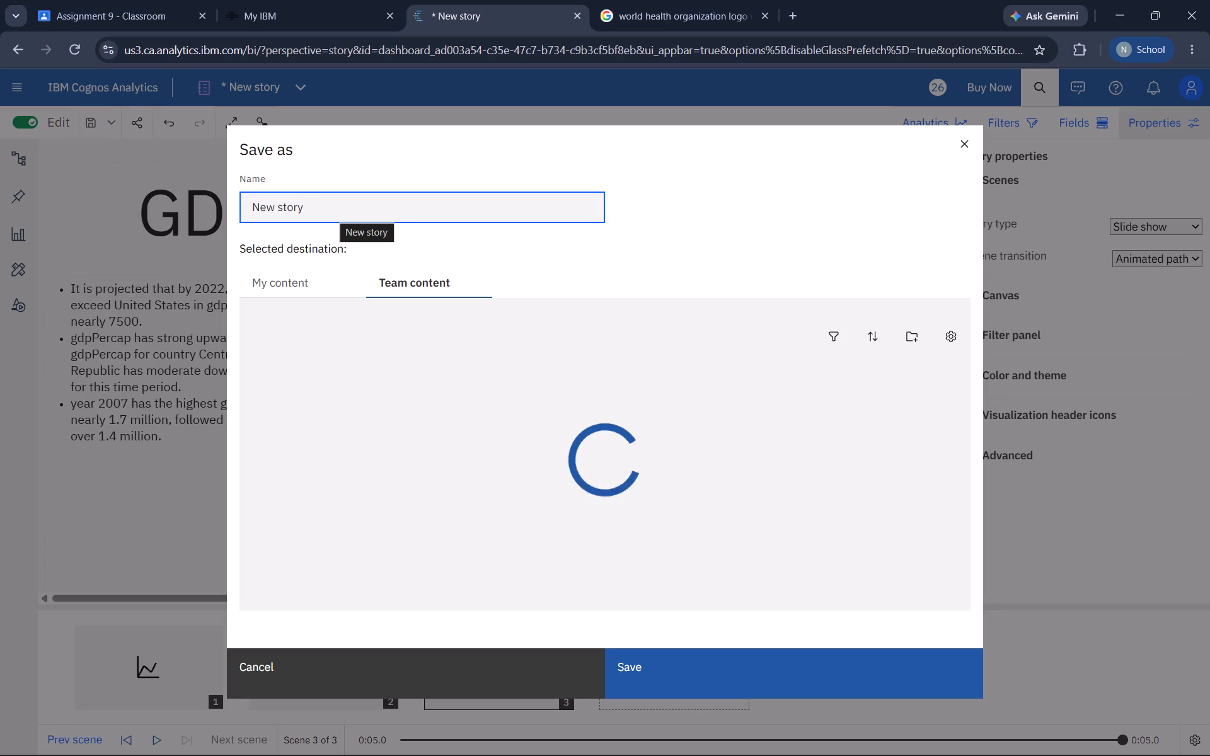
key(ctrl+a)
key(BackSpace)
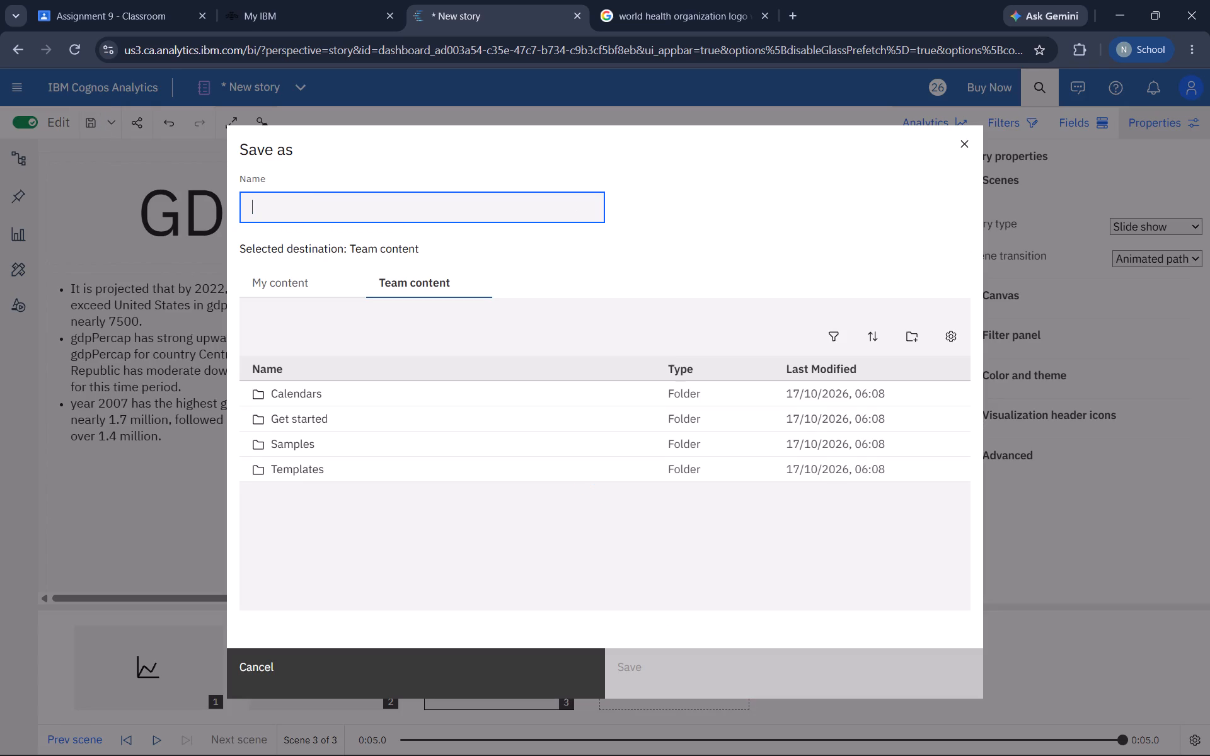
text(Stor)
text(yTelling)
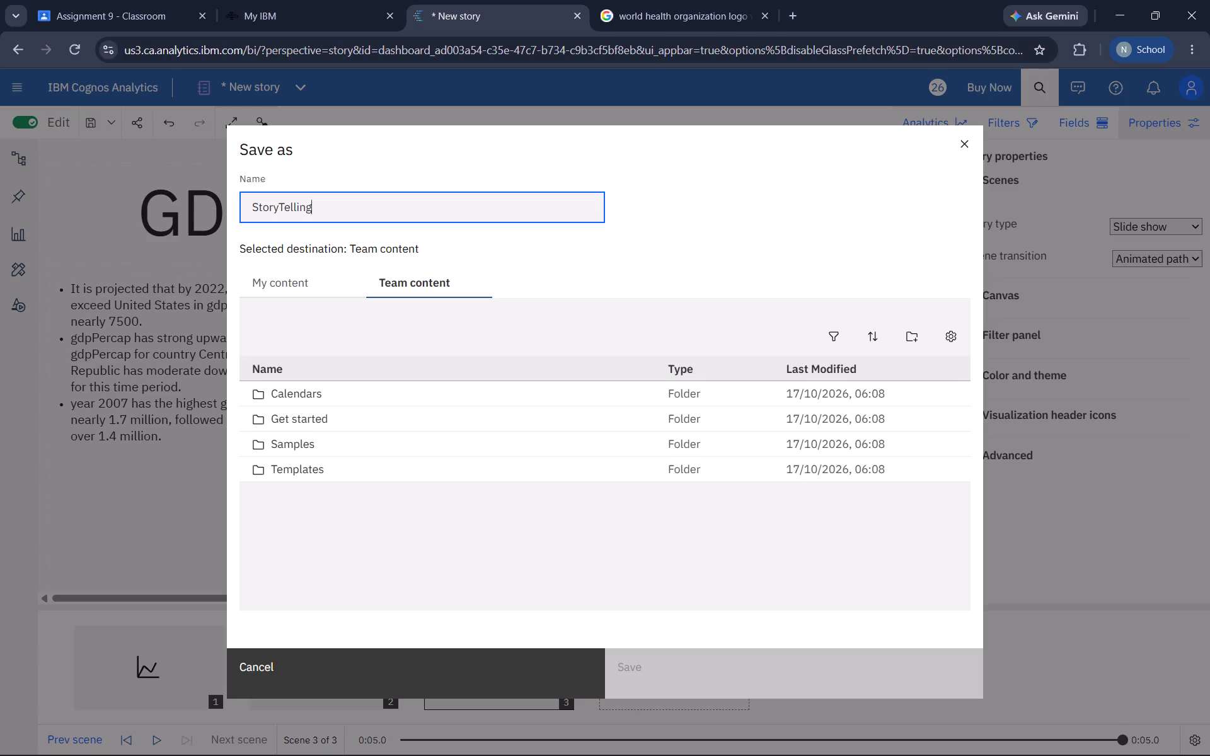
click(293, 277)
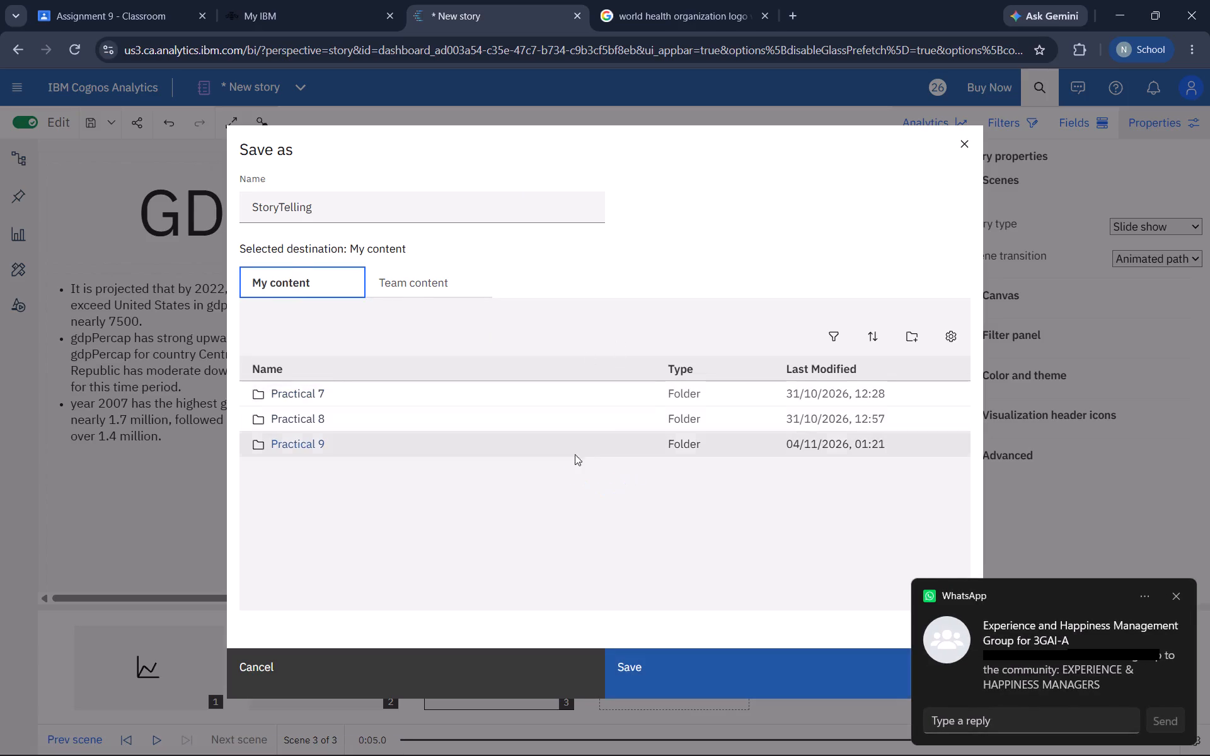
click(318, 441)
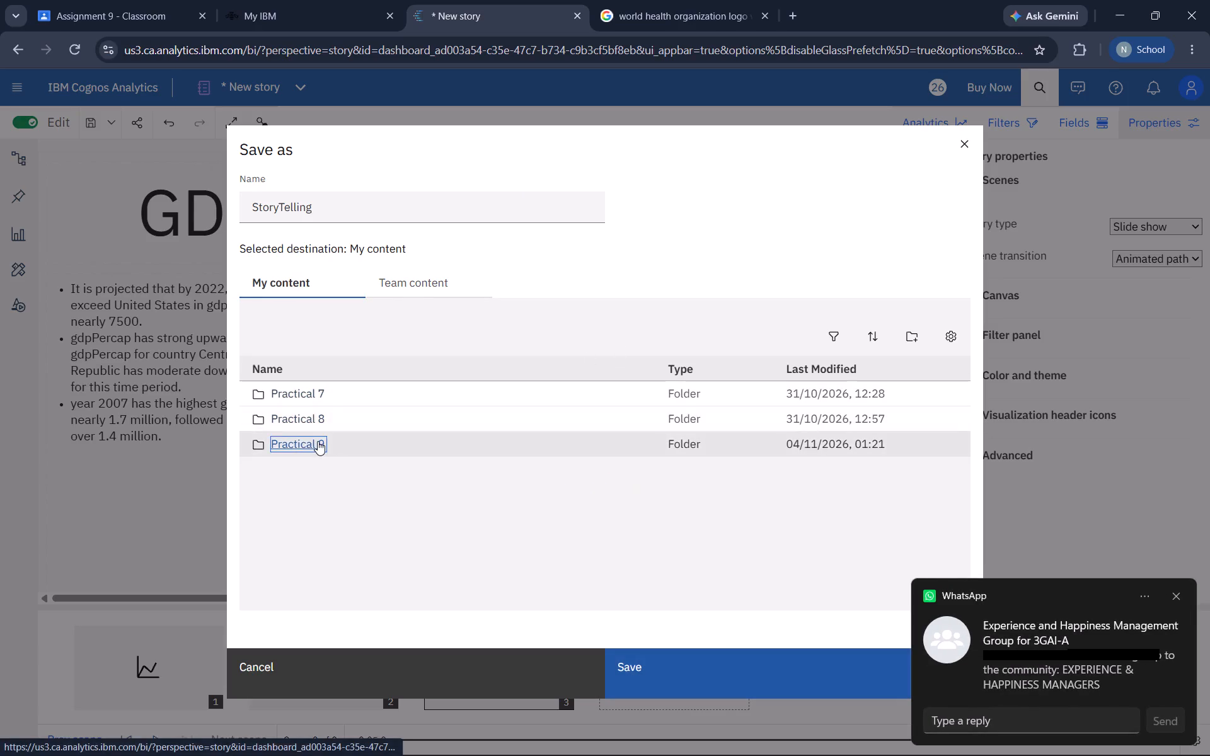
click(657, 675)
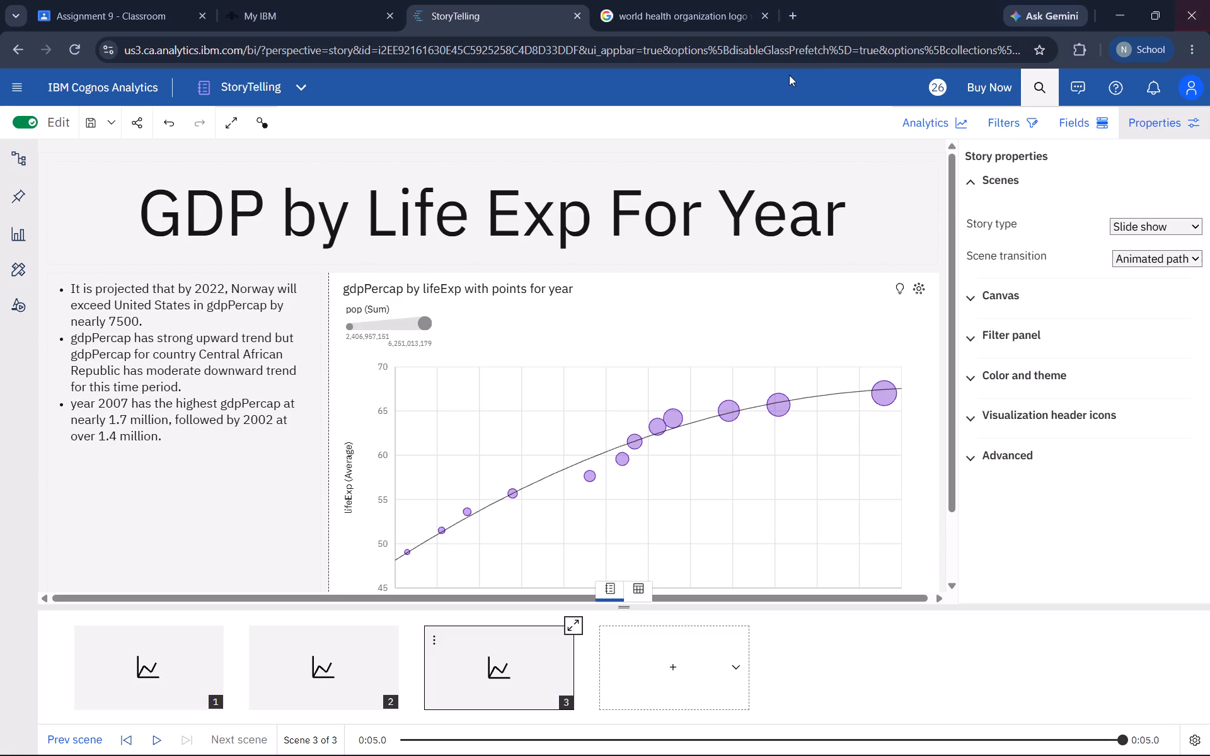
Close the World Health Organization logo search page, the browser and the Downloads folder window.
click(761, 21)
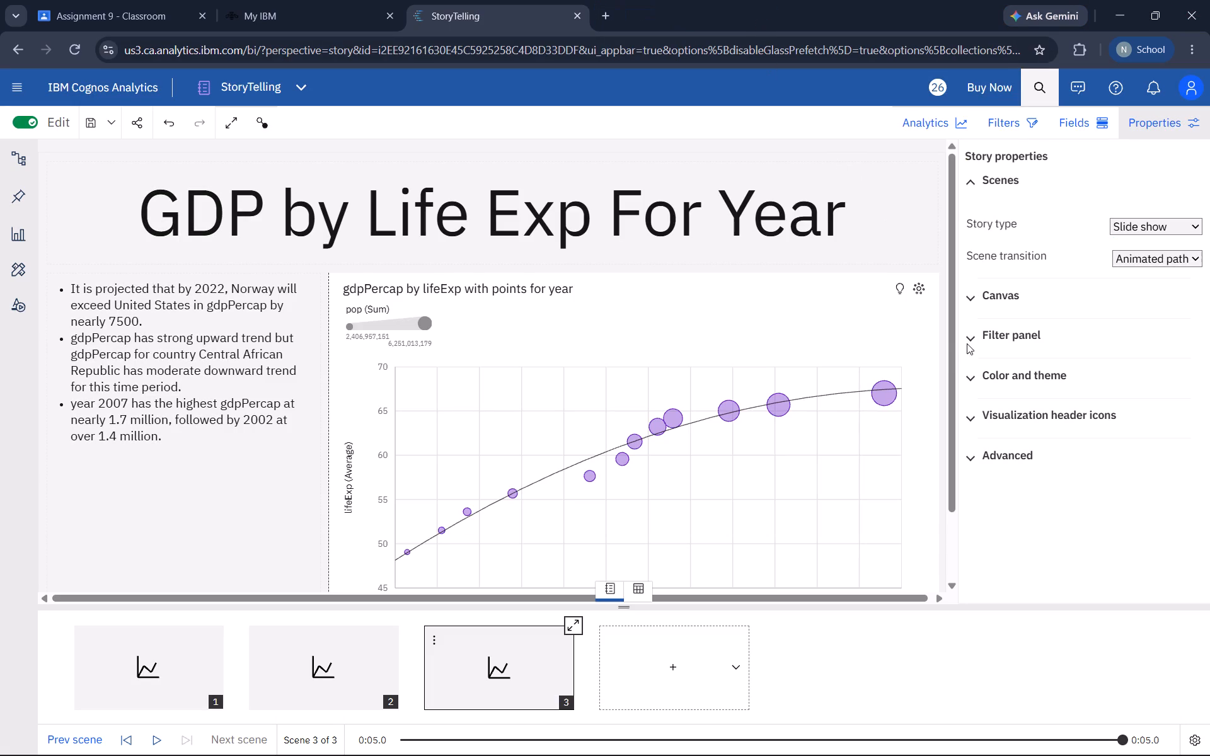
click(1209, 0)
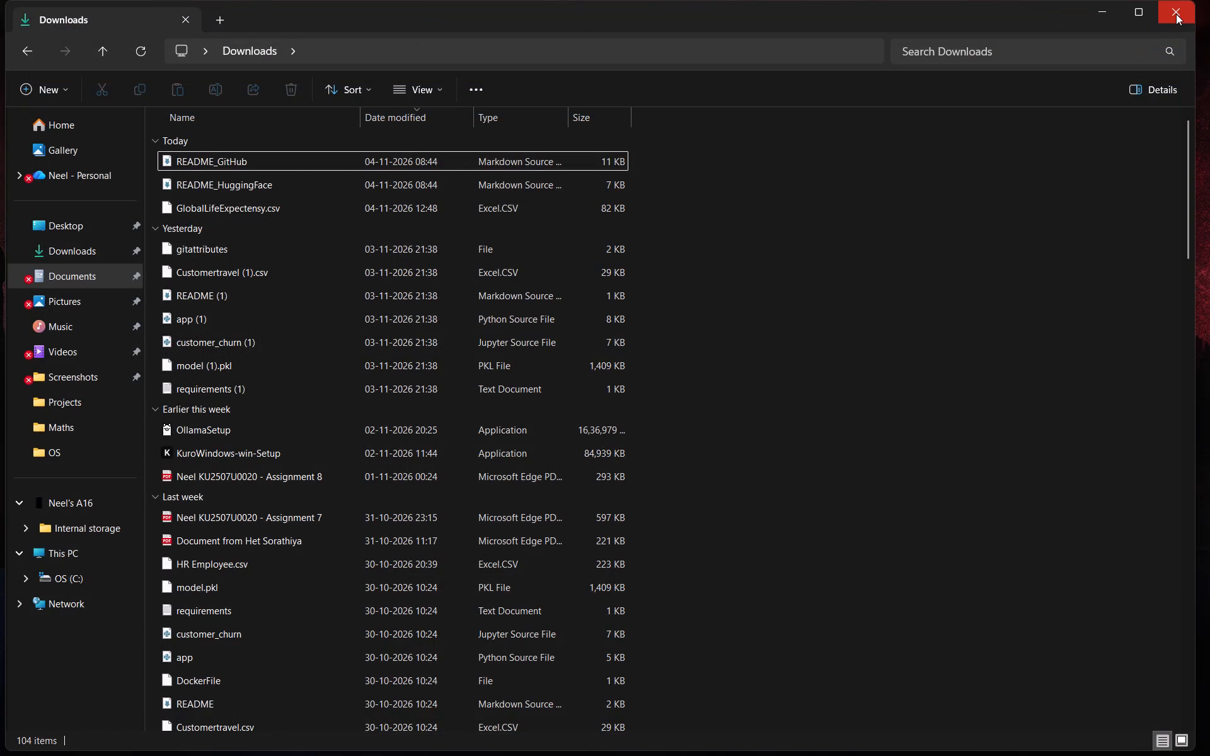
click(1176, 14)
Open the Windows shut-down dialog from the desktop.
key(alt+F4)
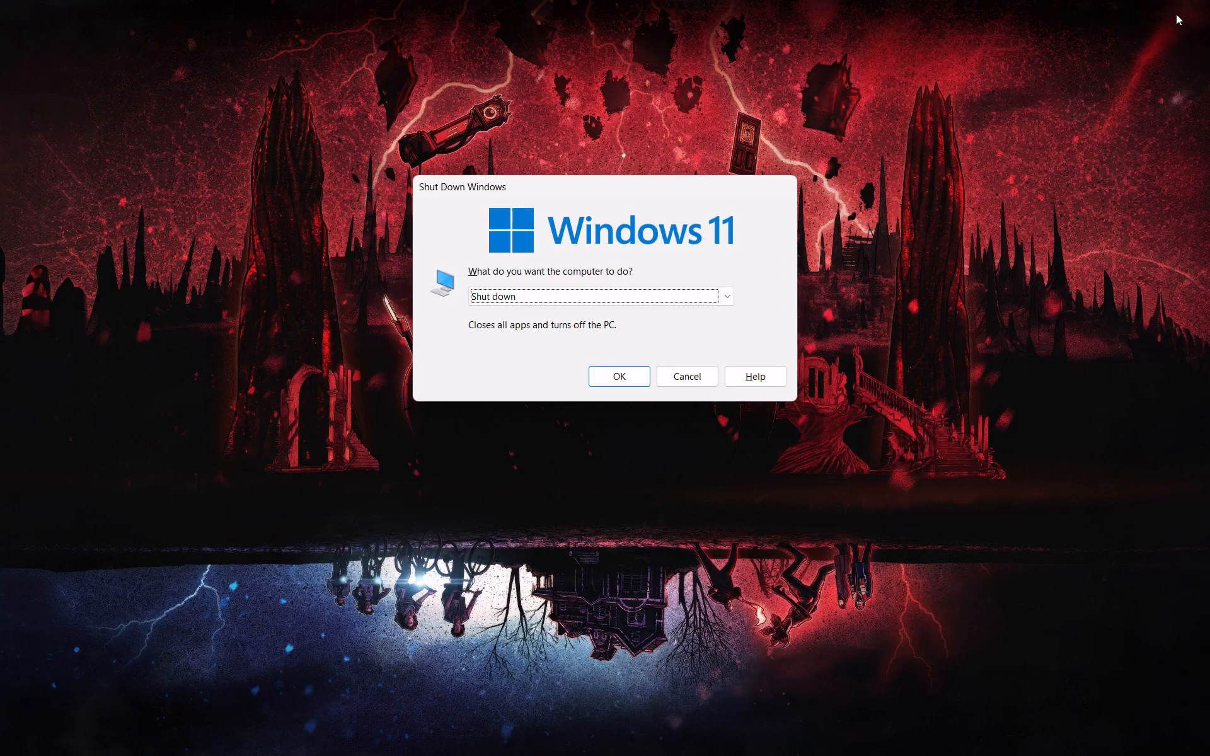